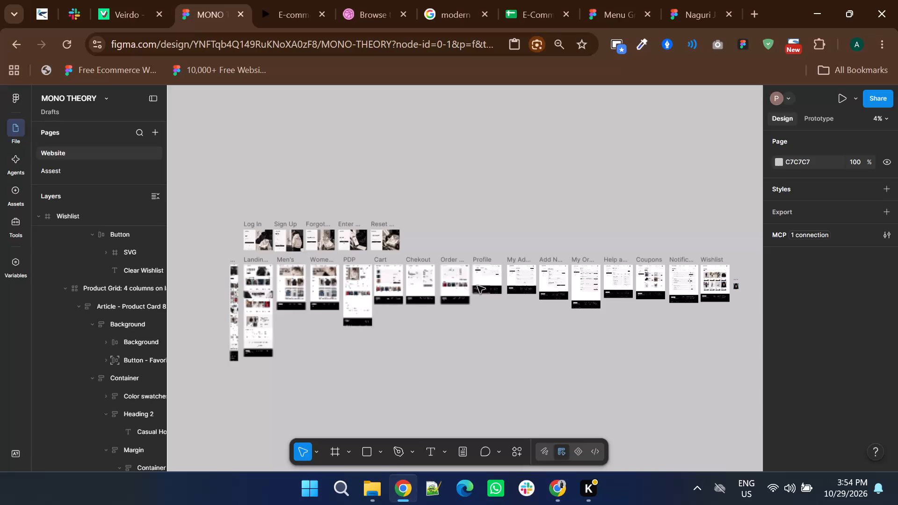
Examine the screens on the Website page, especially the order confirmation, Notification and Wishlist frames and the loose Background frame beside them.
scroll(467, 283, "up", 9)
scroll(467, 282, "down", 2)
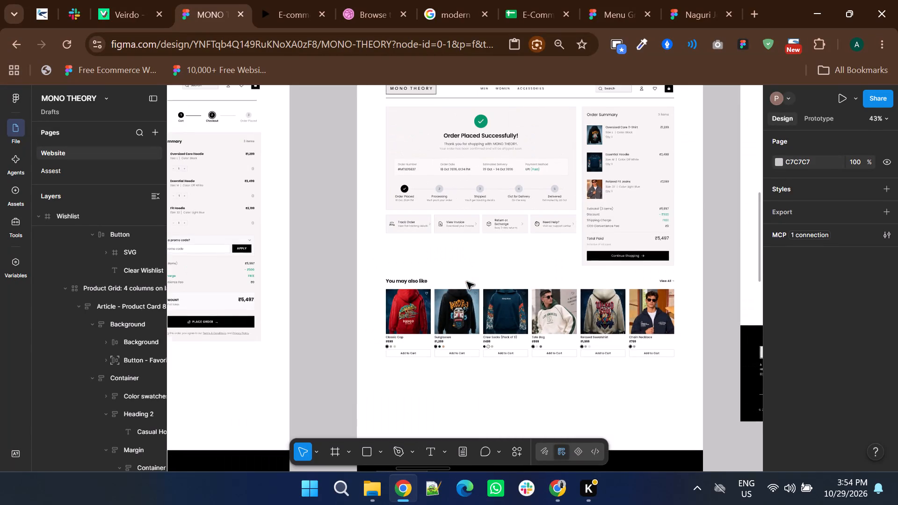
scroll(467, 282, "down", 2)
scroll(467, 282, "down", 7, "shift")
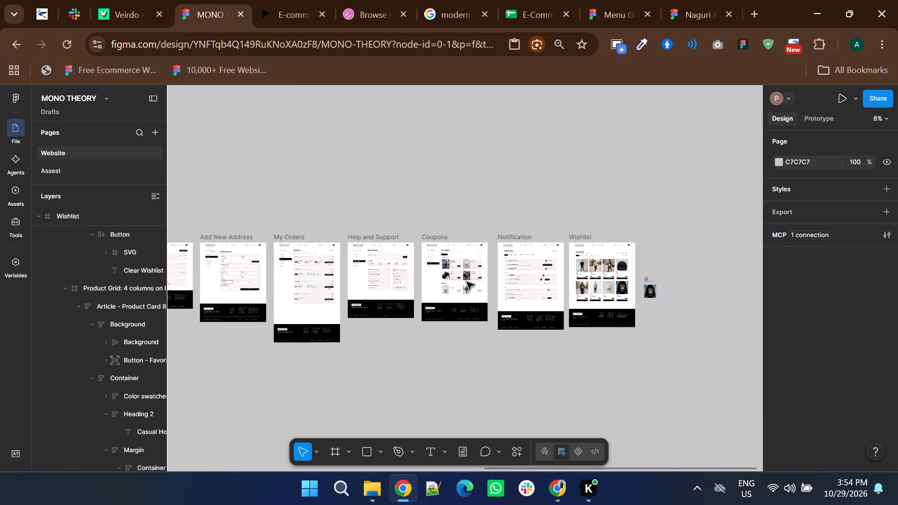
scroll(467, 282, "down", 4, "shift")
scroll(333, 283, "up", 6, "ctrl")
scroll(351, 277, "up", 3, "shift")
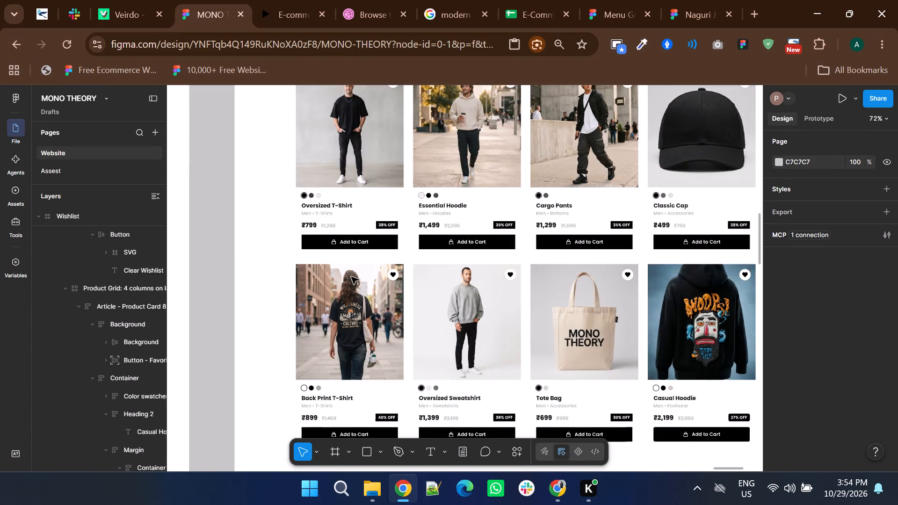
scroll(351, 277, "down", 2)
scroll(348, 186, "up", 2, "shift")
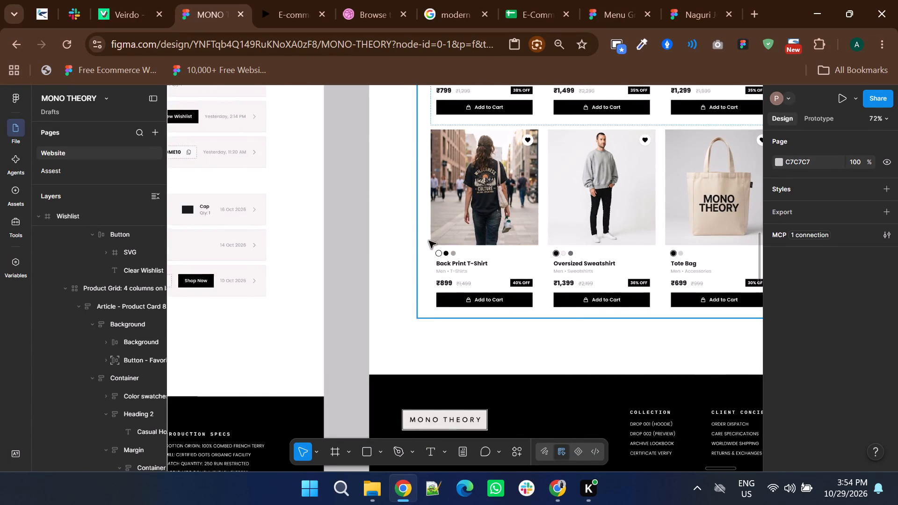
scroll(433, 242, "up", 1)
scroll(485, 264, "down", 3, "ctrl")
scroll(485, 264, "down", 1, "shift")
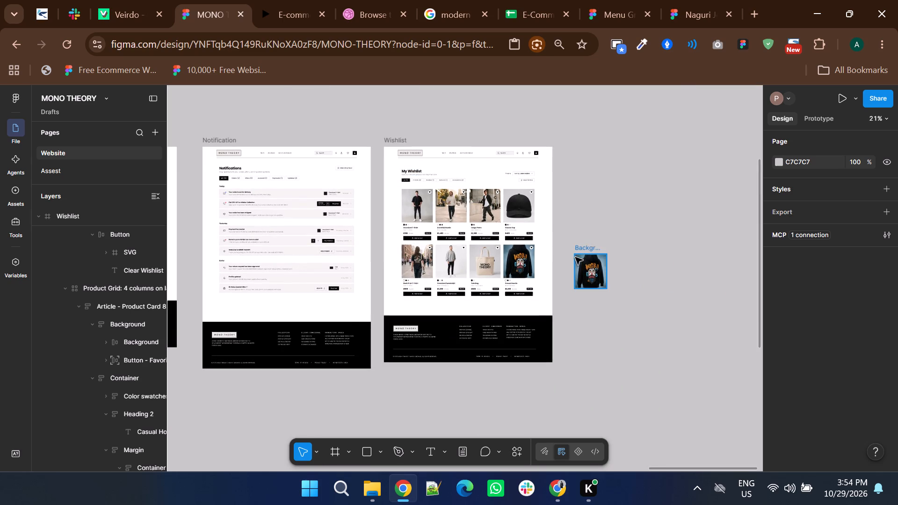
left_click(585, 244)
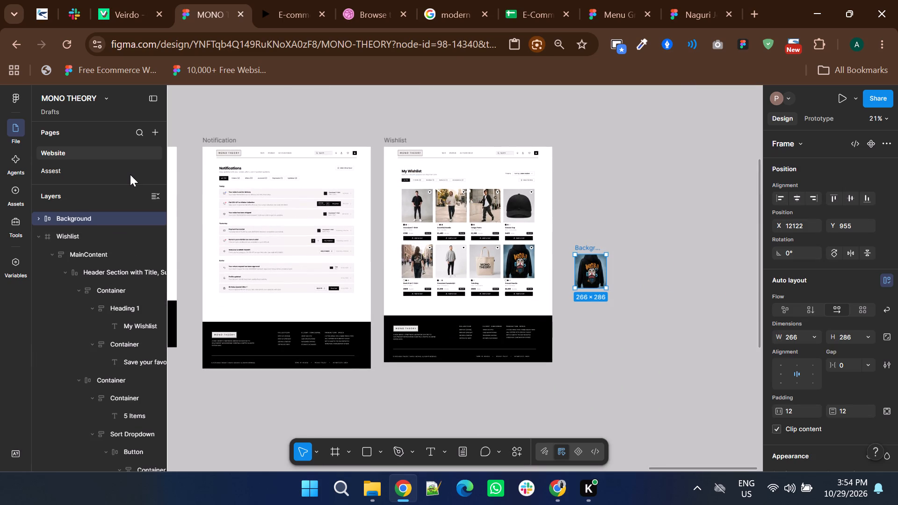
On the Assest page, duplicate the My Orders frame and place the copy to its right, top-aligned, at about X 30680, Y 23350.
left_click(127, 173)
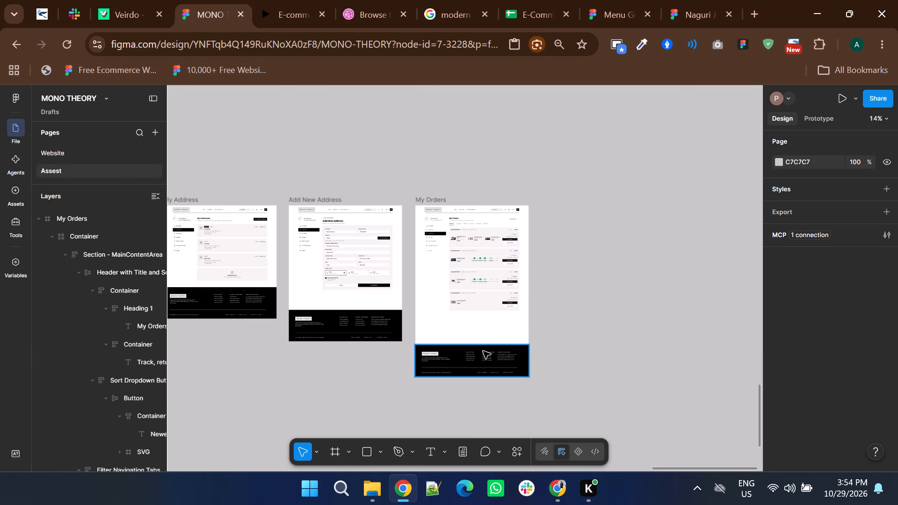
scroll(500, 251, "up", 4, "ctrl")
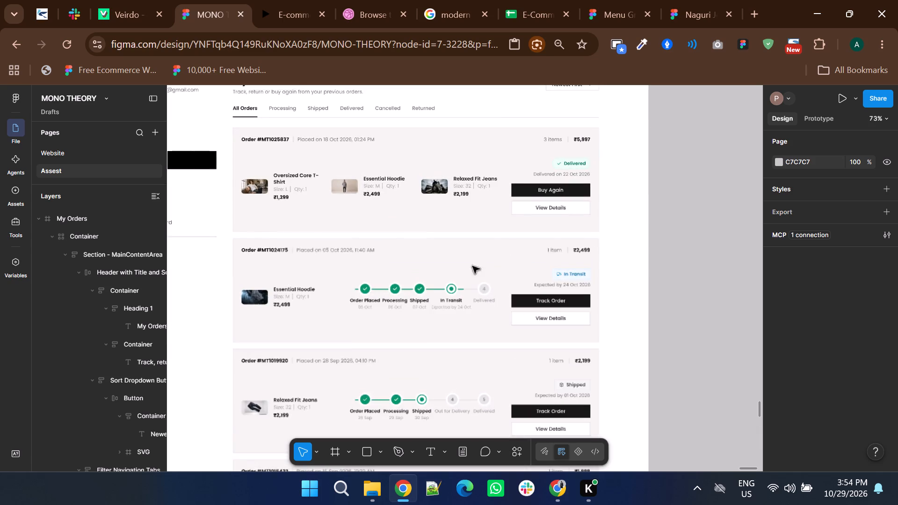
scroll(380, 307, "down", 4, "ctrl")
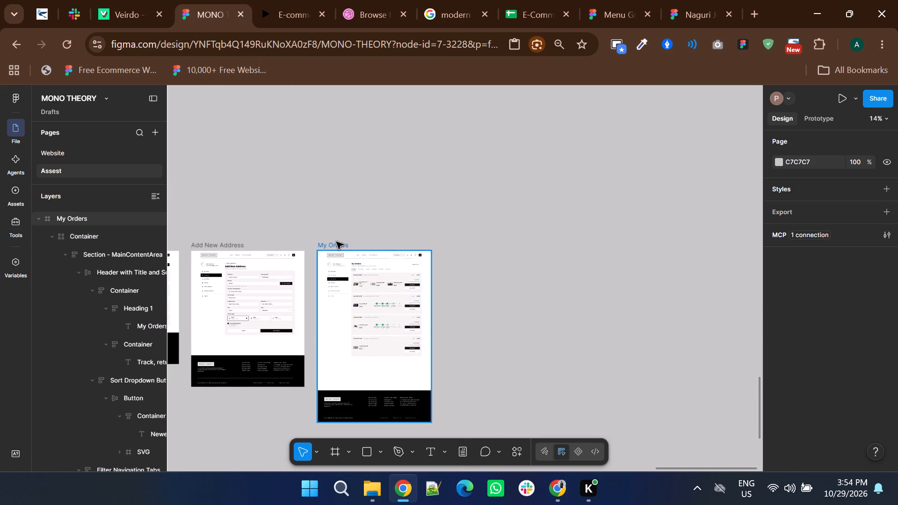
left_click_drag(336, 242, 482, 255)
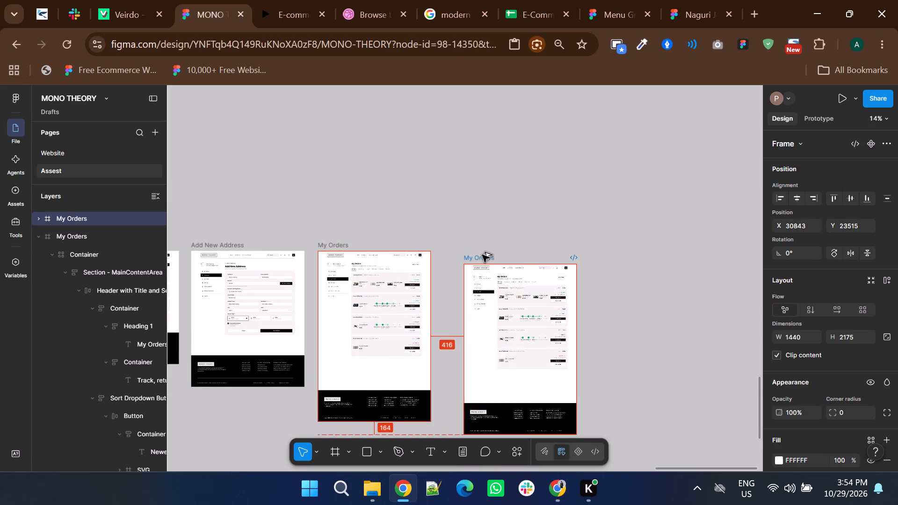
left_click_drag(482, 255, 469, 244)
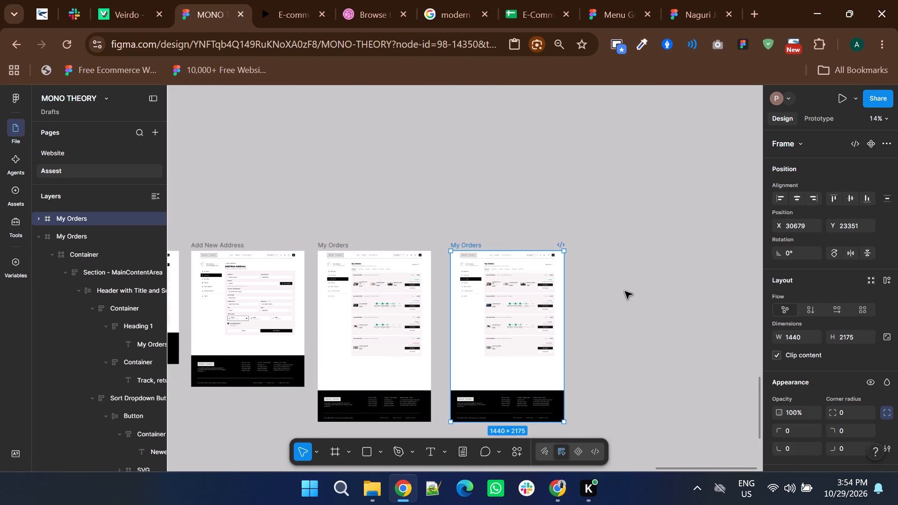
left_click(625, 291)
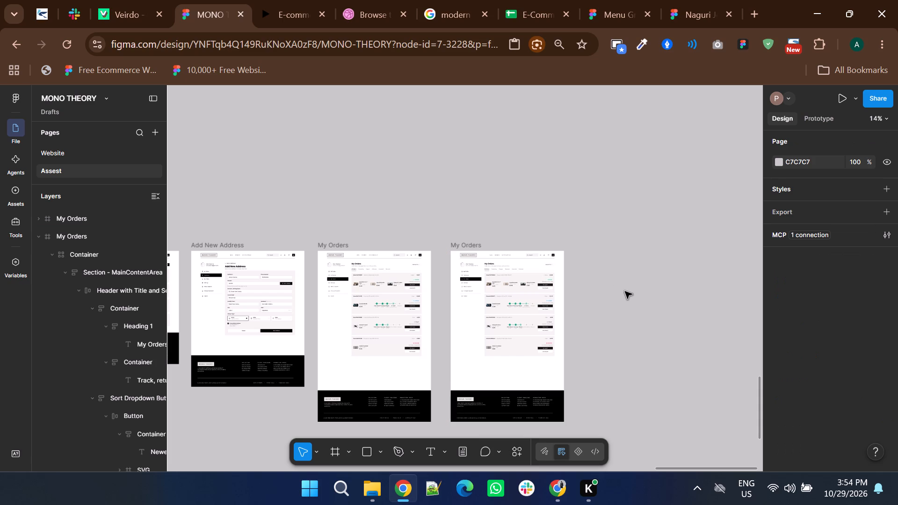
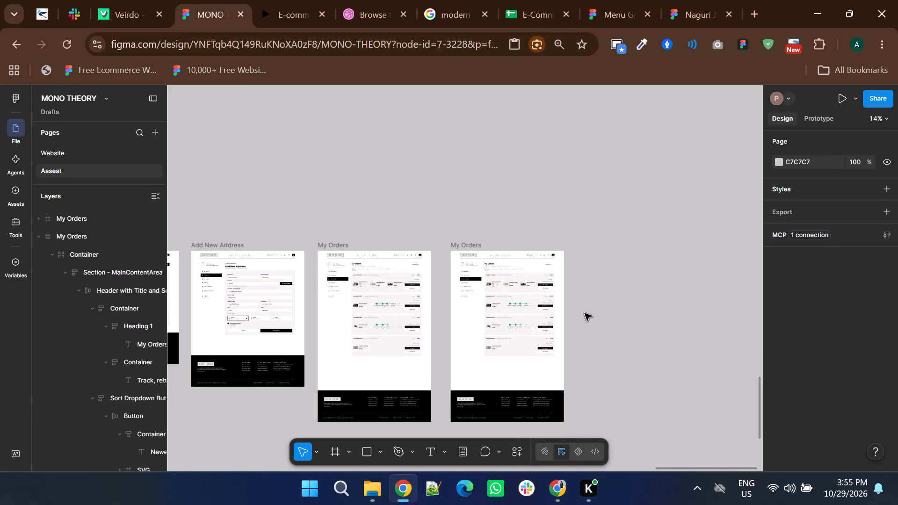
Change the heading of the copied My Orders frame to "My Wishlist".
scroll(537, 300, "up", 4, "ctrl")
scroll(504, 260, "down", 1, "ctrl")
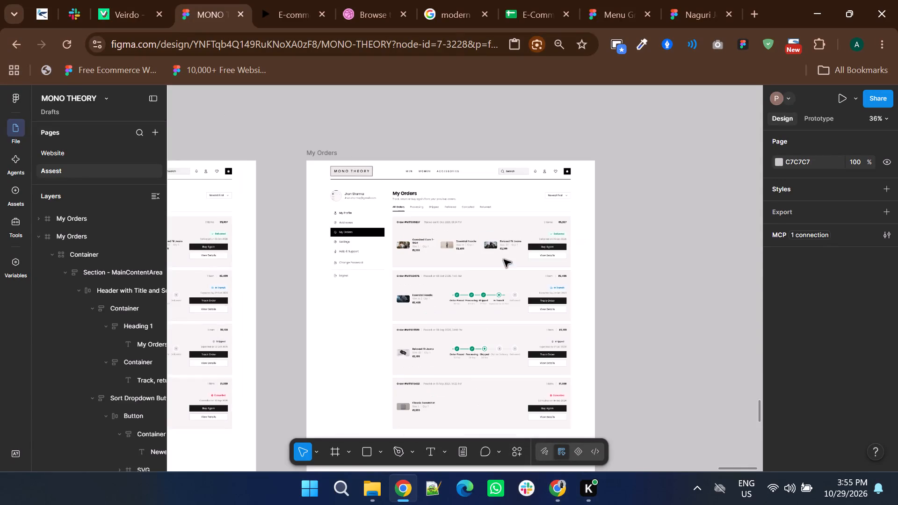
double_click(455, 238)
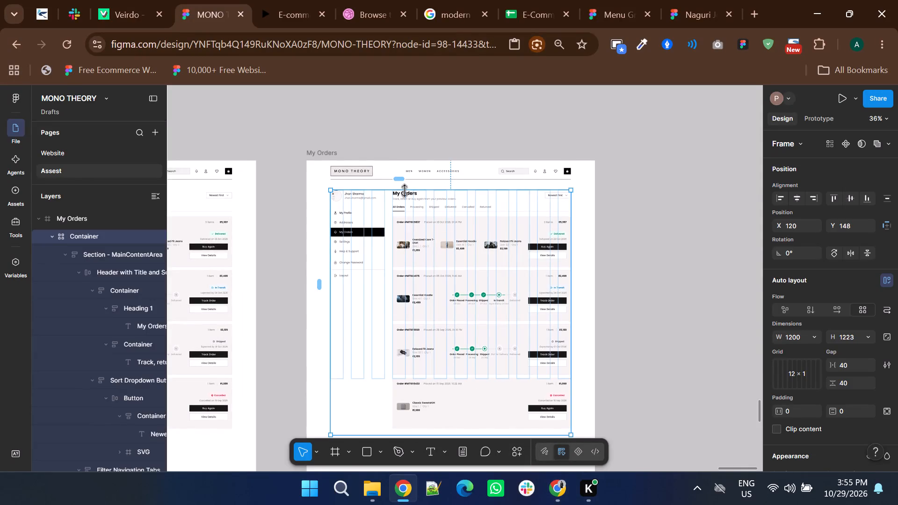
scroll(405, 195, "up", 4, "ctrl")
triple_click(399, 187, "ctrl")
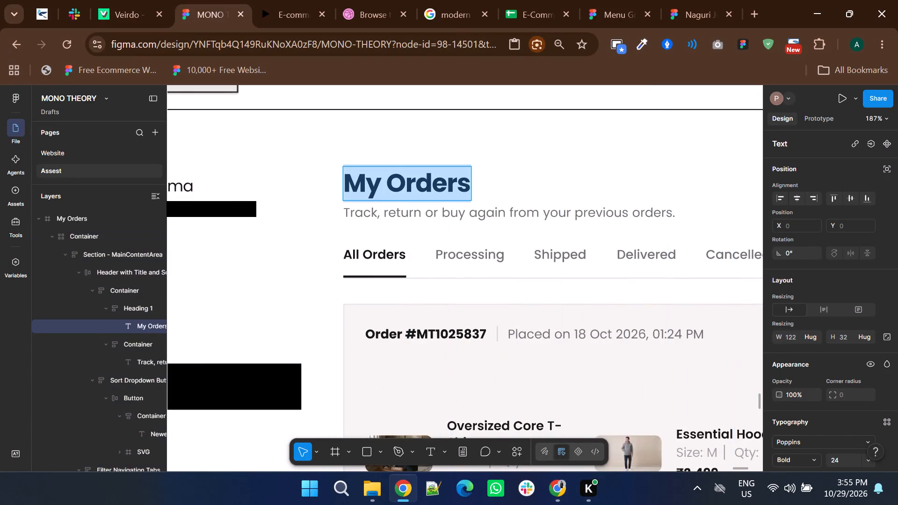
type("mz")
key("BackSpace")
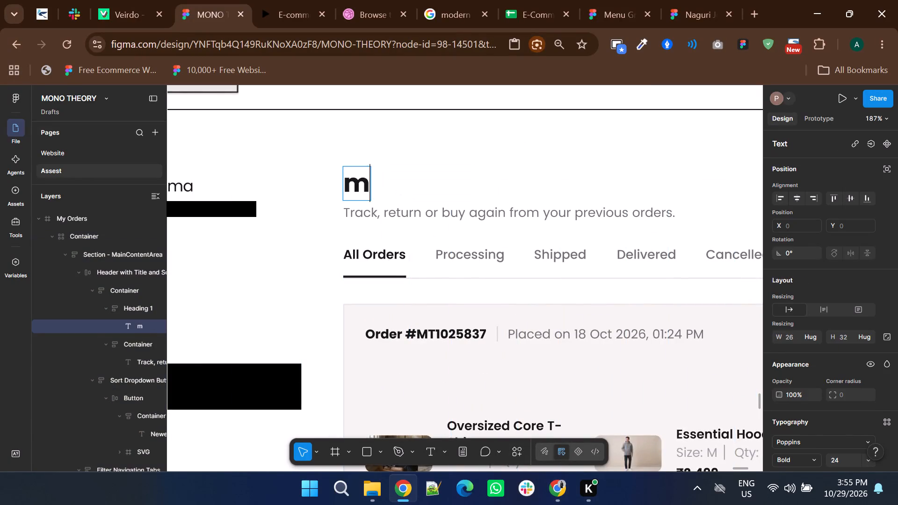
key("BackSpace")
type("Mu")
key("space")
key("BackSpace")
key("BackSpace")
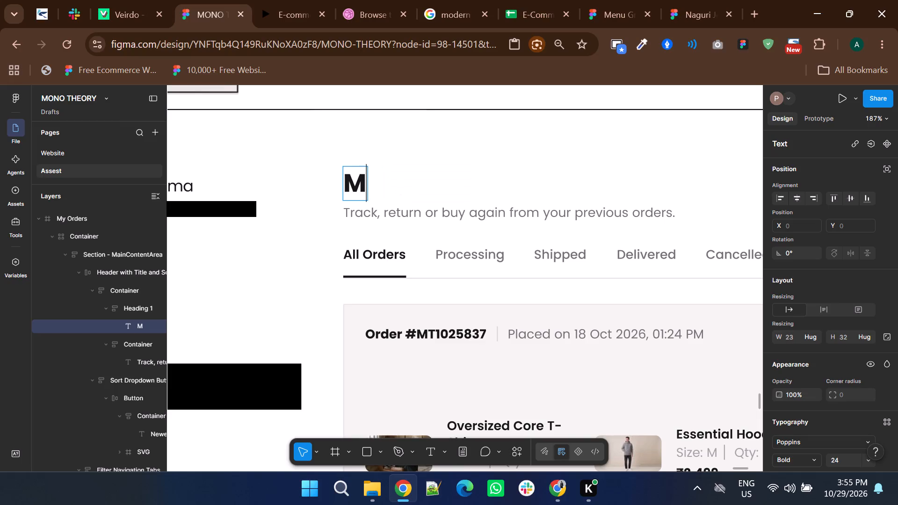
type("Y")
key("space")
key("BackSpace")
key("BackSpace")
type("y")
key("space")
type("Wish")
type("list")
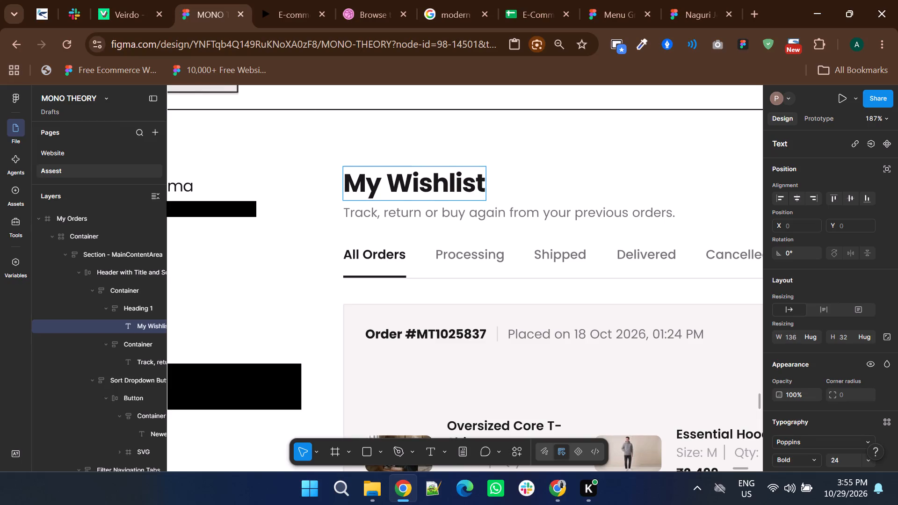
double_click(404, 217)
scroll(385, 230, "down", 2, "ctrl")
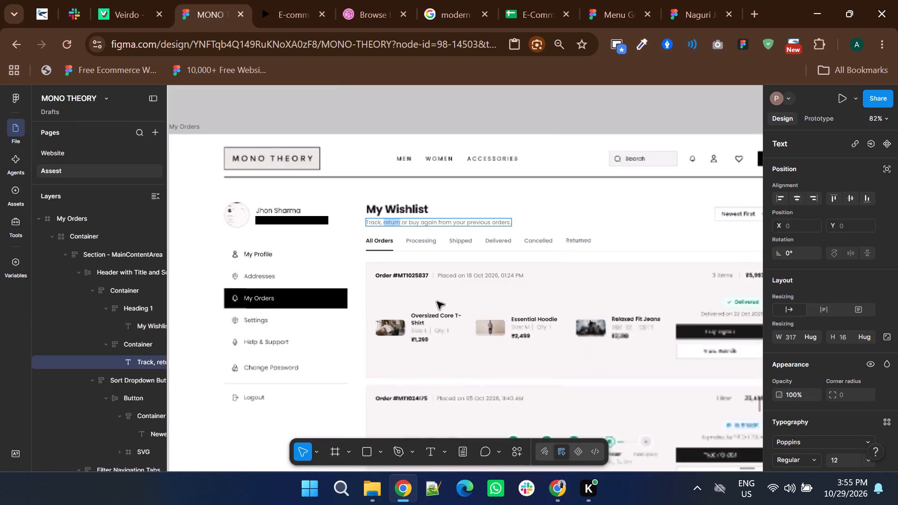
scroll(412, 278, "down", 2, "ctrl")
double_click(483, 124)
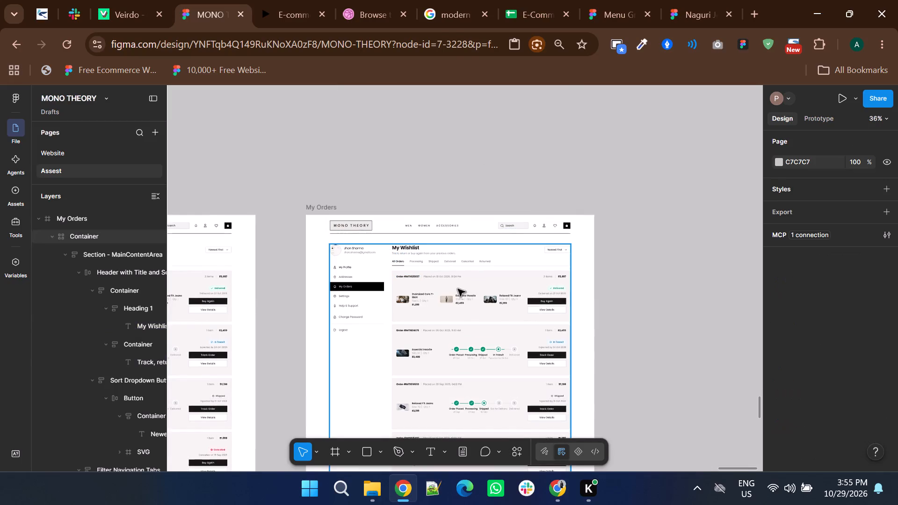
Delete the list of order cards below the filter tabs in the copied frame.
double_click(453, 292)
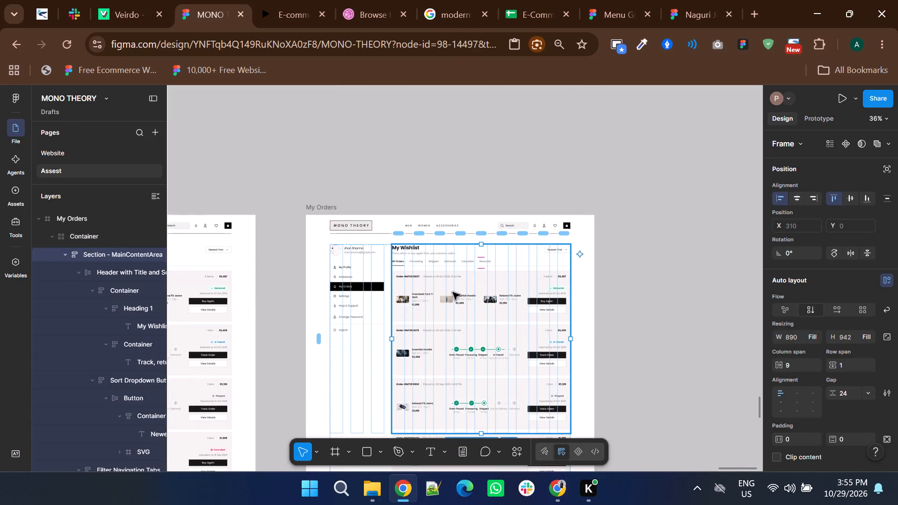
double_click(453, 292)
key("Delete")
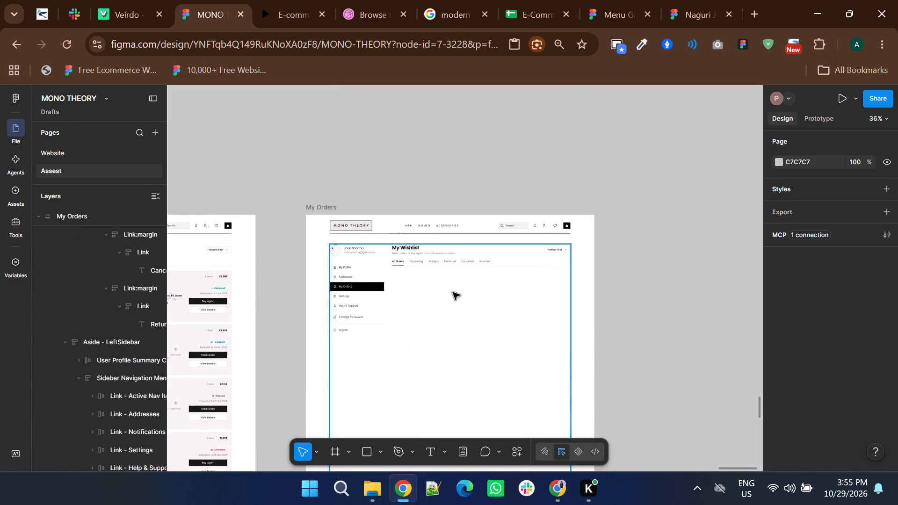
Ungroup the copied frame's Container and its Section - MainContentArea, leaving the header row and filter tabs directly in the frame.
scroll(422, 264, "up", 2, "ctrl")
left_click(447, 257)
right_click(447, 257)
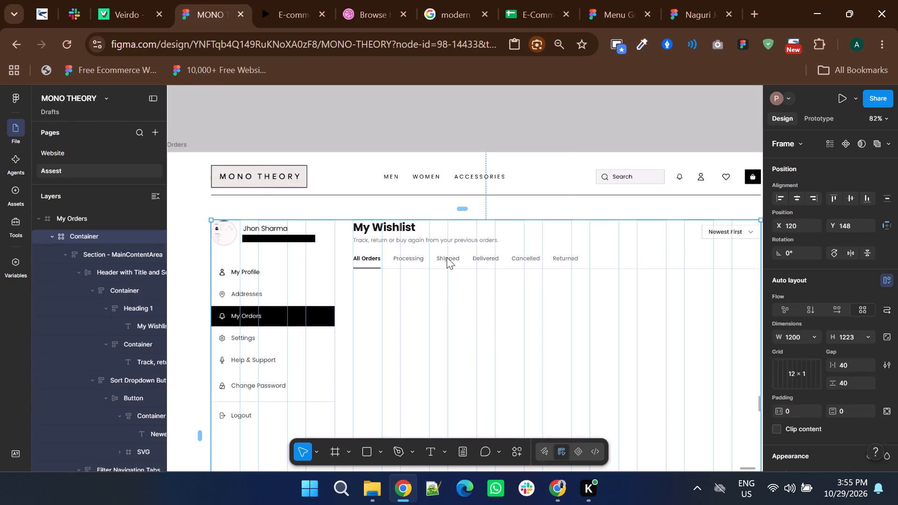
left_click(468, 320)
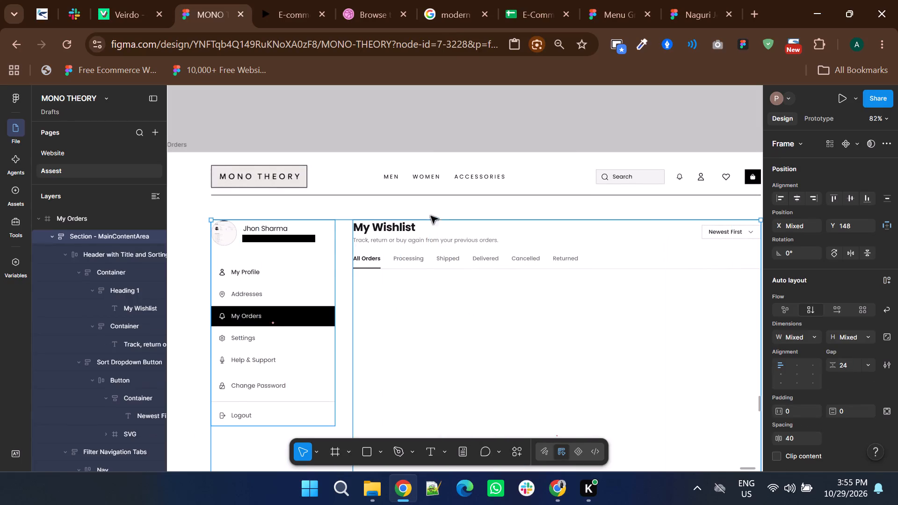
scroll(427, 236, "down", 1, "ctrl")
left_click(435, 263)
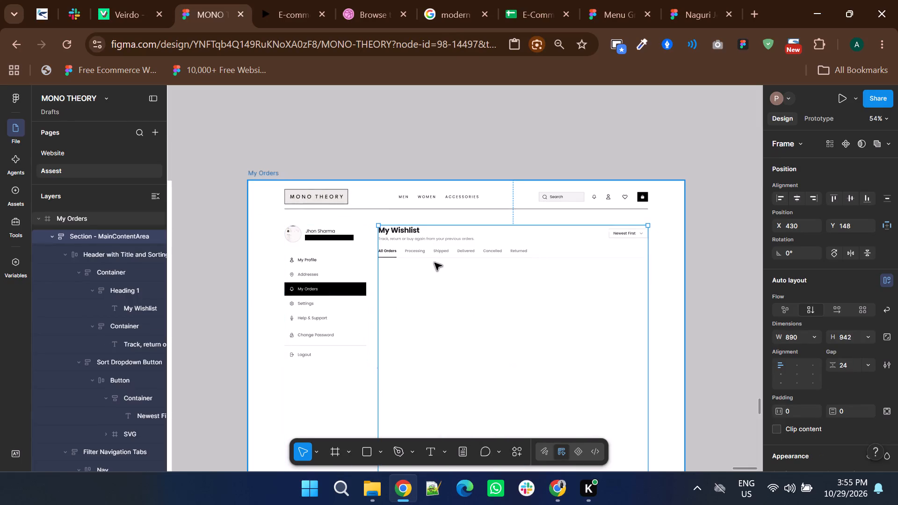
scroll(435, 263, "down", 2)
right_click(442, 256)
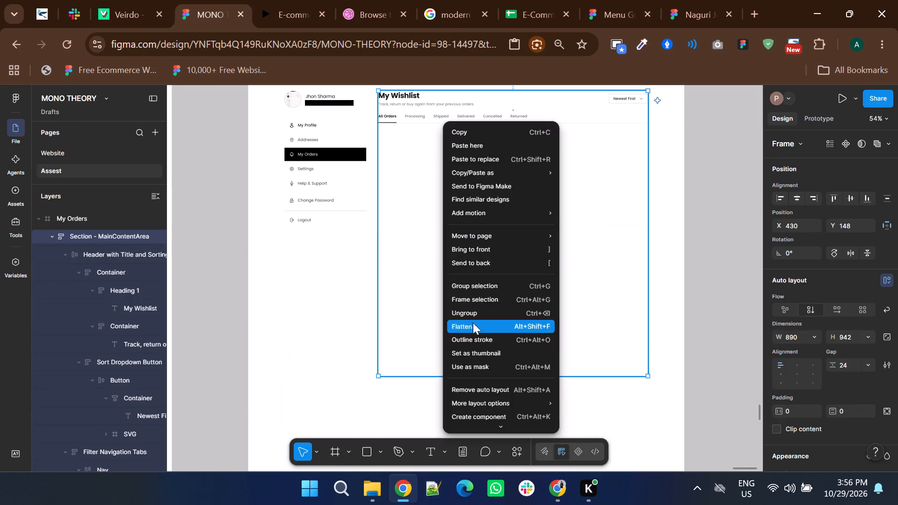
left_click(473, 313)
scroll(466, 287, "up", 2)
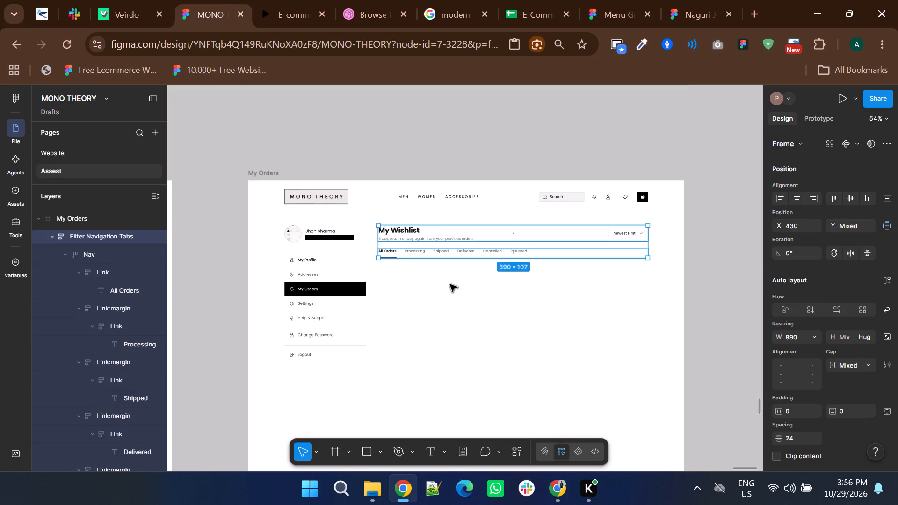
left_click(450, 284)
Draw a rectangle just below the All Orders tab at about X 434, Y 267, and enlarge it to about 136 × 180.
left_click(362, 440)
left_click(362, 443)
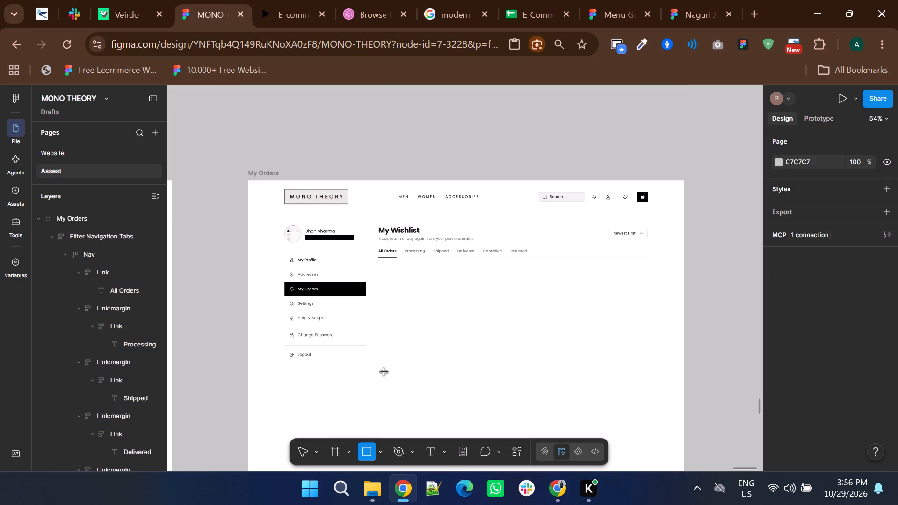
scroll(403, 281, "up", 4, "ctrl")
left_click_drag(279, 179, 279, 178)
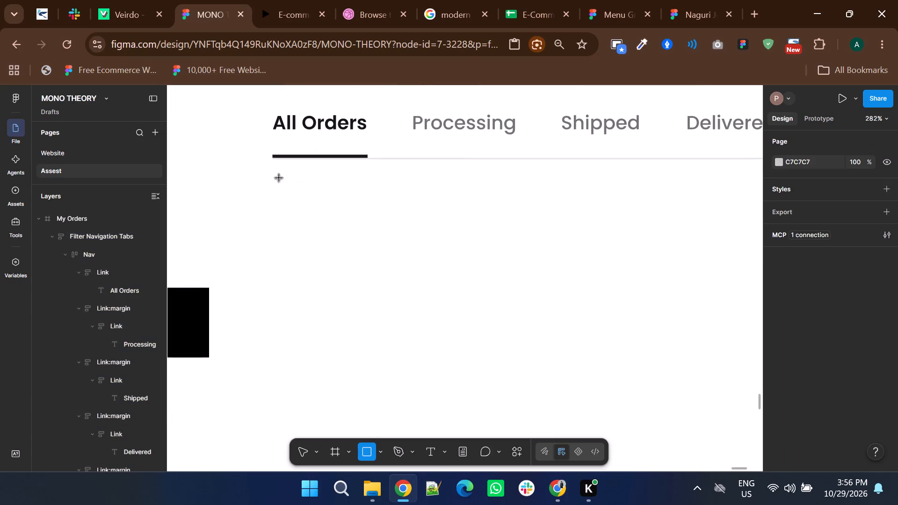
left_click_drag(279, 178, 440, 394)
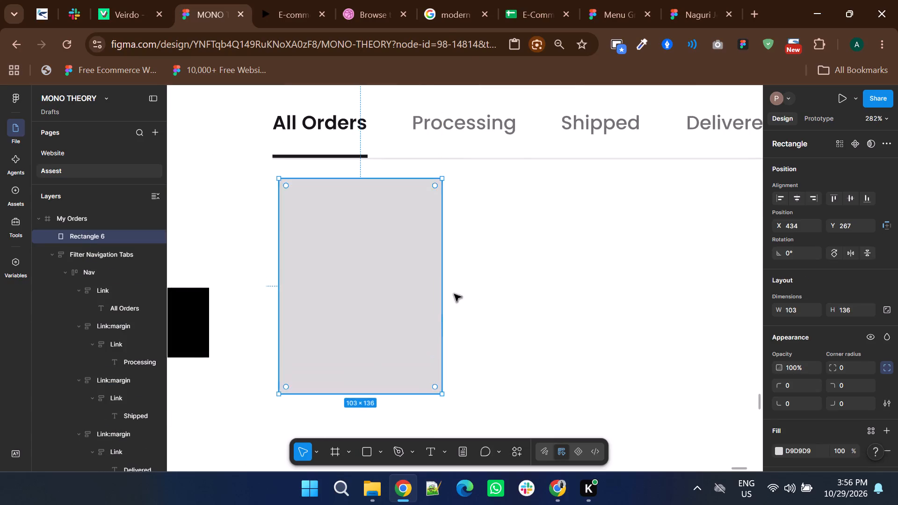
scroll(458, 263, "down", 3, "ctrl")
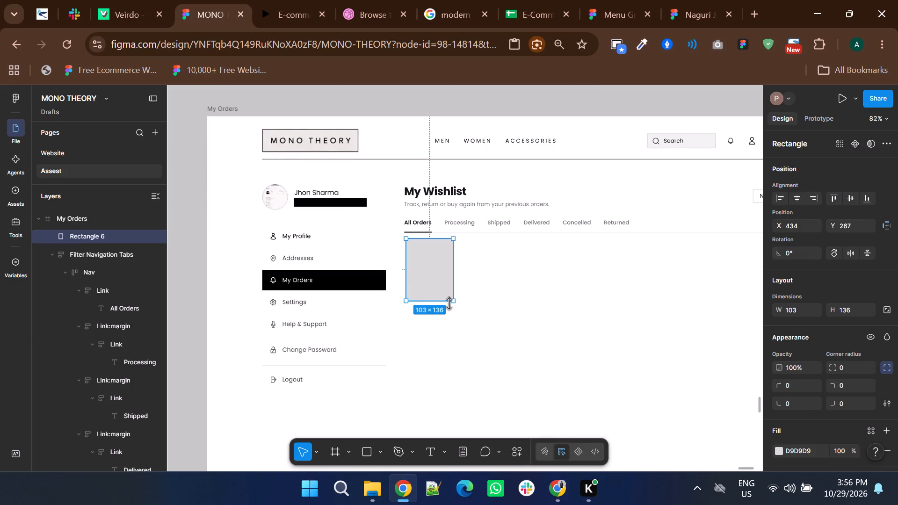
left_click_drag(452, 303, 468, 321)
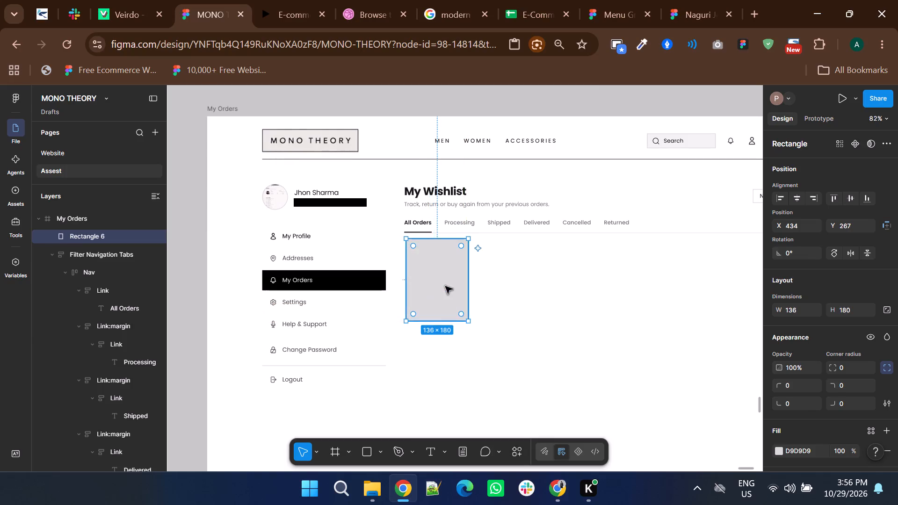
Duplicate the grey rectangle and place the copy beside it to the right, at about X 595, Y 269.
scroll(445, 286, "down", 2, "ctrl")
scroll(446, 278, "up", 1, "ctrl")
left_click_drag(443, 278, 463, 275)
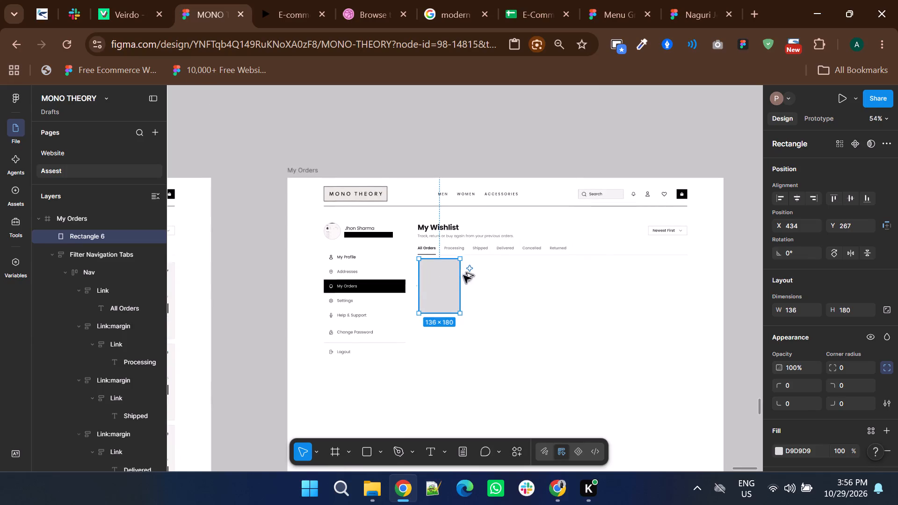
left_click_drag(463, 275, 496, 278)
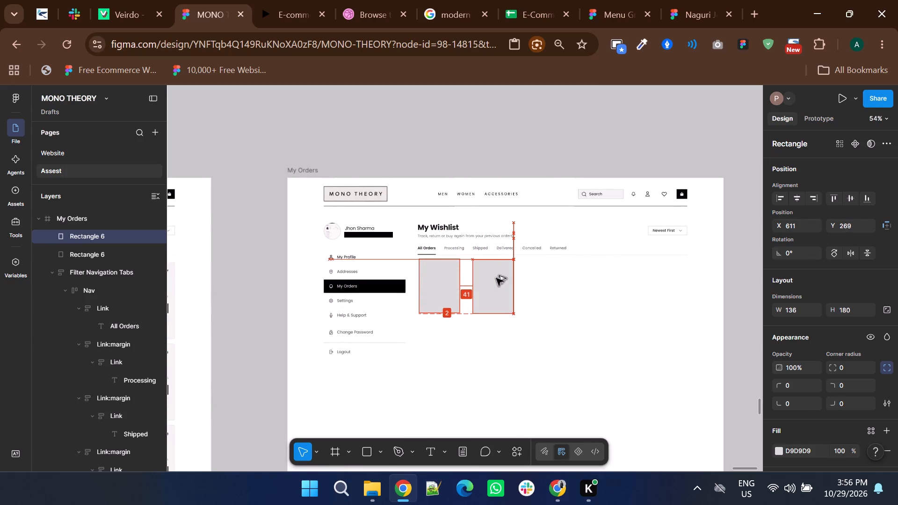
left_click_drag(496, 278, 492, 279)
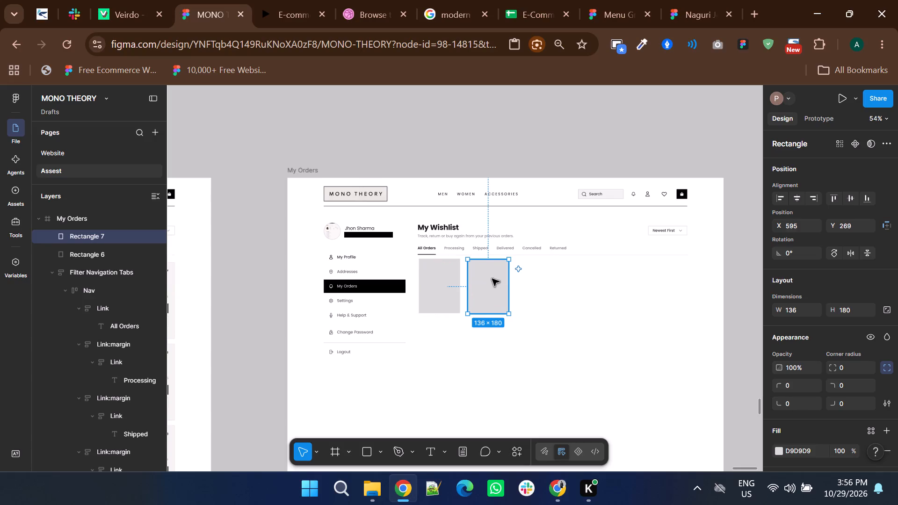
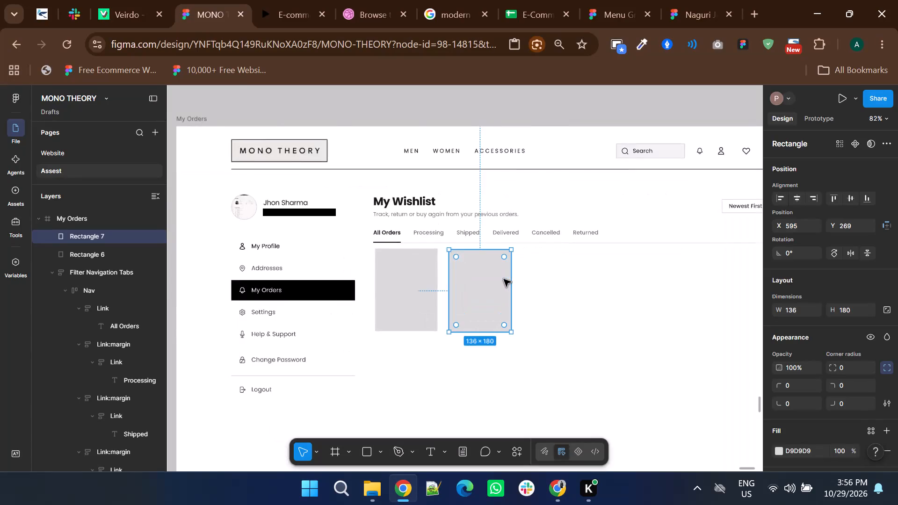
Duplicate the second grey rectangle and place the copy to its right at X 756, Y 269, as the third in the row.
scroll(504, 279, "down", 1, "shift")
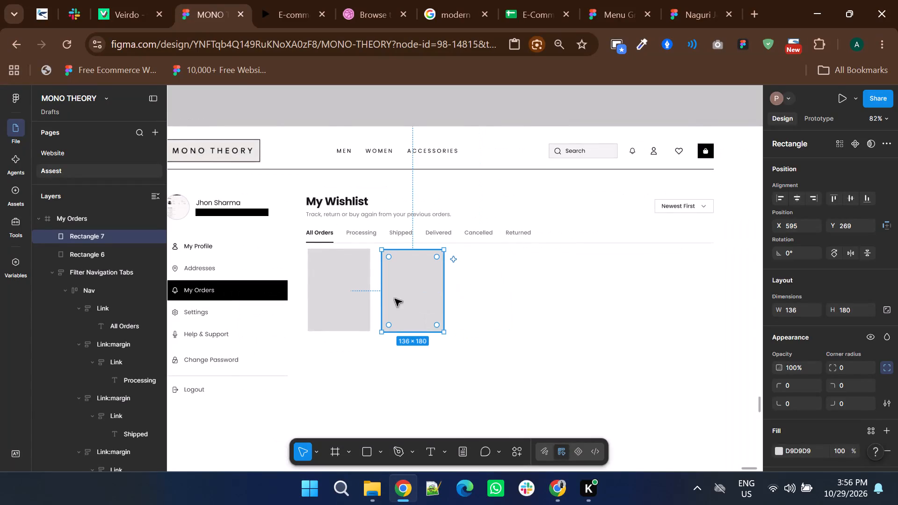
left_click_drag(424, 286, 486, 290)
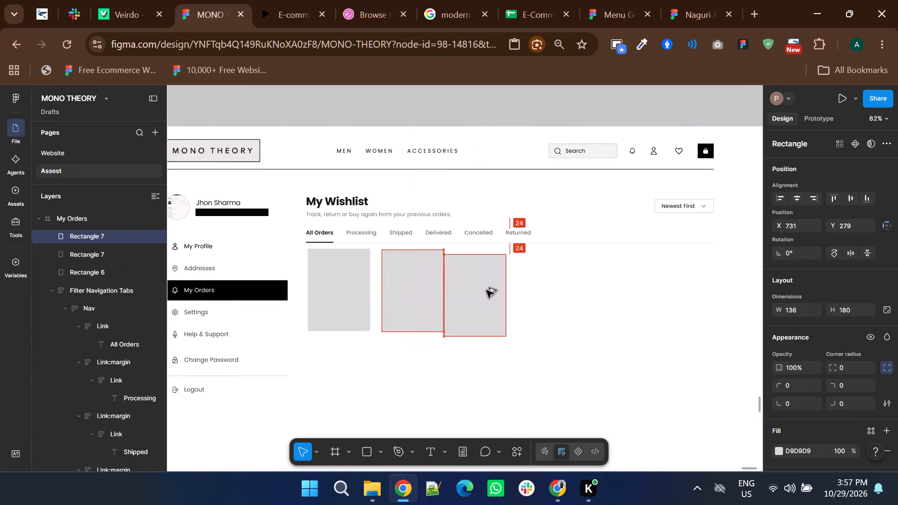
left_click_drag(486, 290, 499, 287)
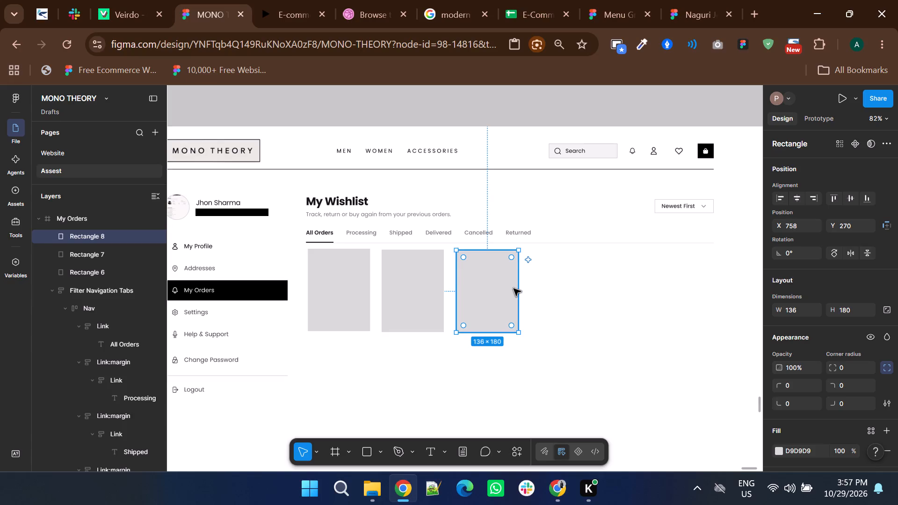
scroll(484, 293, "up", 1, "ctrl")
left_click(493, 293)
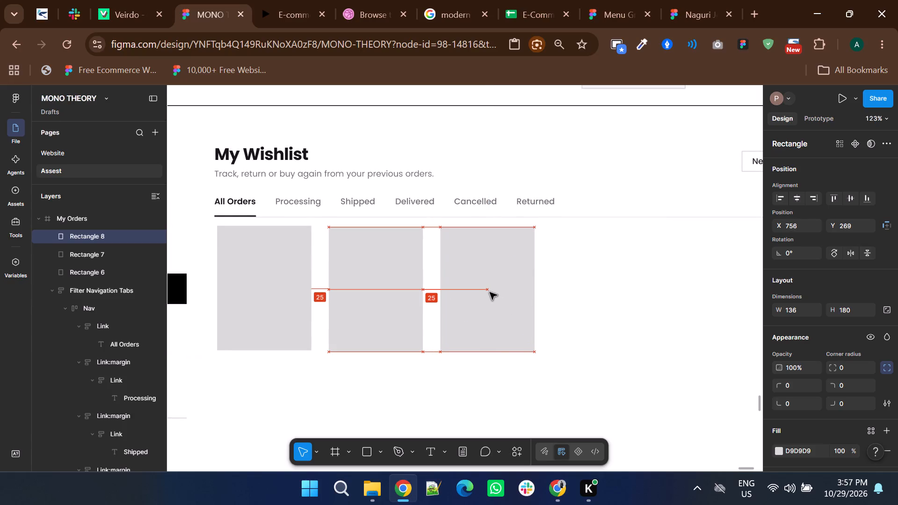
Duplicate the third grey rectangle and place the copy to its right at X 922, Y 269, aligned with the row.
scroll(474, 302, "down", 1, "shift")
left_click_drag(410, 301, 529, 313)
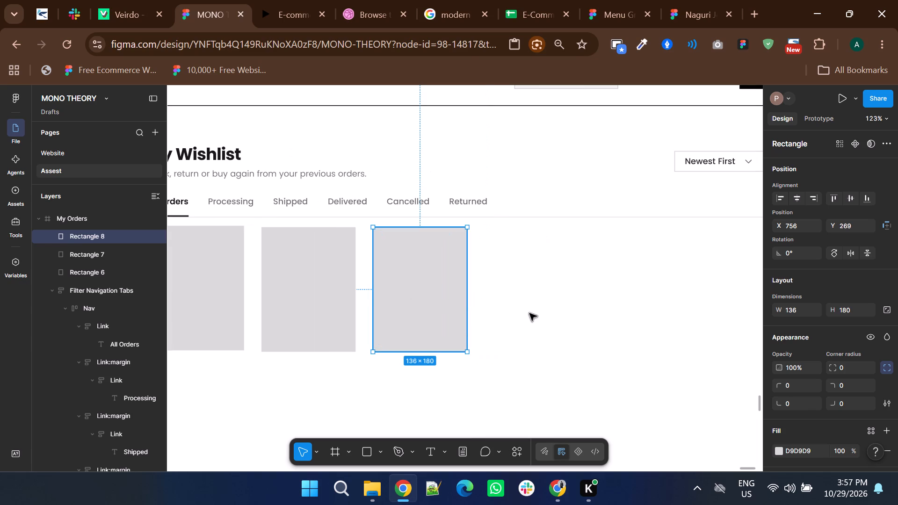
left_click_drag(529, 313, 524, 303)
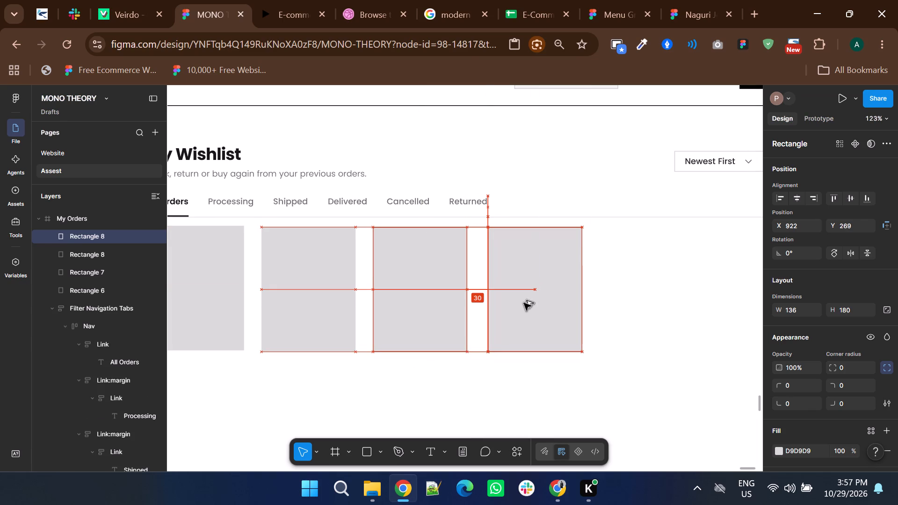
left_click_drag(524, 303, 525, 303)
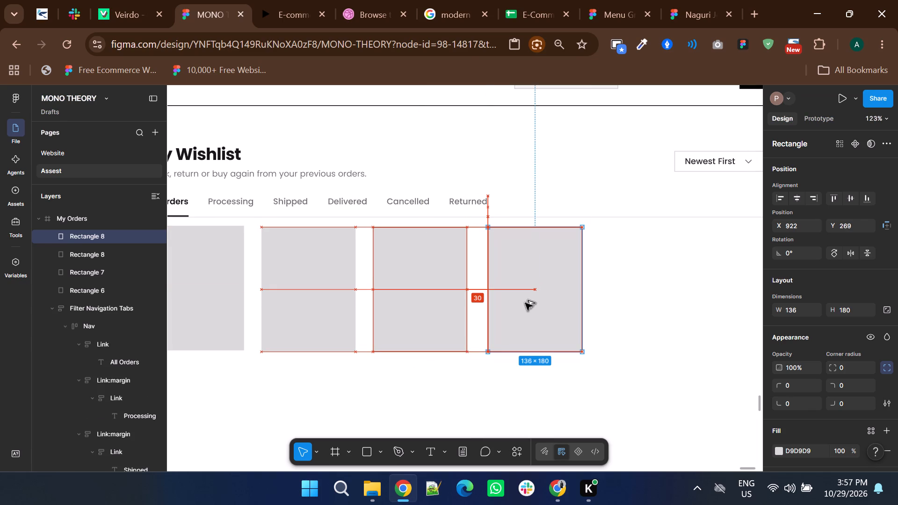
left_click_drag(525, 303, 529, 303)
left_click_drag(529, 303, 526, 303)
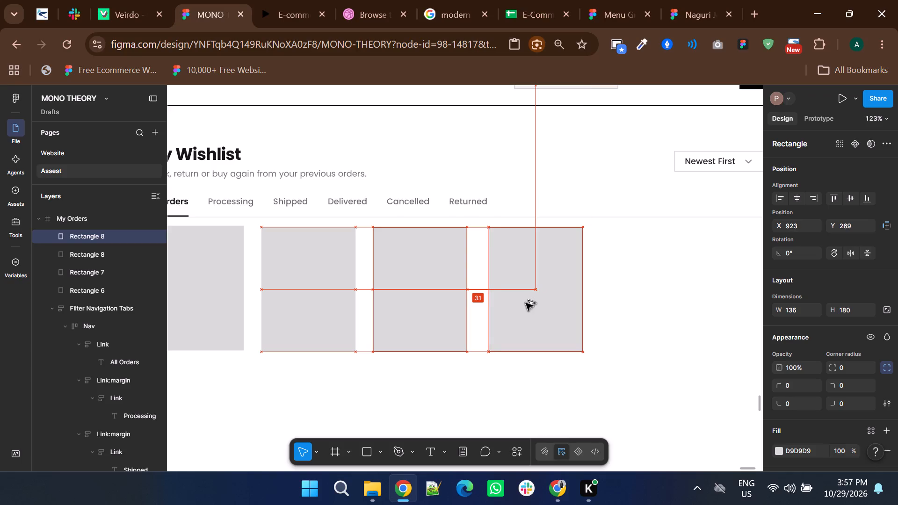
left_click_drag(526, 303, 525, 302)
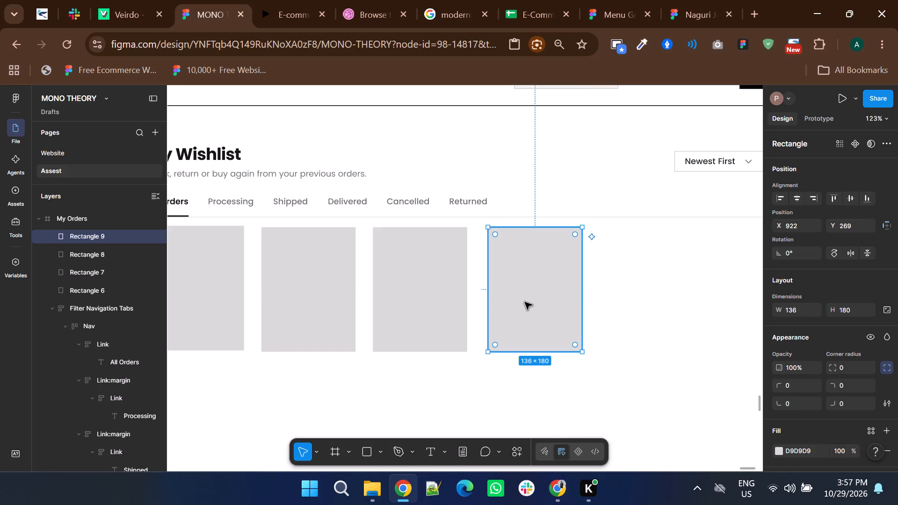
Extend the row with two more rectangle copies to the right of the fourth, placing the last at X 1252, Y 269.
scroll(525, 302, "down", 1, "ctrl")
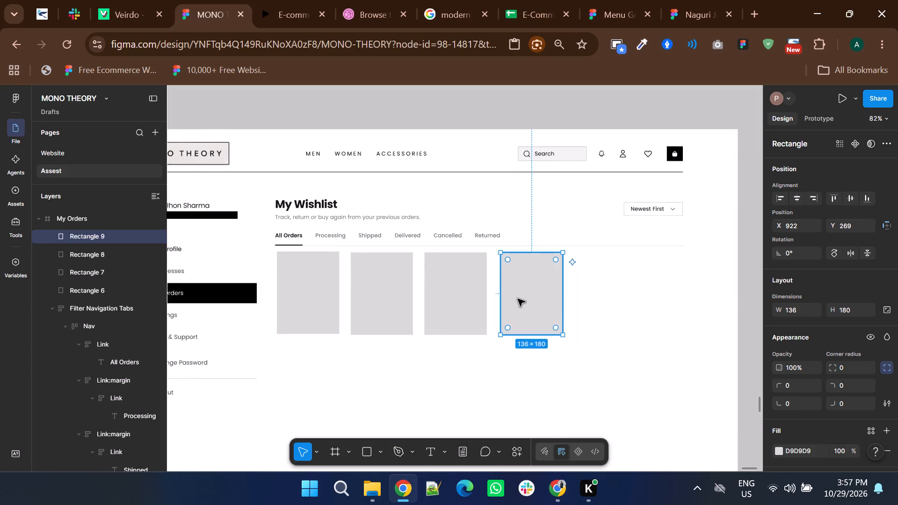
left_click_drag(518, 299, 592, 299, "alt")
left_click_drag(592, 299, 668, 299, "alt")
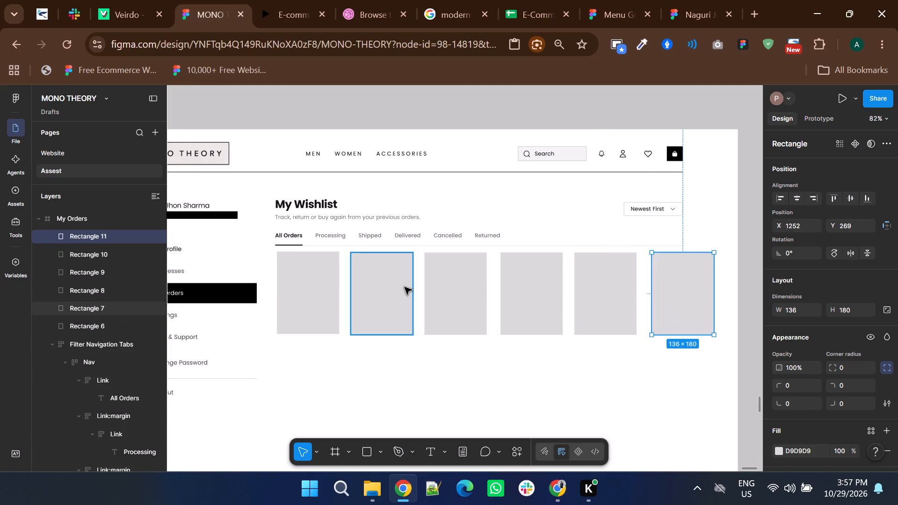
Nudge the second rectangle slightly left and the third to X 755 to adjust the row's spacing.
left_click(405, 287)
key("Left")
left_click(450, 286)
key("Left")
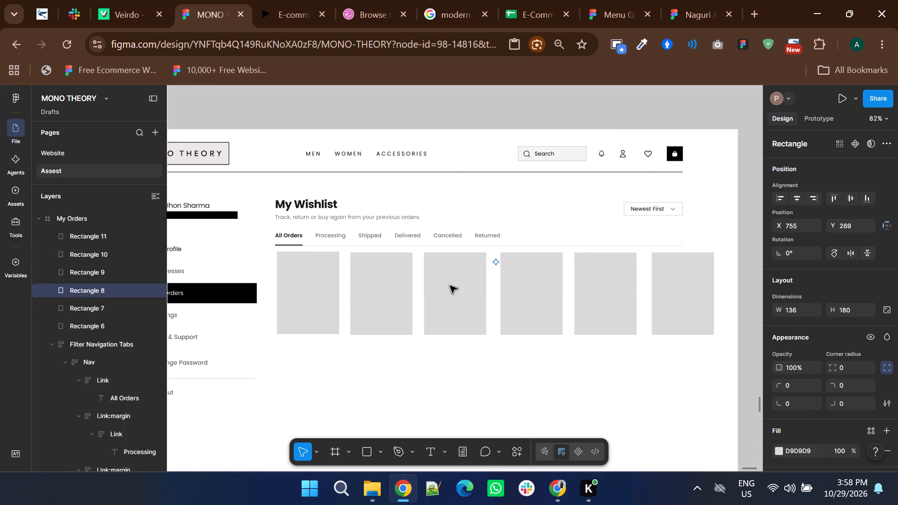
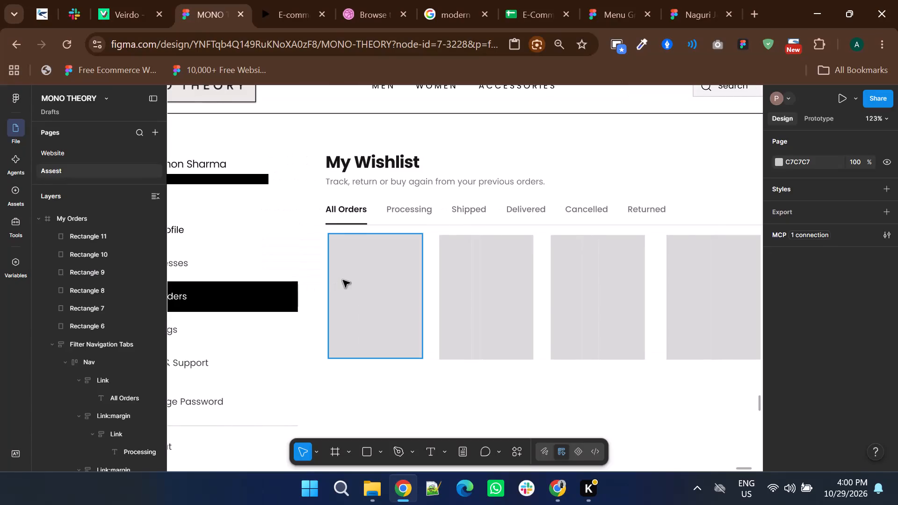
Add the text label "Classic Hoodie" just below the first grey rectangle.
left_click(357, 278)
scroll(357, 278, "down", 1, "ctrl")
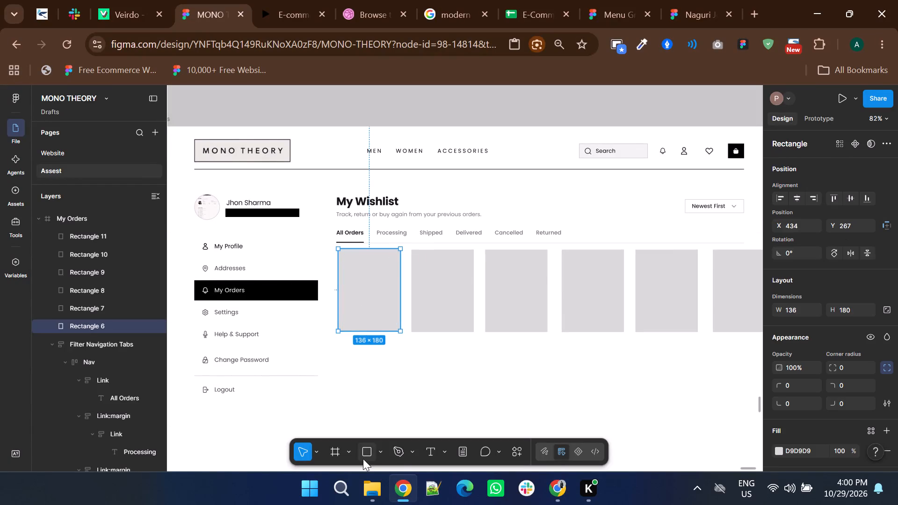
left_click(433, 452)
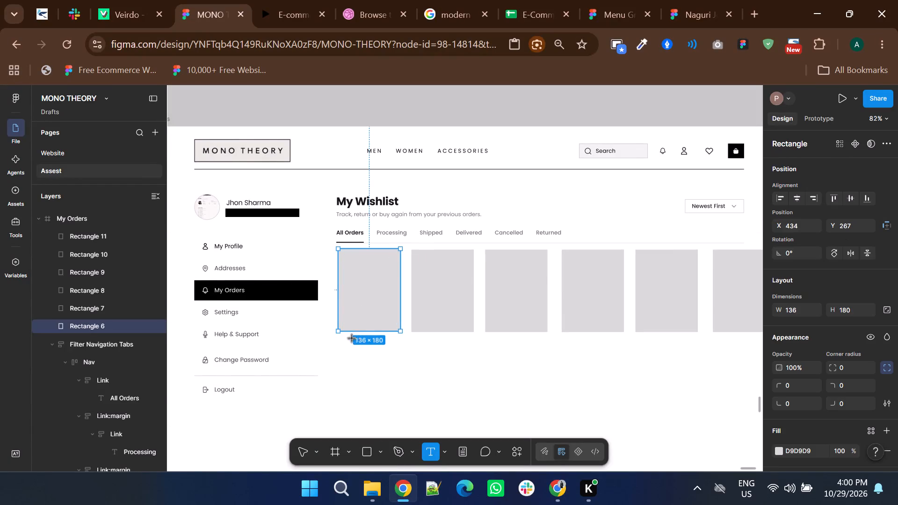
scroll(352, 338, "up", 5, "ctrl")
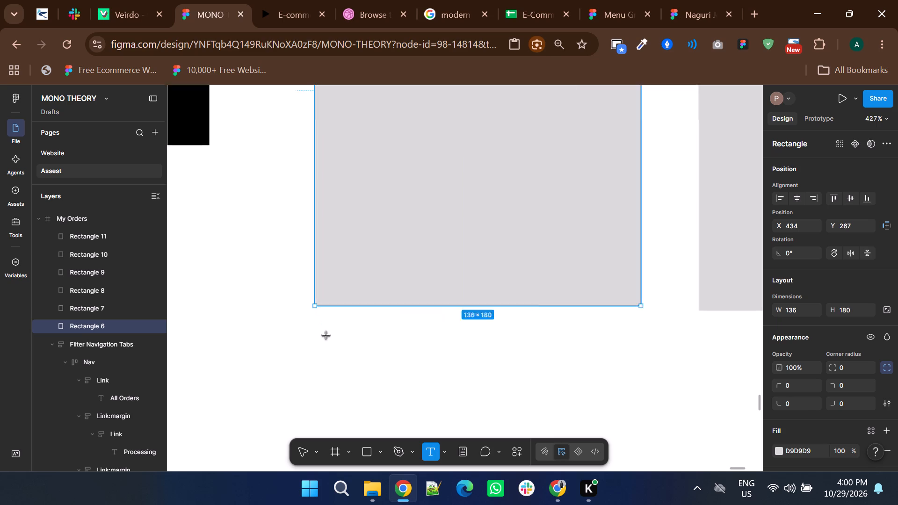
left_click(331, 327)
scroll(331, 327, "down", 2, "ctrl")
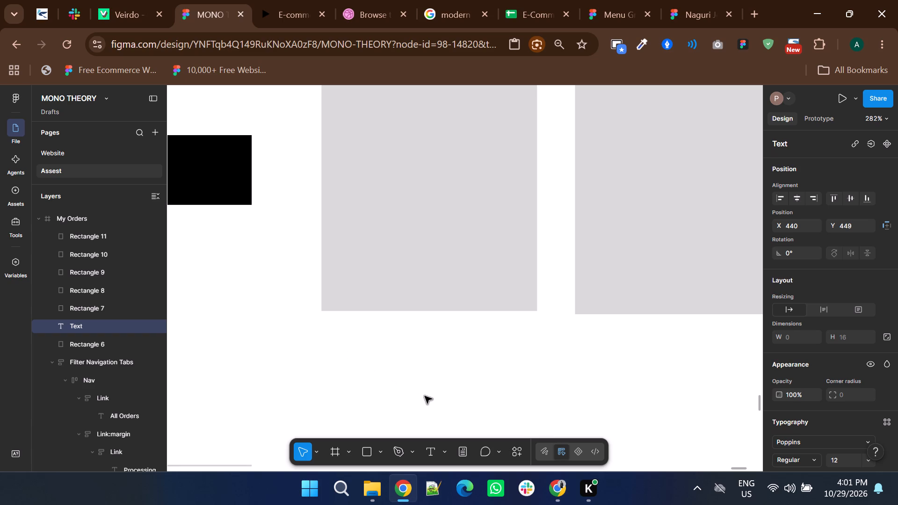
type("Classic")
key("space")
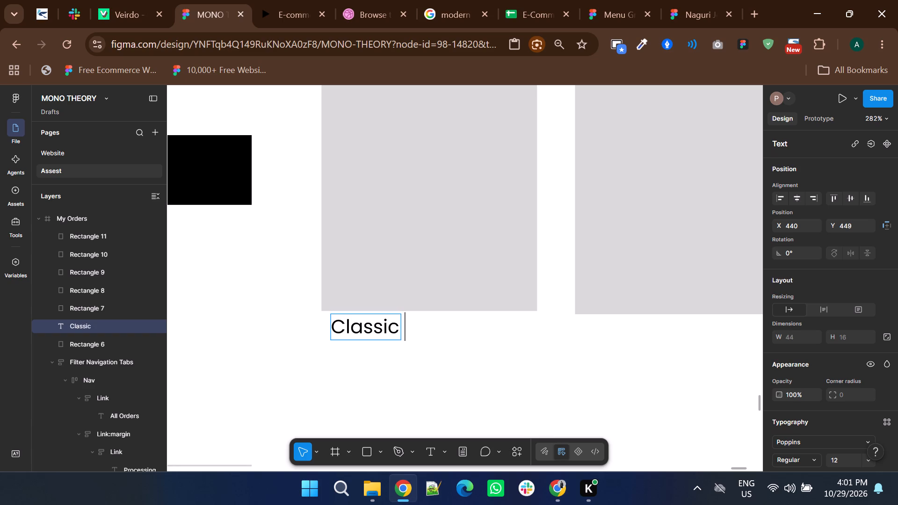
type("Ho")
key("o")
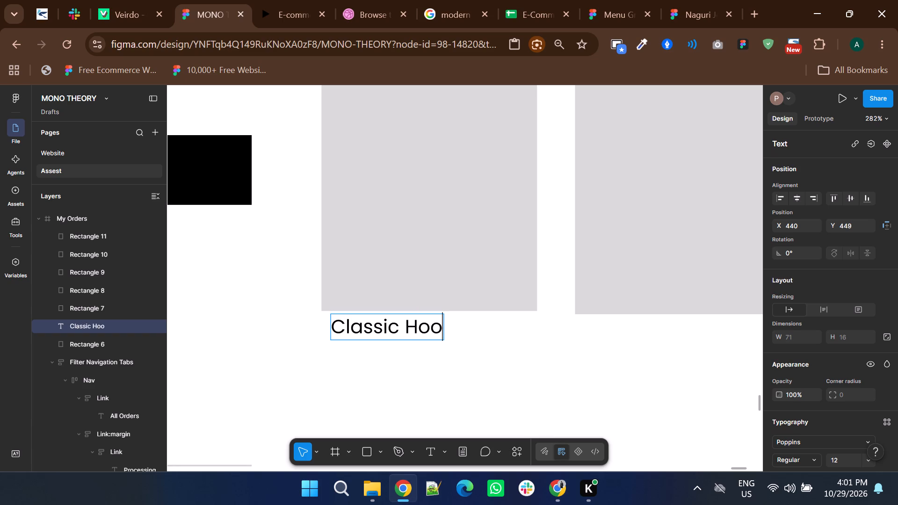
type("die")
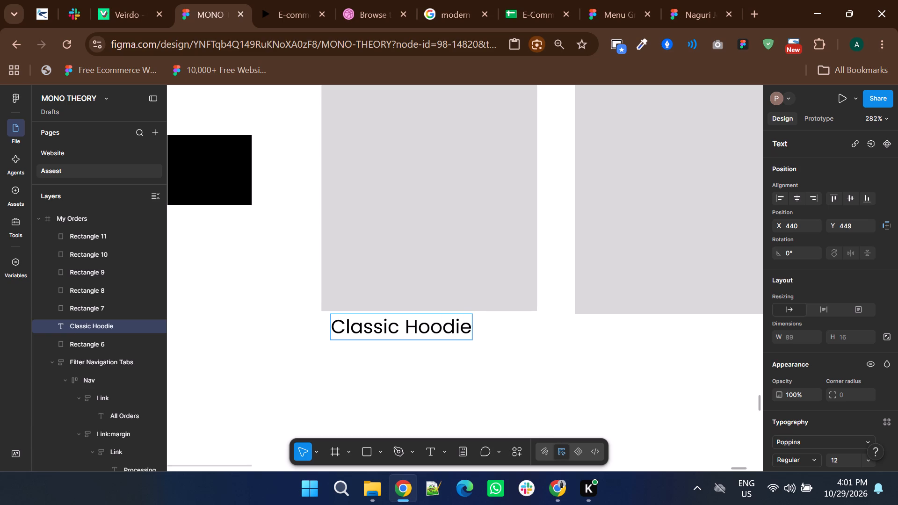
left_click(463, 401)
Move the Classic Hoodie label to X 434, Y 465, flush with the first rectangle's left edge and leaving a gap beneath it.
left_click_drag(400, 324, 393, 332)
key("period")
scroll(437, 329, "down", 1)
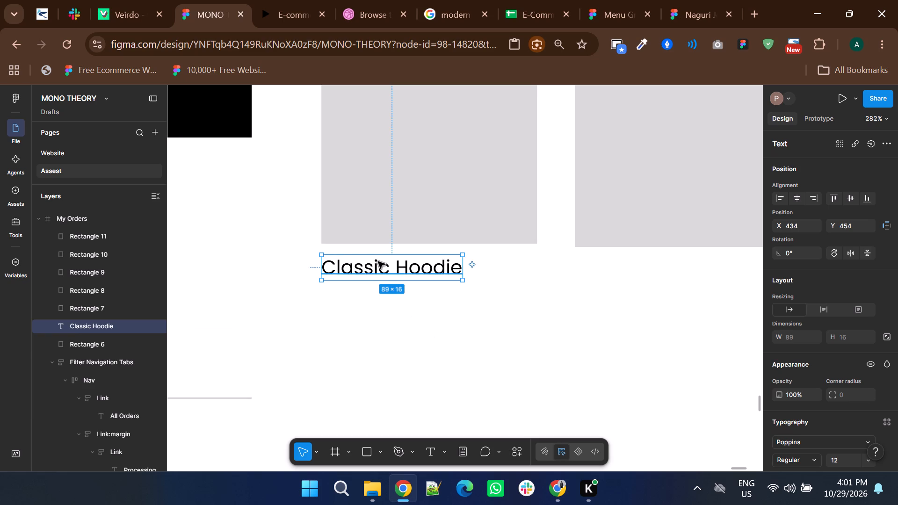
key("period")
scroll(378, 261, "up", 1)
left_click_drag(354, 334, 355, 351)
Draw a 7 × 7 ellipse between the first rectangle and the Classic Hoodie label, and place it at X 434, Y 452.
key("period")
scroll(348, 325, "up", 1)
left_click(412, 453)
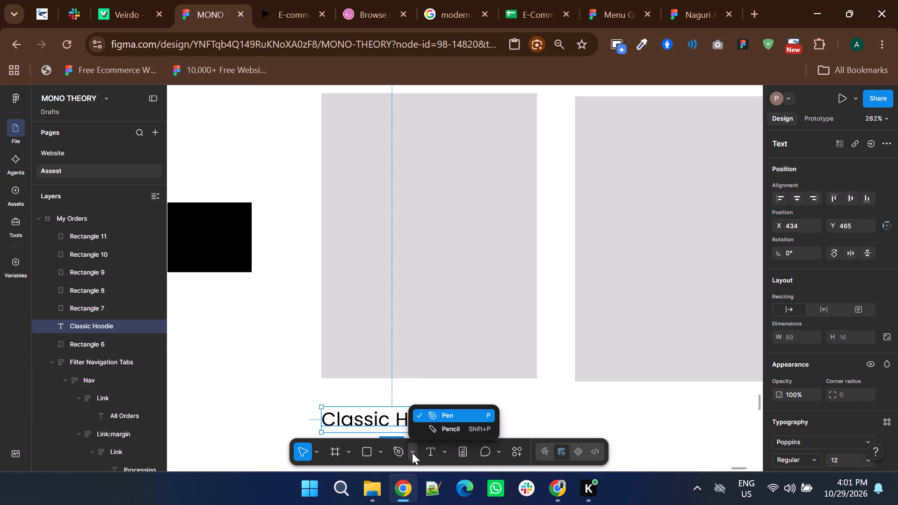
left_click(378, 456)
left_click(378, 456)
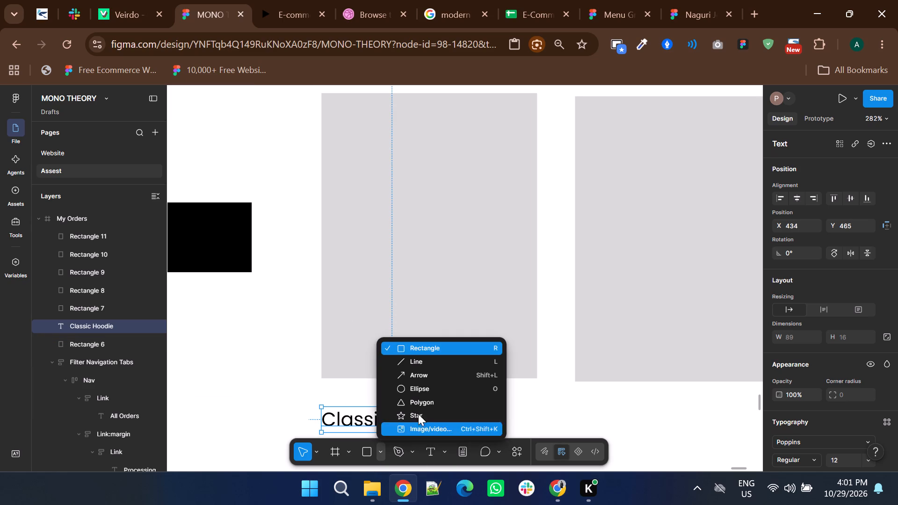
left_click(427, 390)
key("period")
scroll(344, 384, "up", 3)
scroll(347, 348, "down", 3)
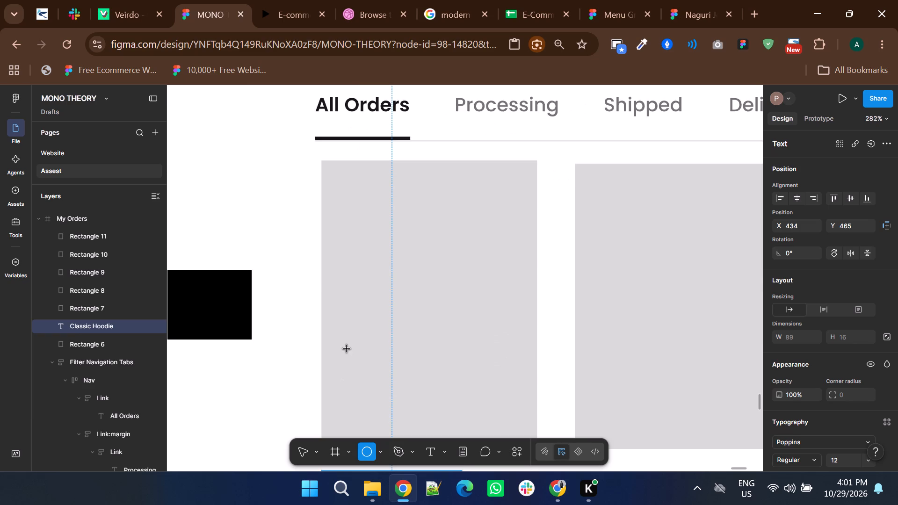
scroll(347, 348, "down", 2)
key("period")
scroll(341, 240, "up", 2)
scroll(324, 291, "down", 2)
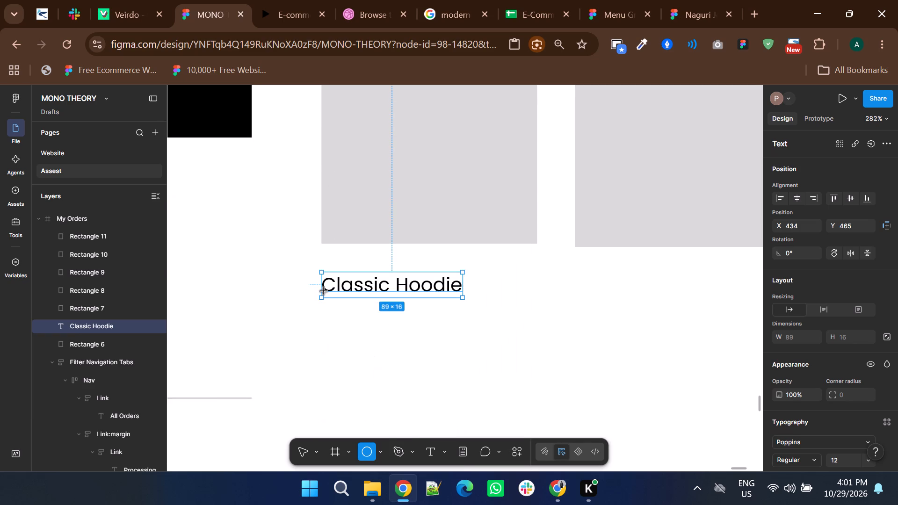
scroll(359, 240, "up", 2, "ctrl")
left_click_drag(278, 263, 289, 286, "shift")
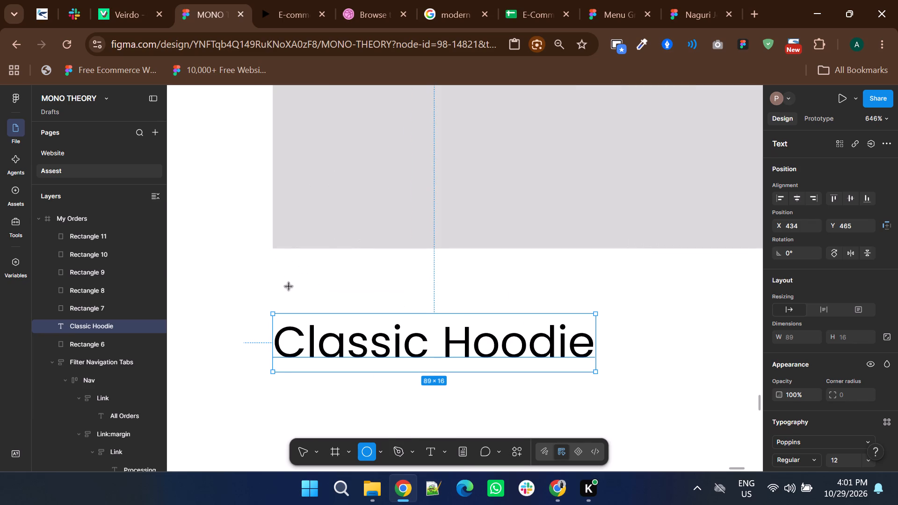
left_click_drag(289, 286, 290, 288, "shift")
left_click(297, 273)
left_click_drag(297, 278, 292, 276)
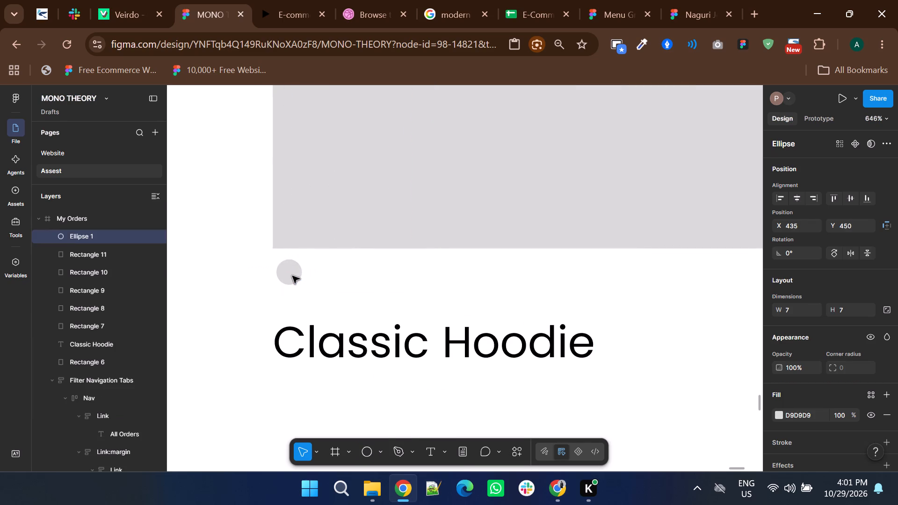
left_click_drag(292, 276, 289, 281)
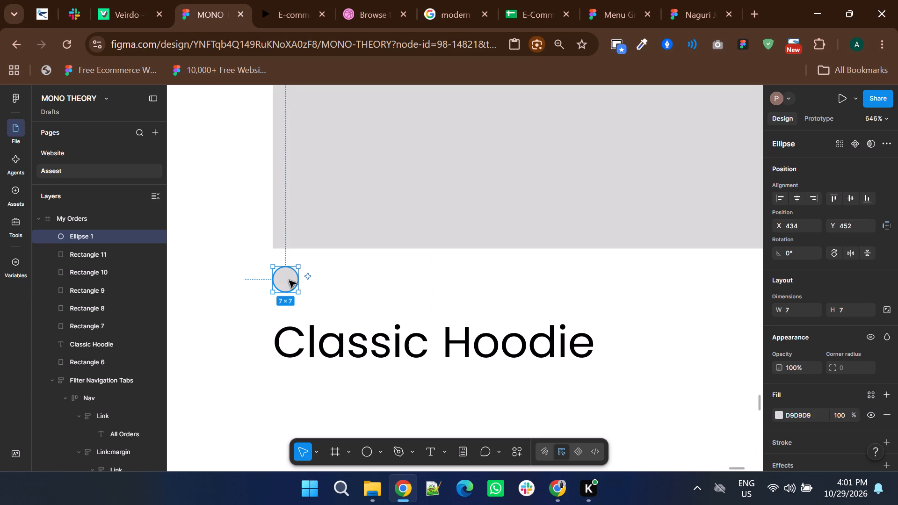
Duplicate the small circle three times to its right along Y 452, placing the copies at X 443, 454 and 464.
left_click_drag(289, 281, 322, 287, "alt")
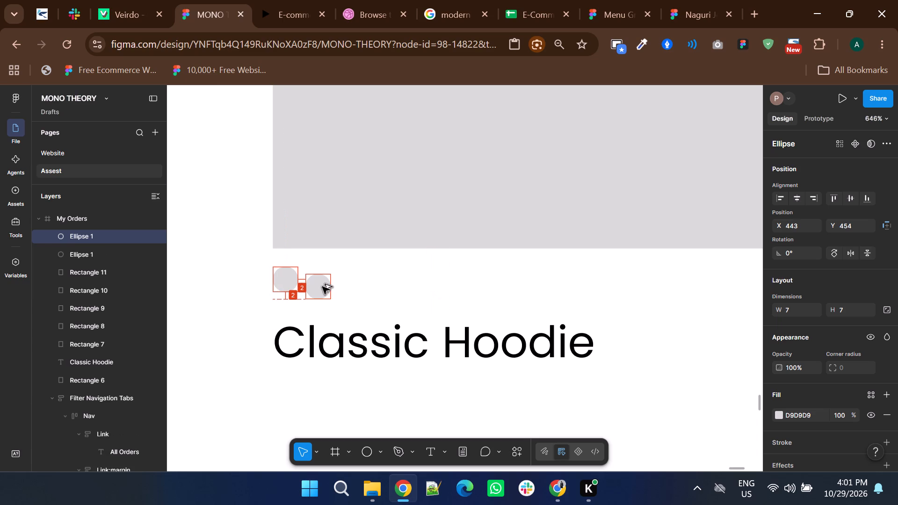
left_click_drag(322, 287, 322, 280, "alt")
left_click_drag(318, 276, 350, 279, "alt")
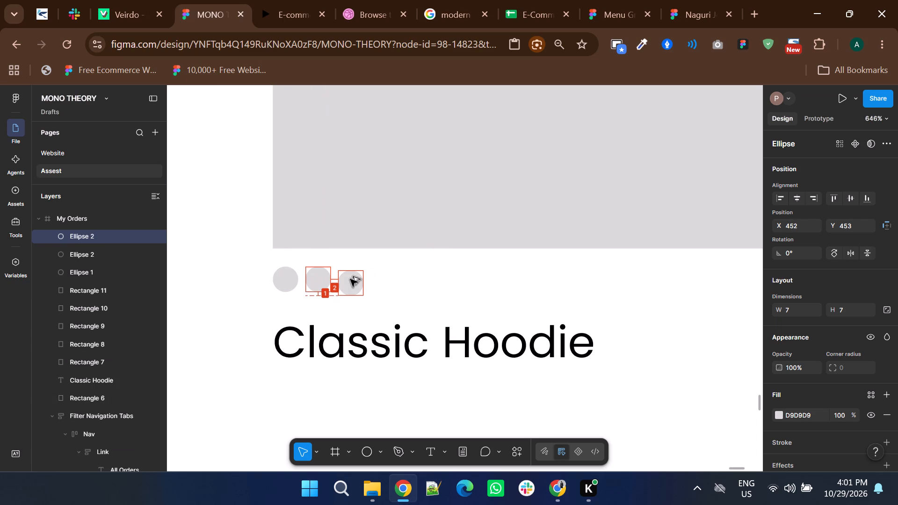
left_click_drag(350, 279, 358, 276, "alt")
left_click_drag(357, 276, 376, 275)
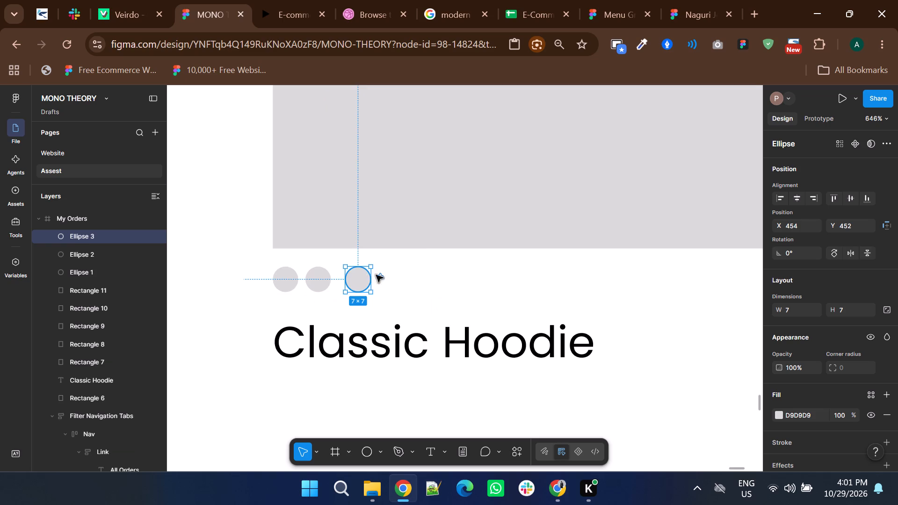
left_click_drag(376, 275, 395, 277)
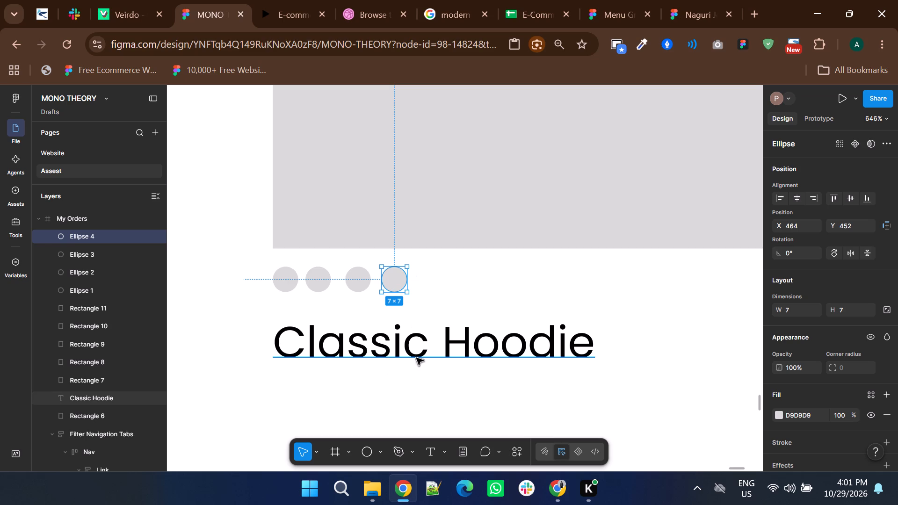
Nudge the second circle to X 444 so the four circles are evenly spaced.
scroll(363, 283, "up", 2, "shift")
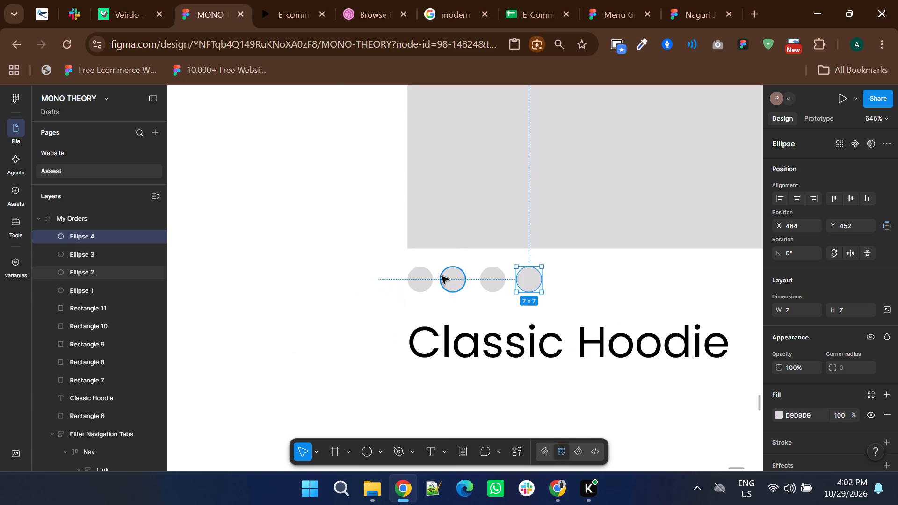
scroll(442, 276, "up", 3, "ctrl")
left_click(472, 276)
key("Right")
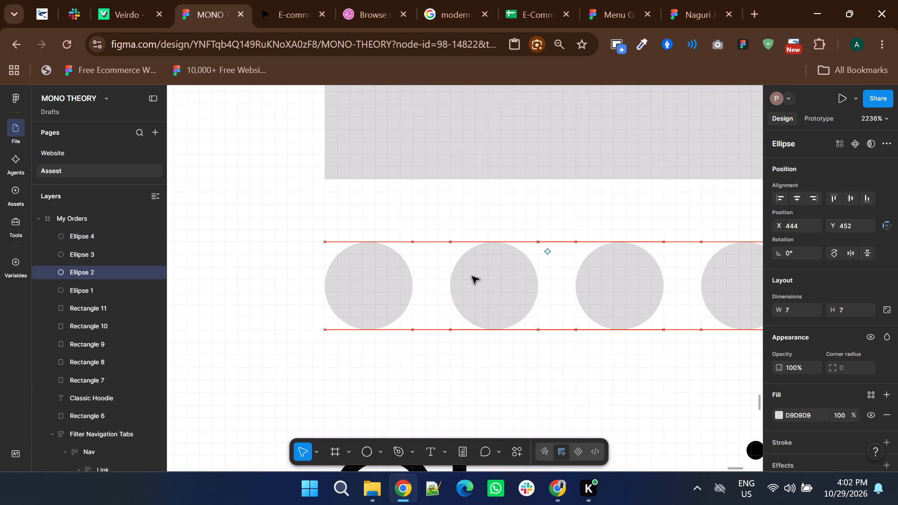
Select all four circles and align their vertical centres.
scroll(418, 303, "down", 3, "ctrl")
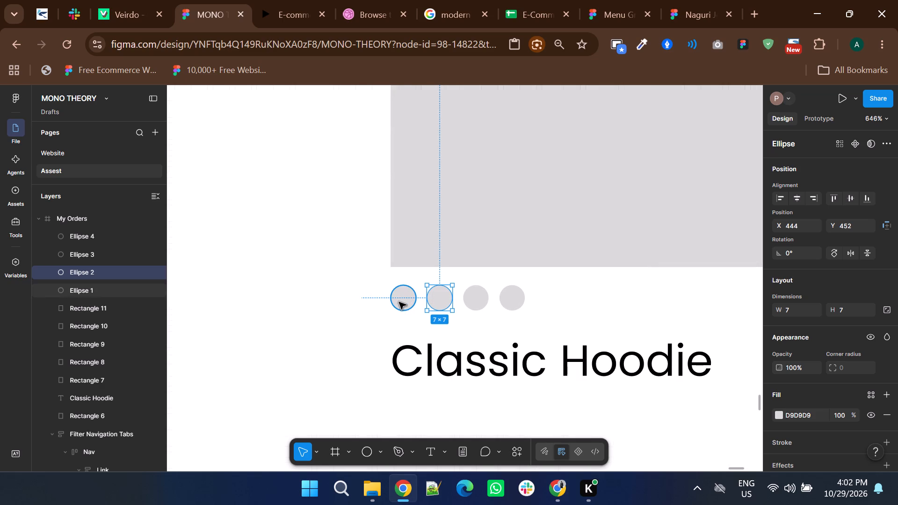
left_click(399, 302)
left_click(431, 297, "ctrl+shift")
left_click(485, 298, "ctrl+shift")
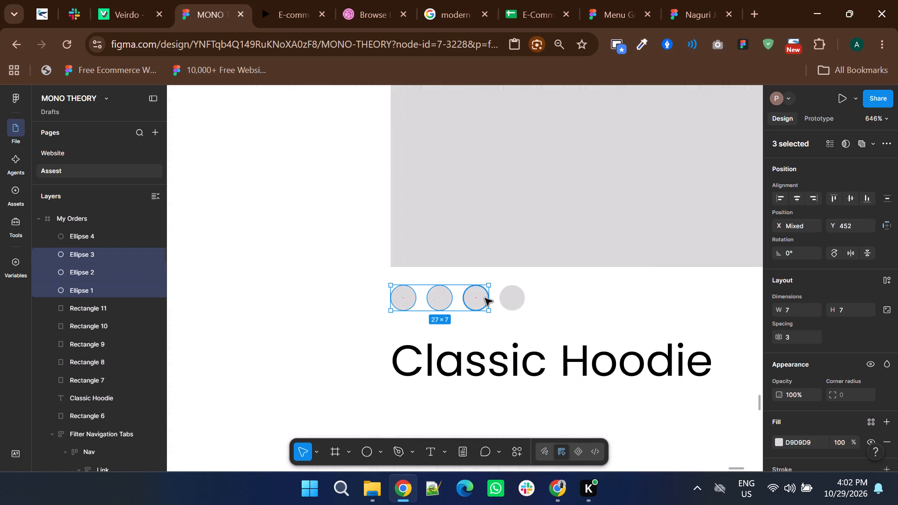
left_click(510, 306, "ctrl+shift")
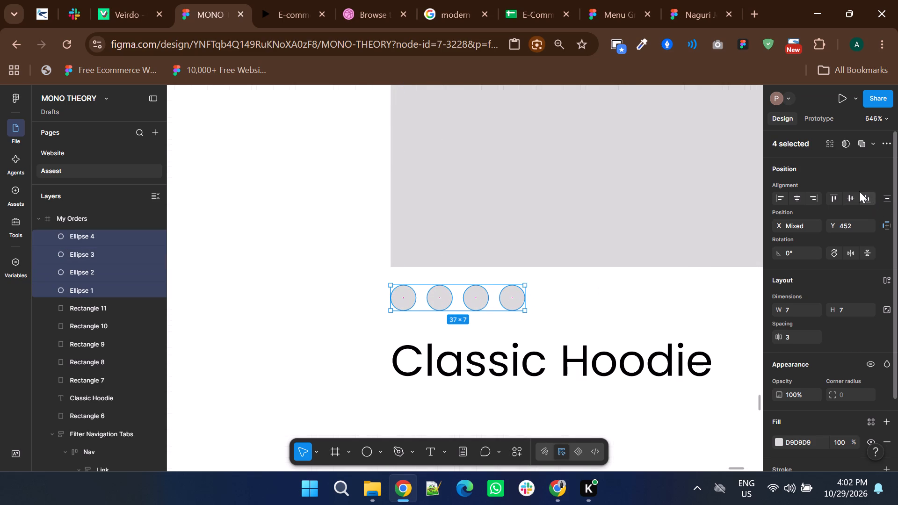
left_click(851, 196)
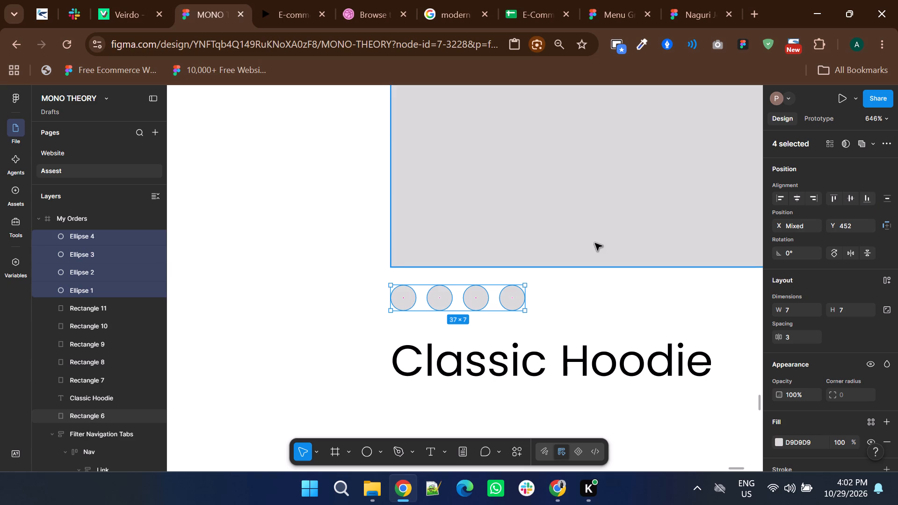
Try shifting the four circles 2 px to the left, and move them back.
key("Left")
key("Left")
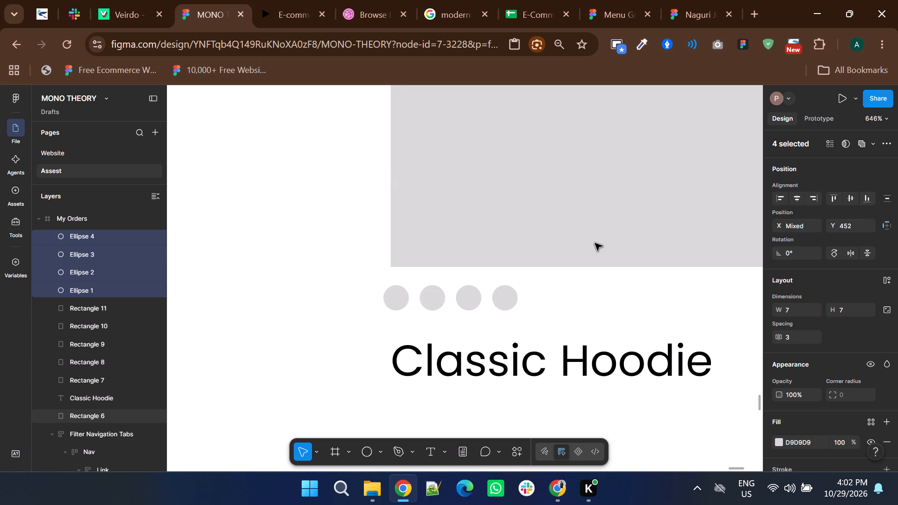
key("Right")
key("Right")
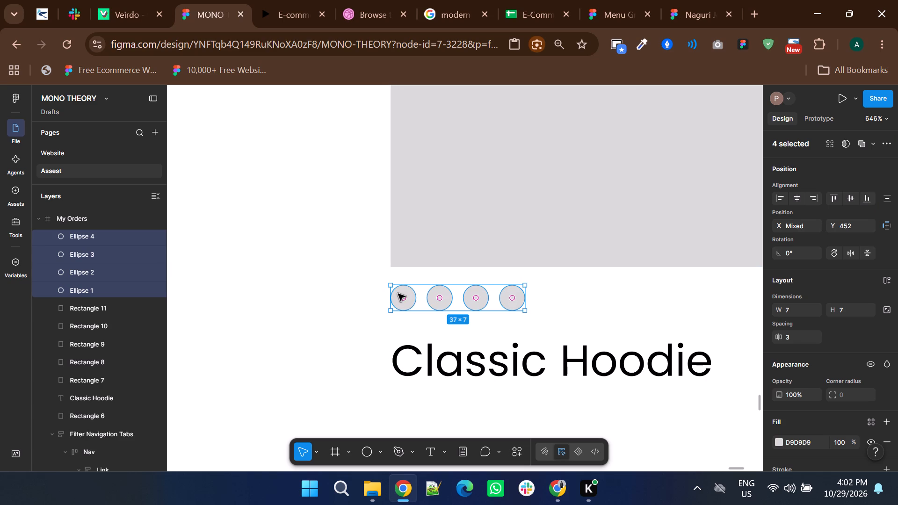
Fill the first circle with pure, fully saturated red.
left_click(399, 293)
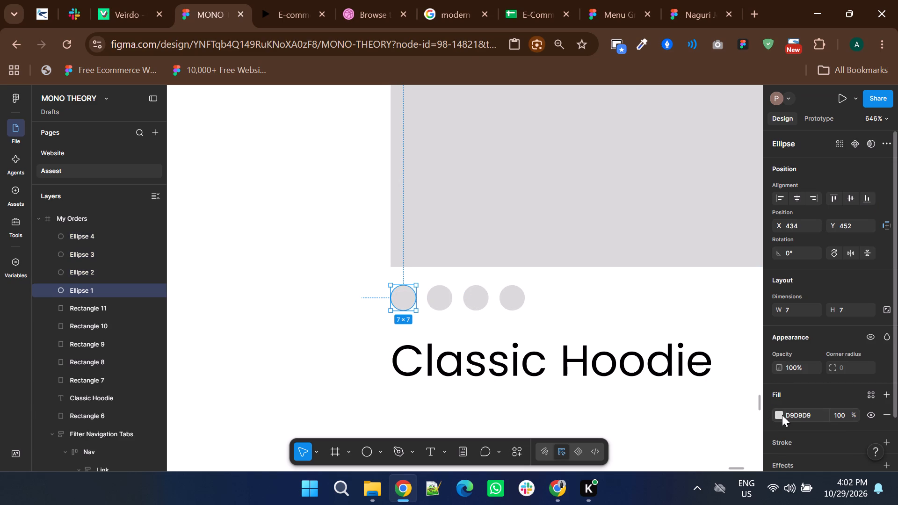
left_click(778, 411)
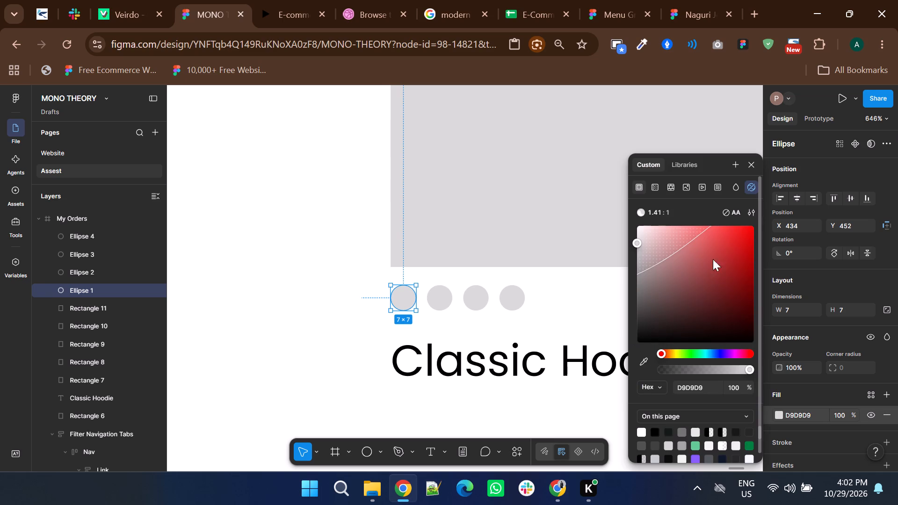
left_click_drag(721, 246, 760, 219)
Fill the second circle with dark green, 03803D.
left_click(442, 299)
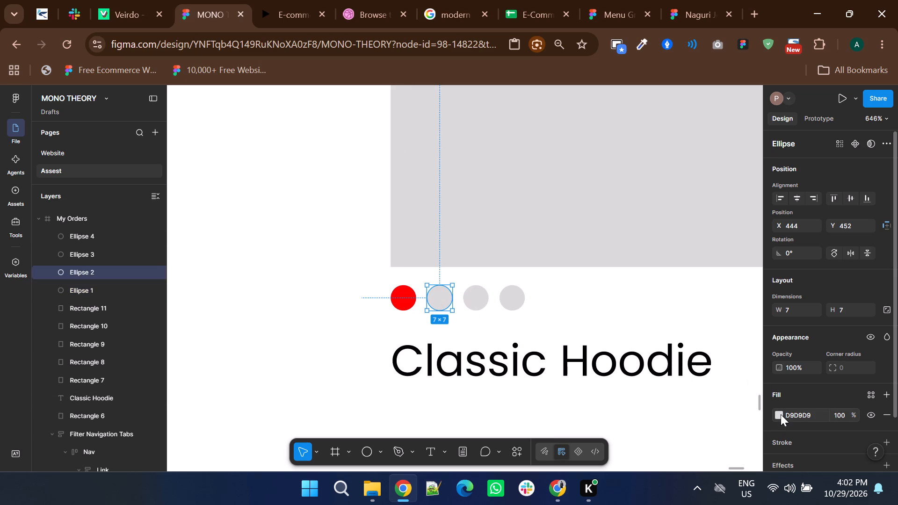
left_click(781, 414)
left_click(698, 354)
left_click_drag(727, 299, 782, 203)
left_click_drag(709, 276, 751, 284)
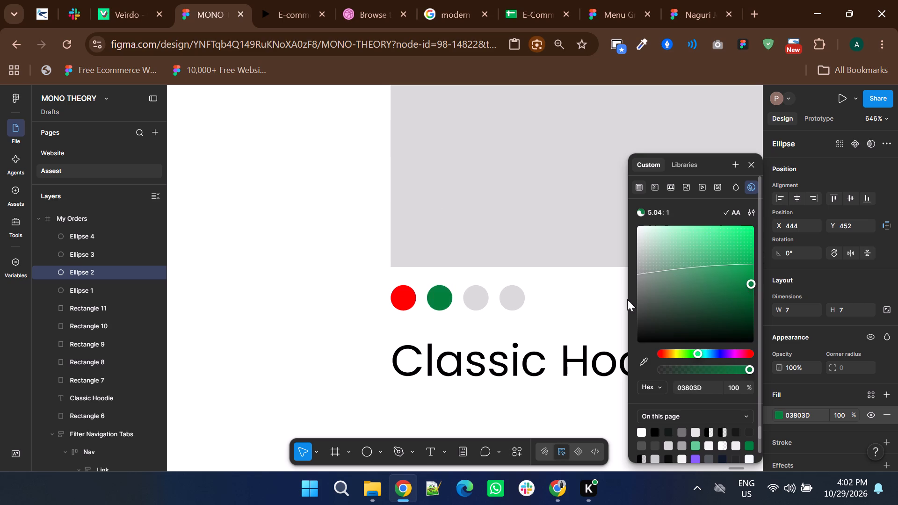
Fill the third circle with bright blue, 00A1FF.
left_click(473, 307)
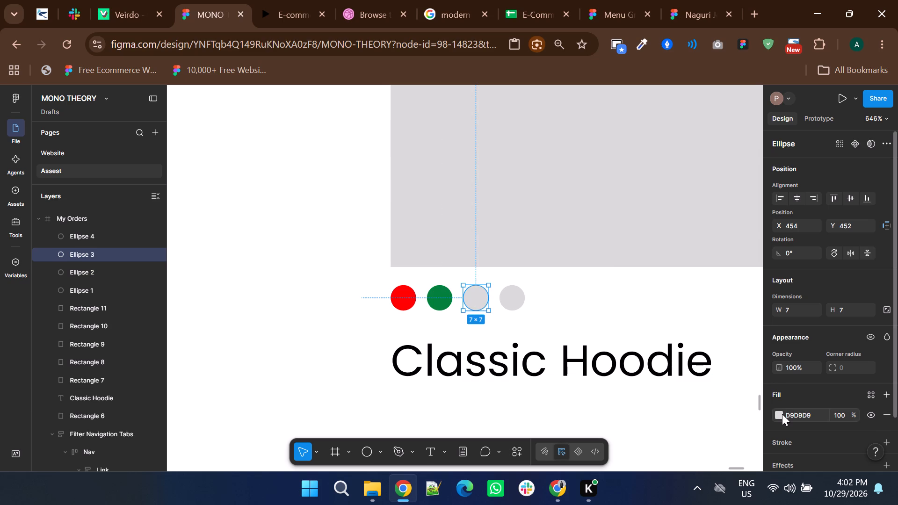
left_click(782, 414)
left_click(706, 353)
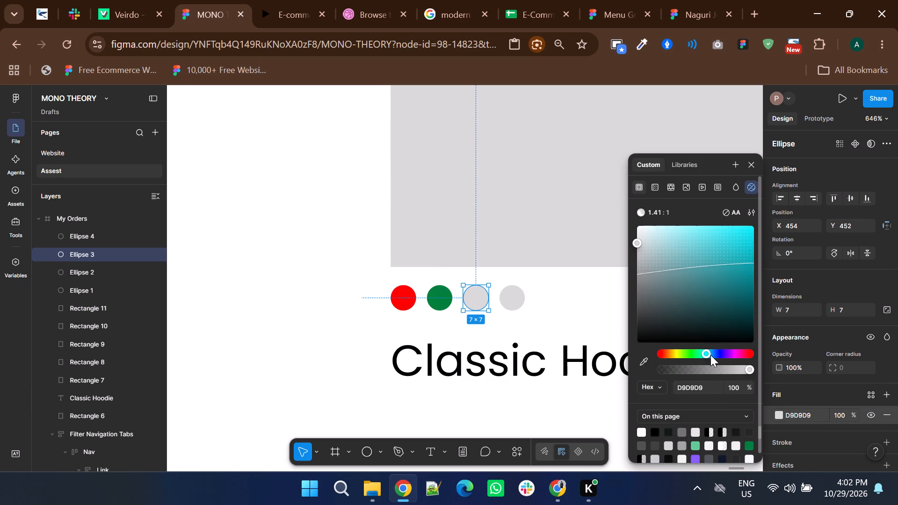
left_click(710, 355)
left_click_drag(740, 275, 788, 205)
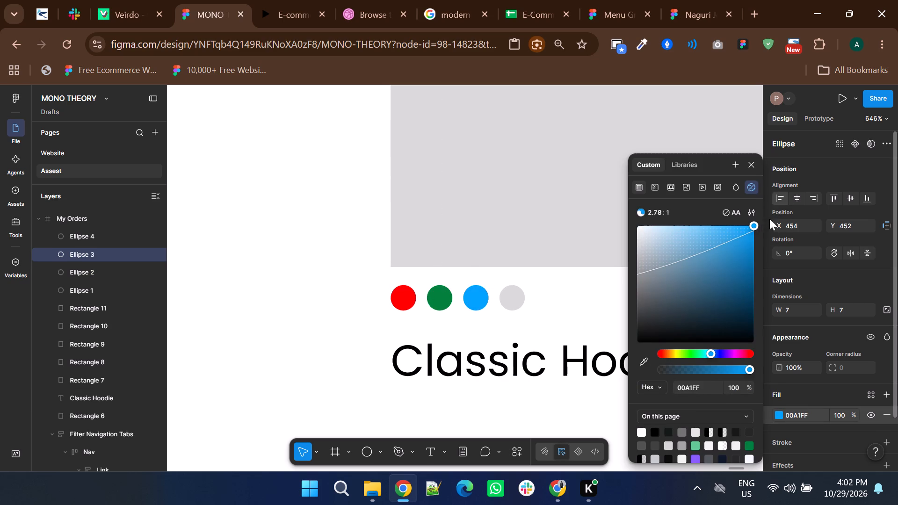
Fill the fourth circle with bright, fully saturated orange.
left_click(519, 303)
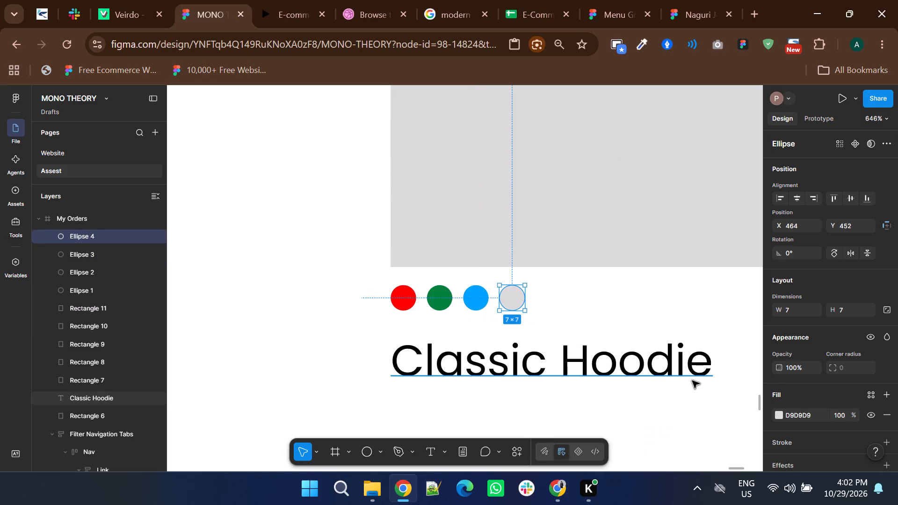
left_click(777, 414)
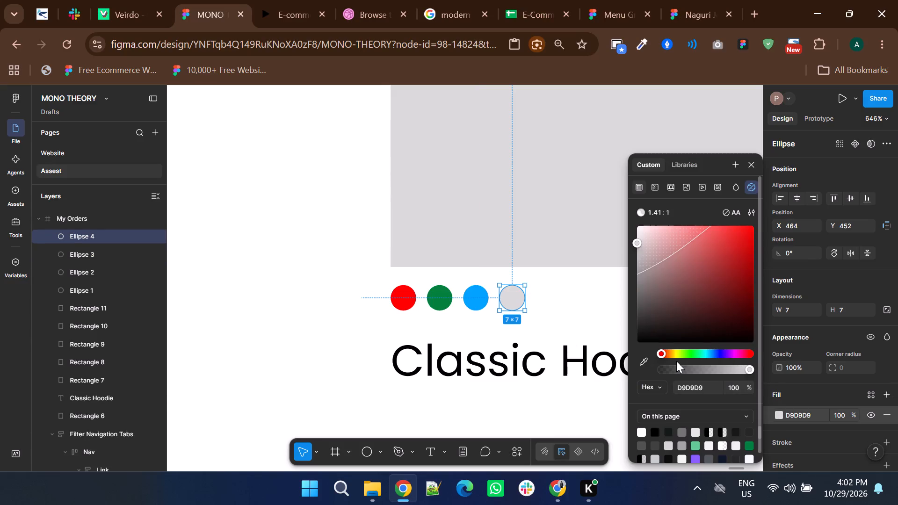
left_click(670, 356)
left_click_drag(699, 281, 806, 196)
double_click(585, 303)
Examine the text styling of the Classic Cap product name among the Order Placed screen's You may also like cards.
scroll(585, 303, "down", 3, "ctrl")
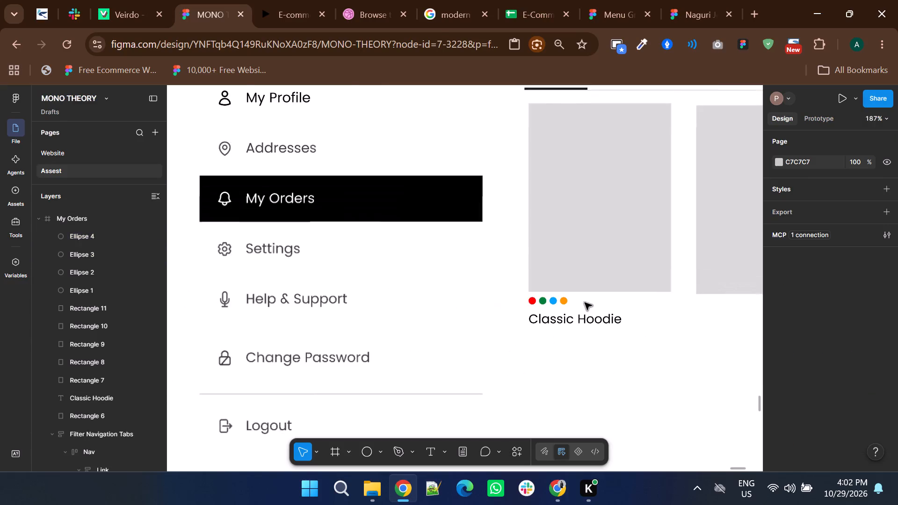
scroll(585, 303, "down", 1, "ctrl")
scroll(585, 303, "down", 1, "shift")
scroll(585, 303, "up", 2, "ctrl")
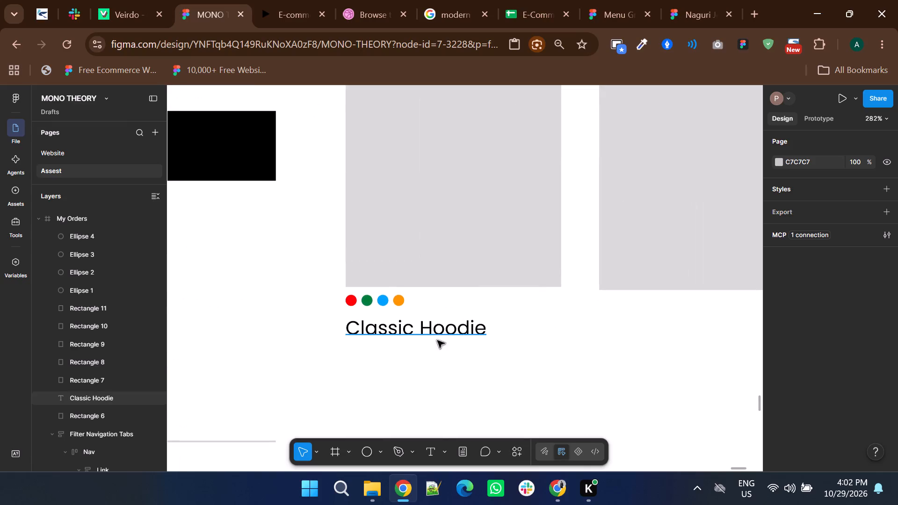
left_click(437, 327, "ctrl")
scroll(570, 284, "down", 6, "ctrl")
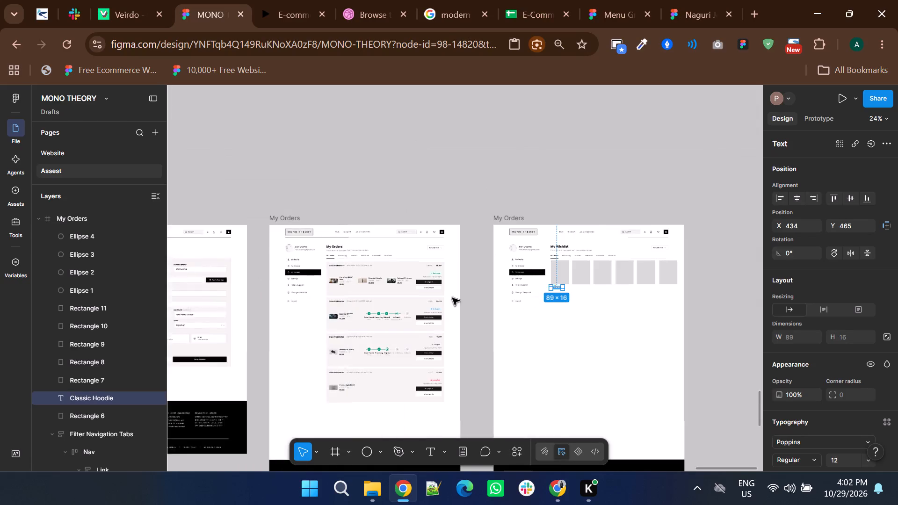
scroll(452, 298, "up", 19, "shift")
scroll(451, 380, "up", 6, "ctrl")
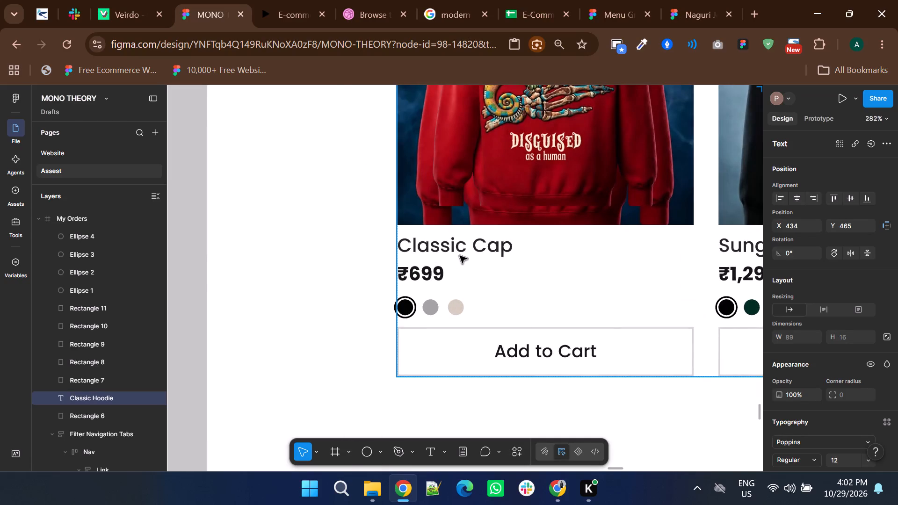
left_click(460, 252, "ctrl")
scroll(425, 310, "down", 4, "ctrl")
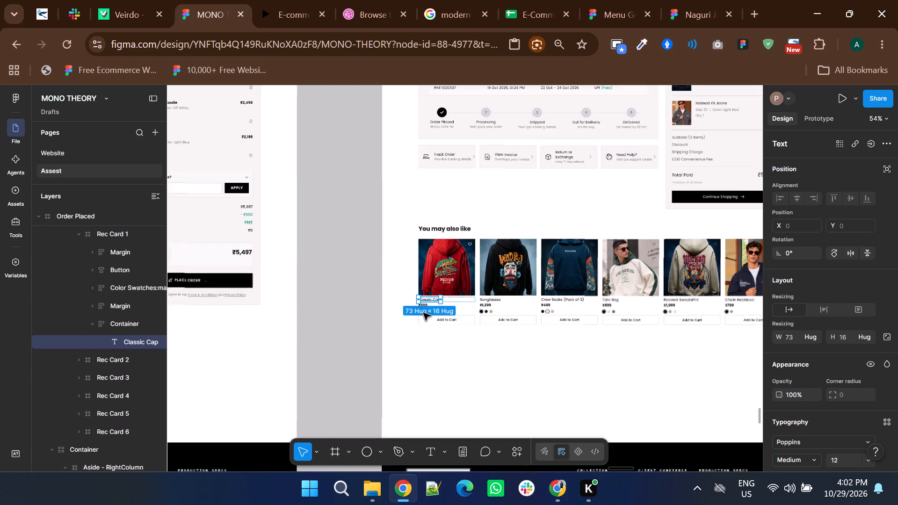
Set the Classic Hoodie product name on the wishlist screen to Medium font weight.
scroll(423, 313, "down", 4, "ctrl")
scroll(423, 313, "down", 9, "shift")
scroll(307, 276, "up", 8, "ctrl")
left_click(303, 242, "ctrl")
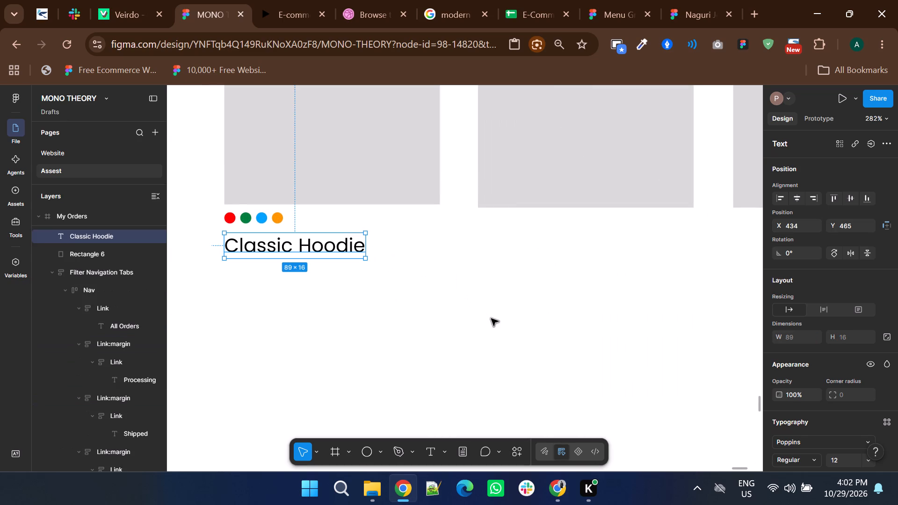
left_click(804, 458)
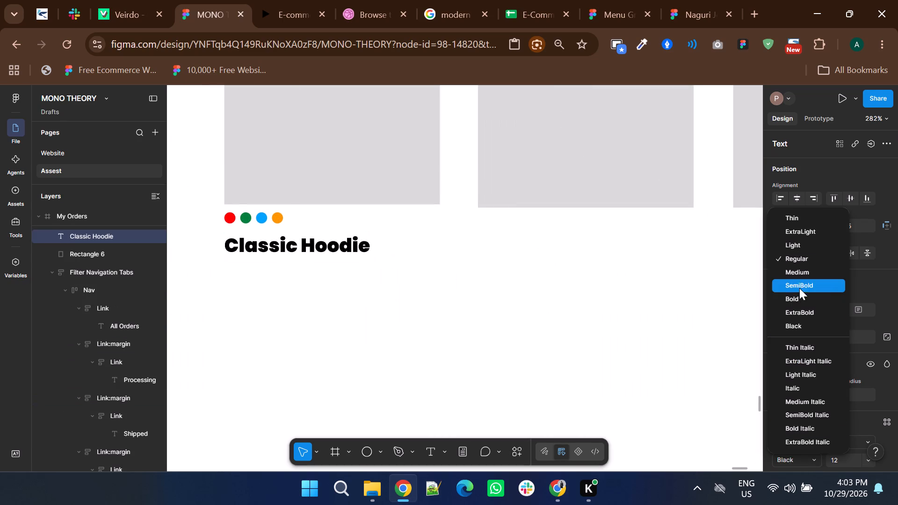
left_click(799, 275)
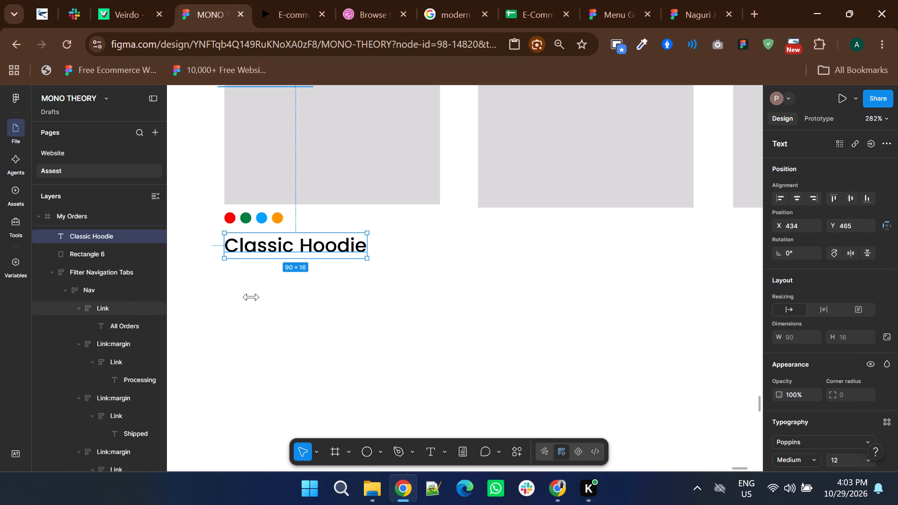
Duplicate the Classic Hoodie name directly below itself at about Y 487 and replace the copy's text with 4548.
scroll(321, 298, "up", 2, "shift")
scroll(406, 232, "up", 2, "ctrl")
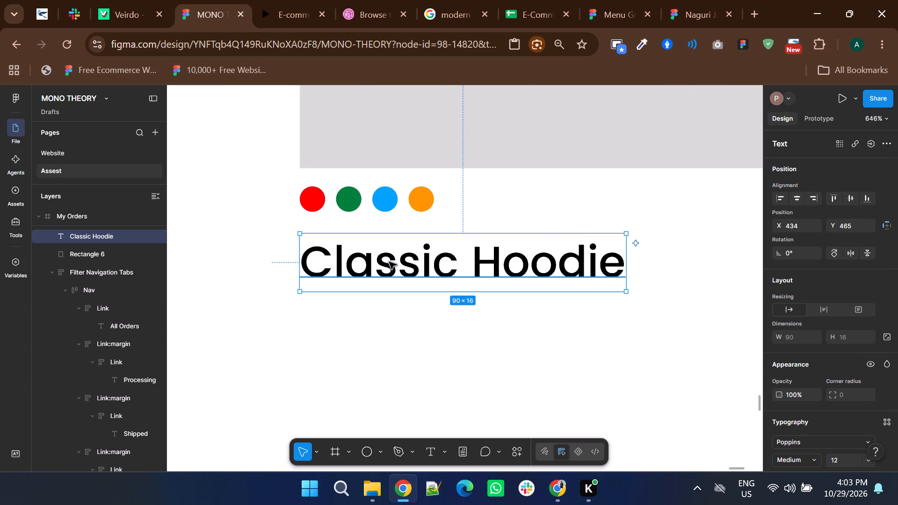
left_click_drag(389, 262, 390, 340, "alt")
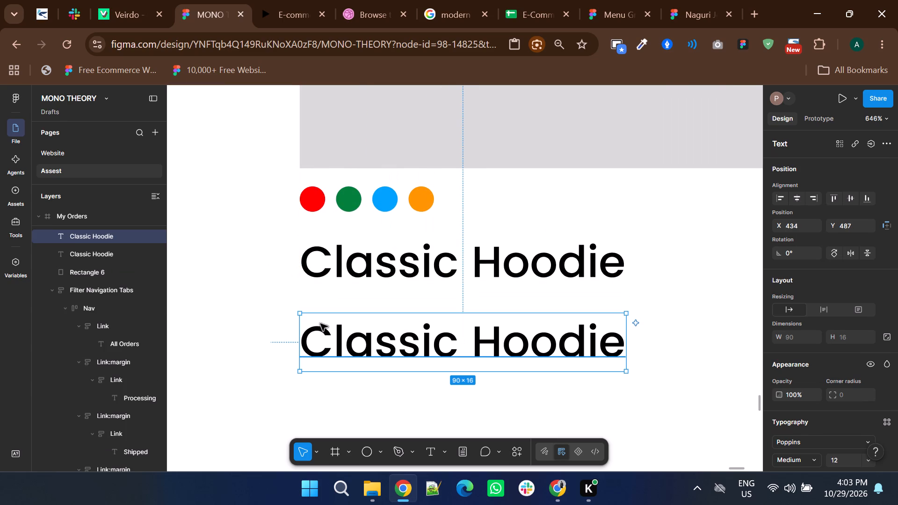
double_click(326, 337)
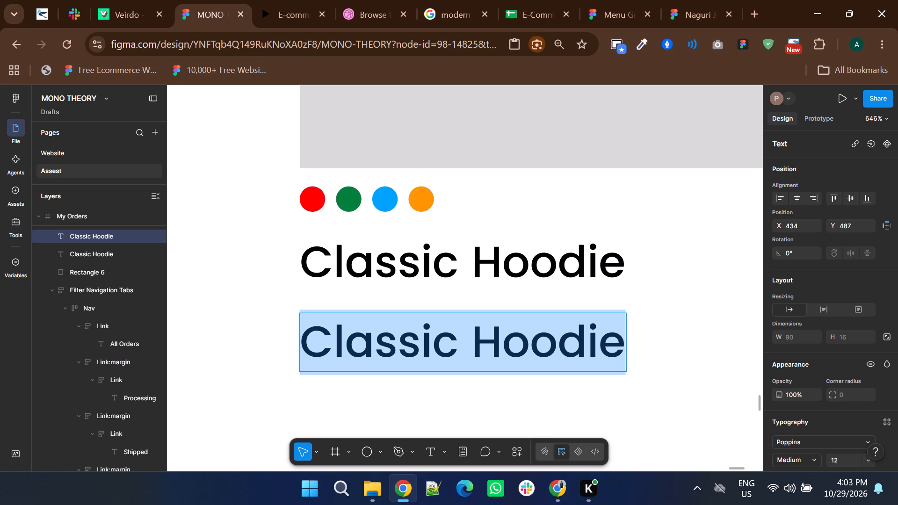
key("ctrl+shift+4")
key("ctrl+shift+4")
key("ctrl+shift+4")
key("ctrl+shift+4")
key("r")
key("BackSpace")
type("4548")
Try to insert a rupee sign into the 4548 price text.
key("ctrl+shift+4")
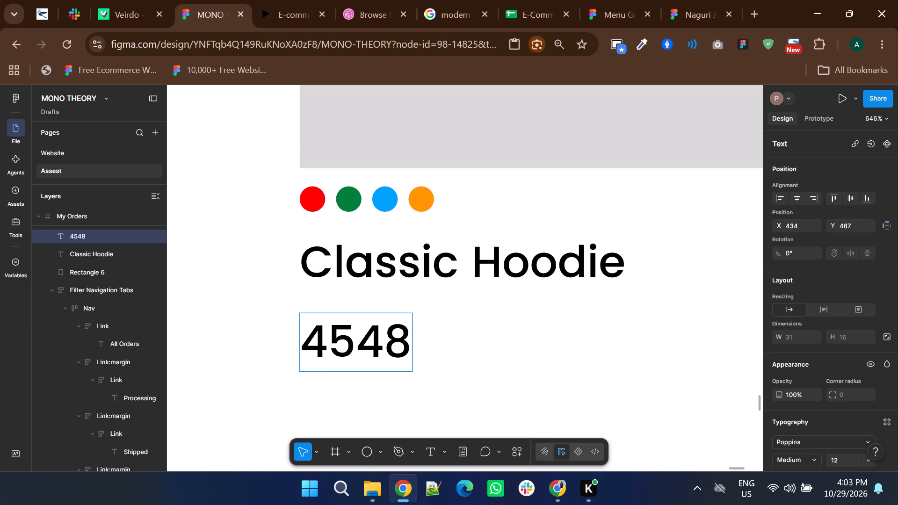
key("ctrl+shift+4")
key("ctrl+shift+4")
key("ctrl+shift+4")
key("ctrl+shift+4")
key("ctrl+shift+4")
Search Google for "rupee unicode" in a new browser tab and copy the ₹ symbol from the results.
left_click(313, 333)
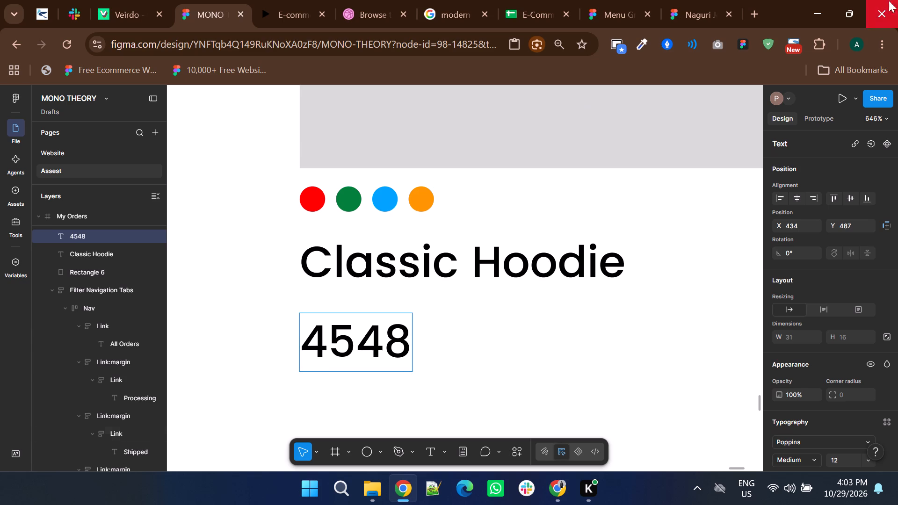
left_click(753, 7)
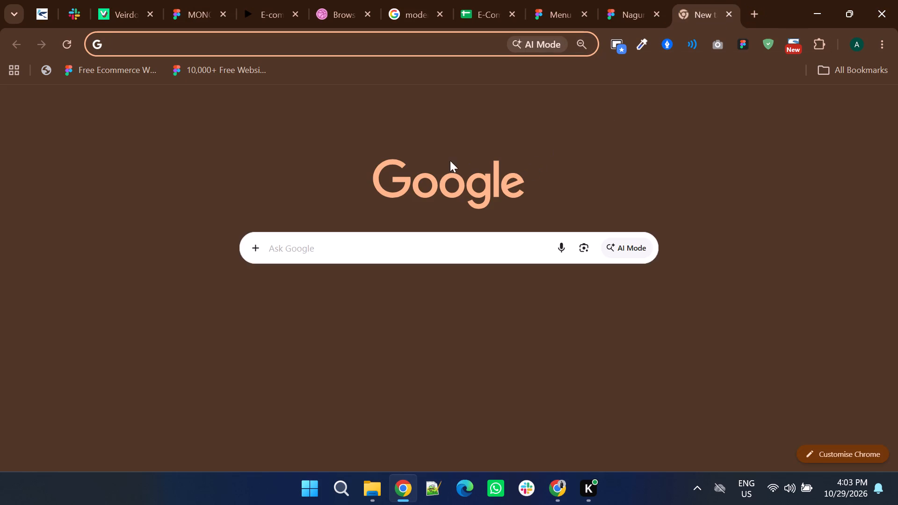
left_click(413, 247)
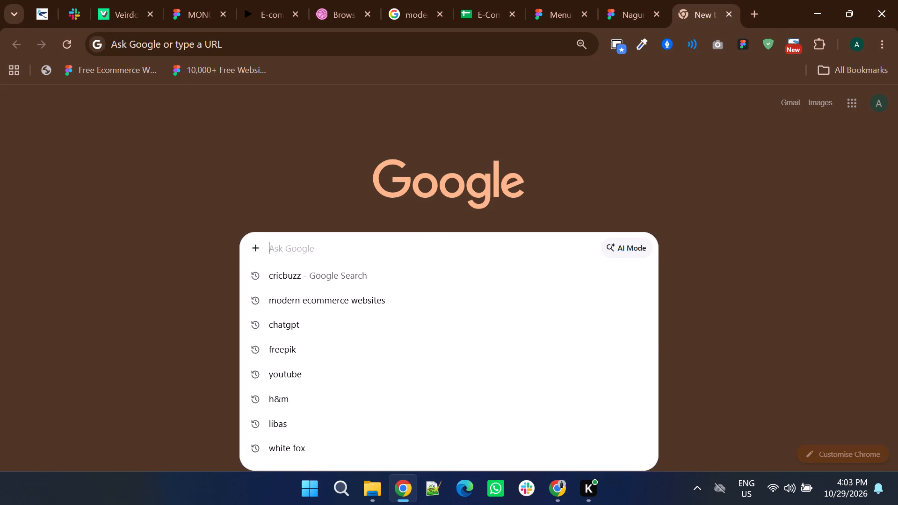
type("rupe un")
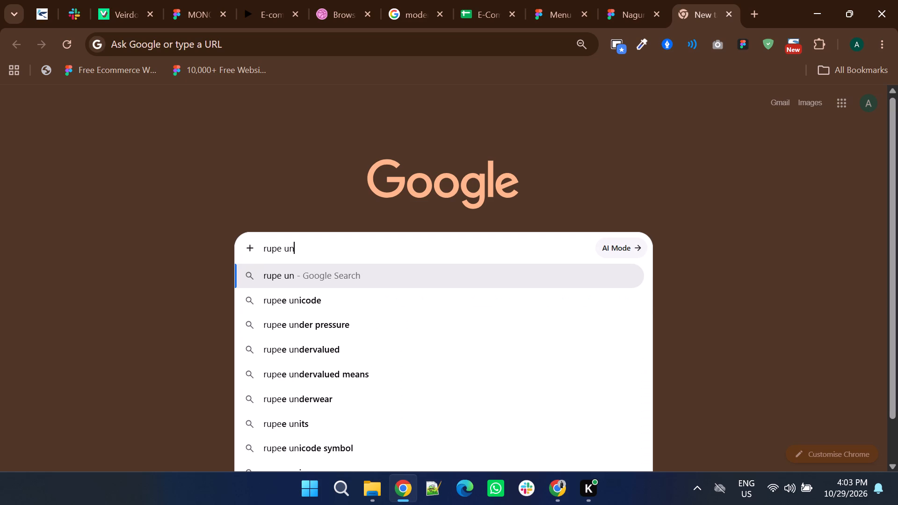
left_click(369, 307)
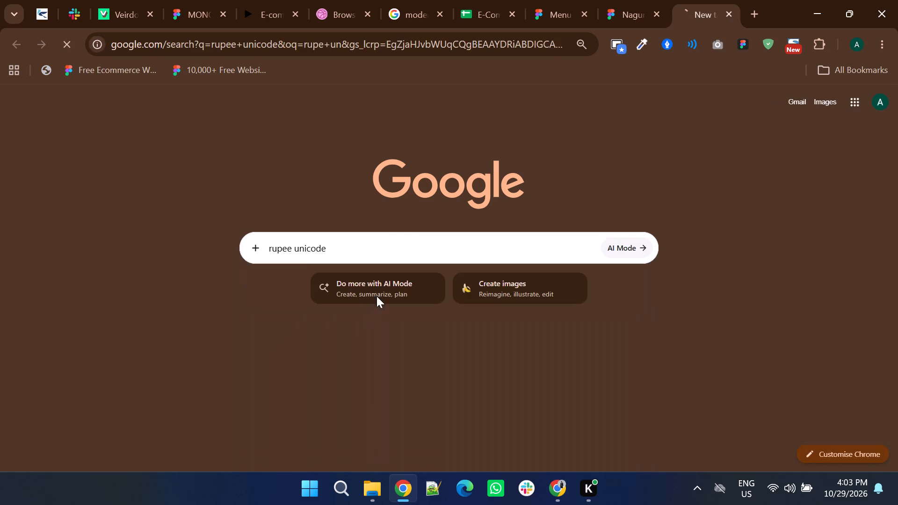
left_click(335, 199)
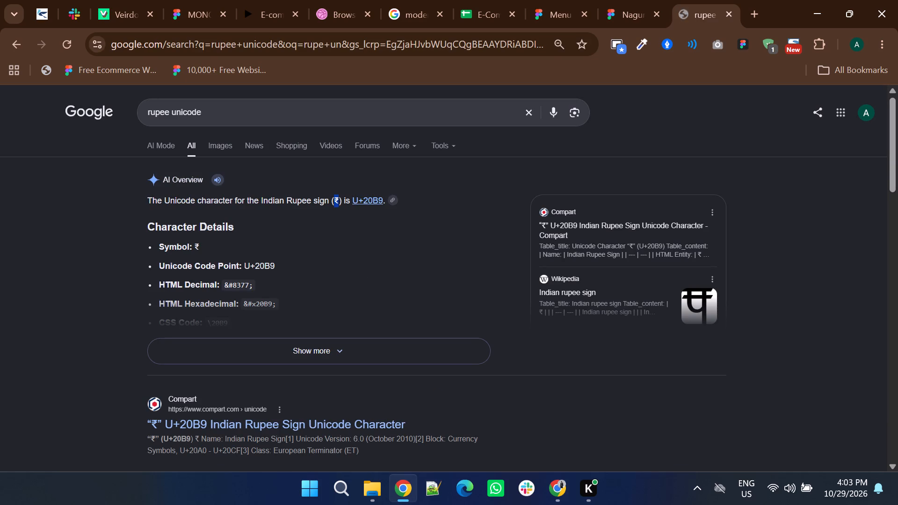
key("ctrl+c")
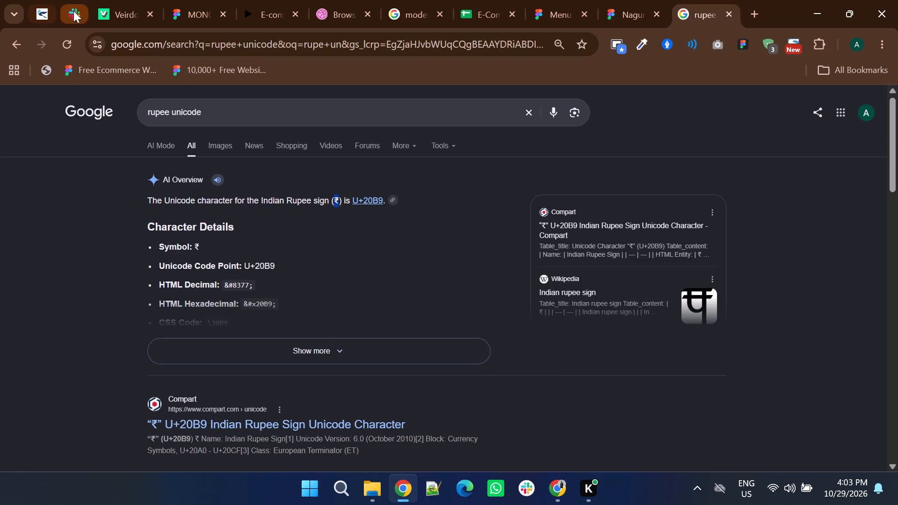
Return to the MONO THEORY design and paste the ₹ symbol in front of 4548.
left_click(212, 0)
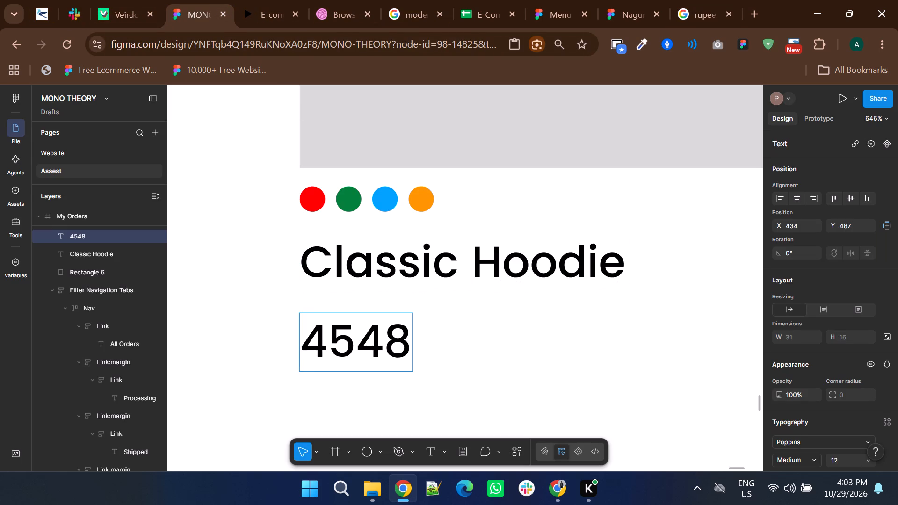
key("ctrl+v")
double_click(445, 302)
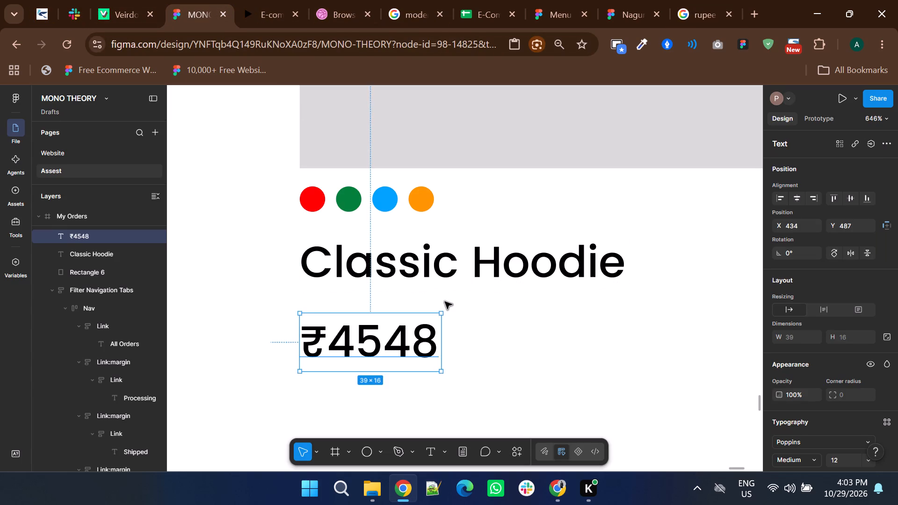
Duplicate the ₹4548 price beside the original on the same line, at about X 479.
scroll(336, 334, "down", 2, "ctrl")
left_click(345, 335)
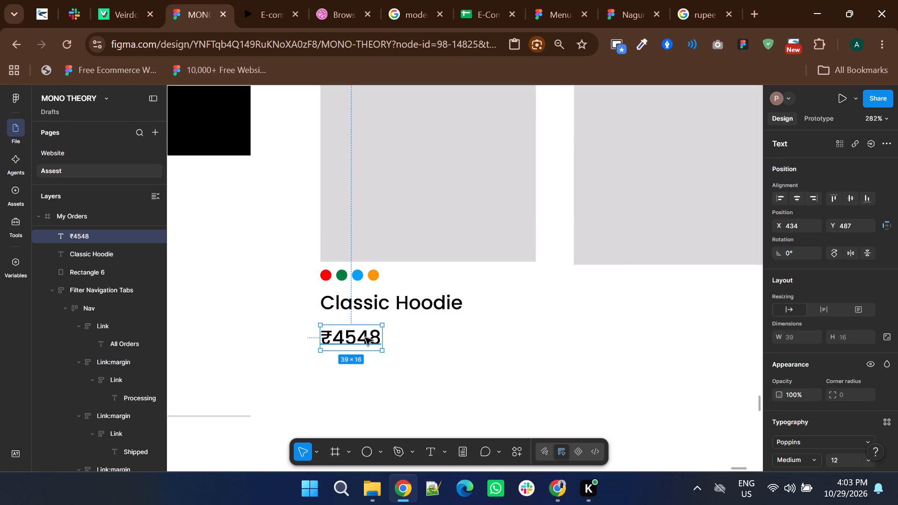
scroll(365, 338, "up", 1, "ctrl")
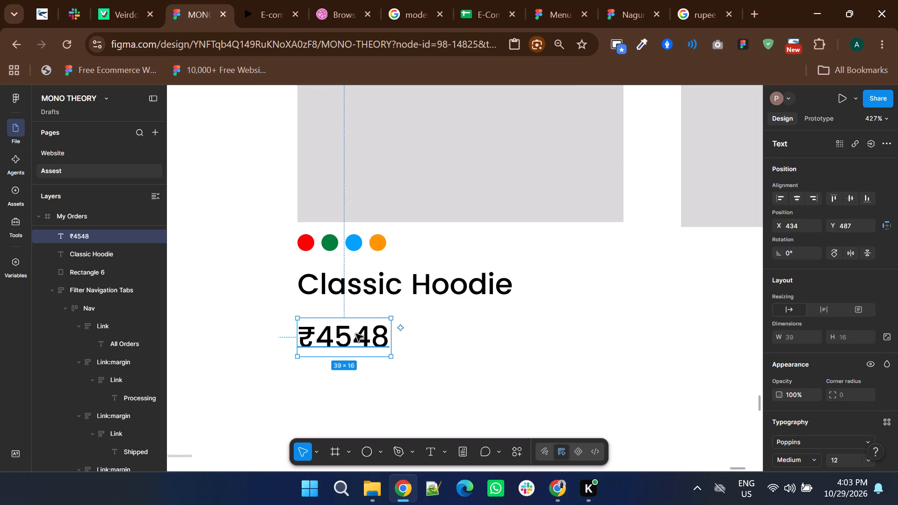
left_click_drag(356, 334, 463, 333)
Set the first ₹4548 price, under the product name's start, to SemiBold font weight.
left_click(344, 342)
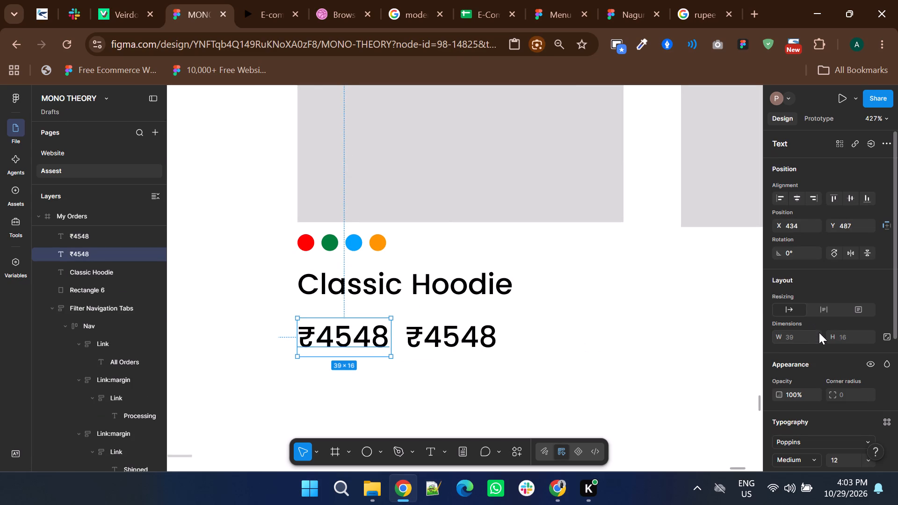
left_click(814, 455)
left_click(821, 289)
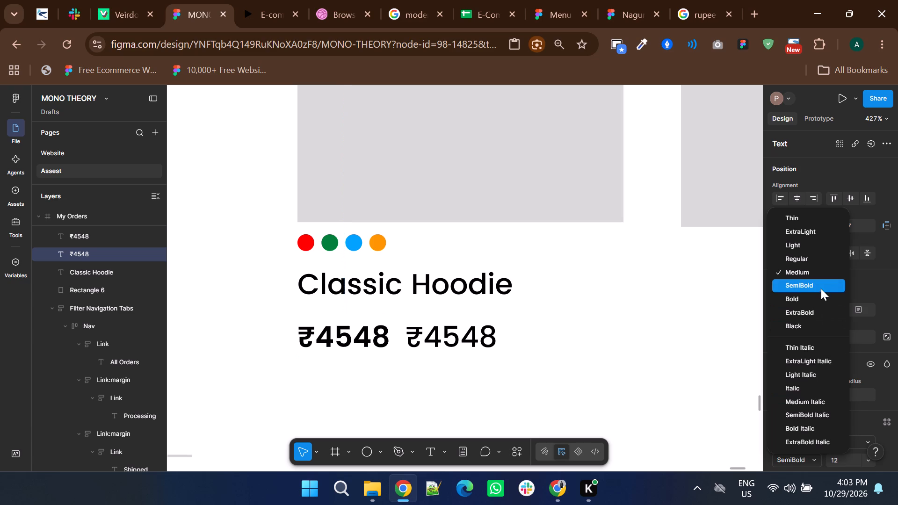
Reduce the second ₹4548 price's font size to 9.
left_click(425, 325)
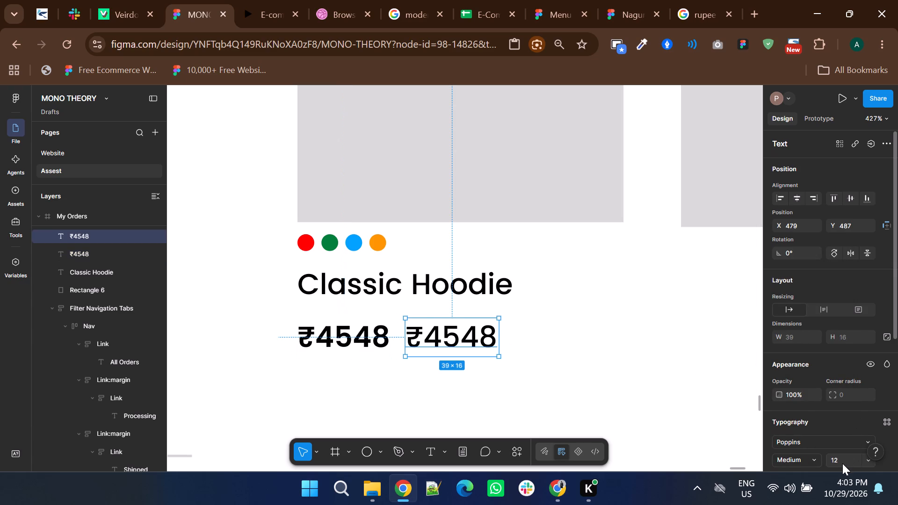
left_click(842, 463)
key("Down")
key("Down")
key("Down")
Apply strikethrough decoration to the second, smaller ₹4548 price.
scroll(850, 345, "down", 1)
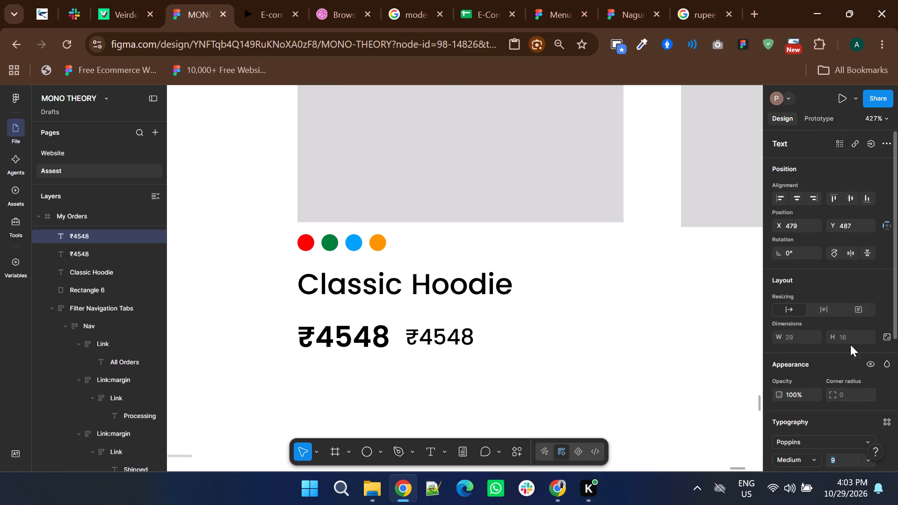
left_click(888, 312)
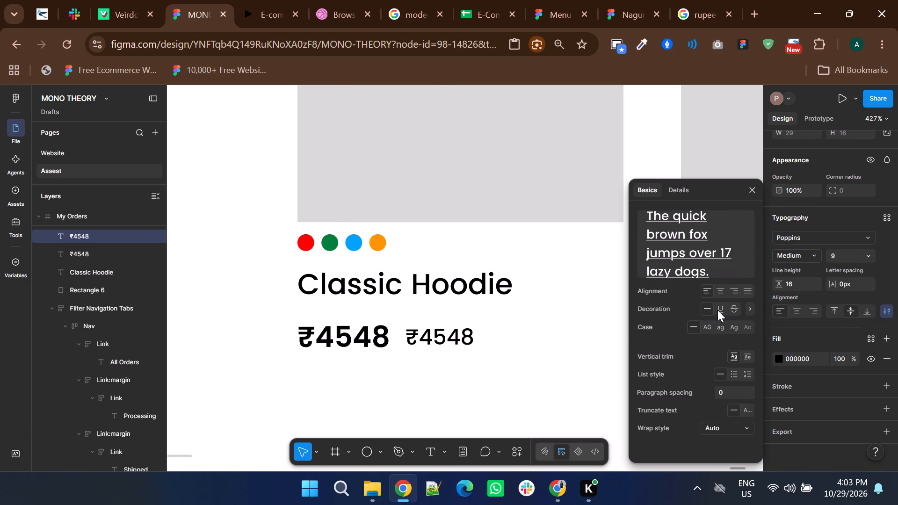
left_click(733, 309)
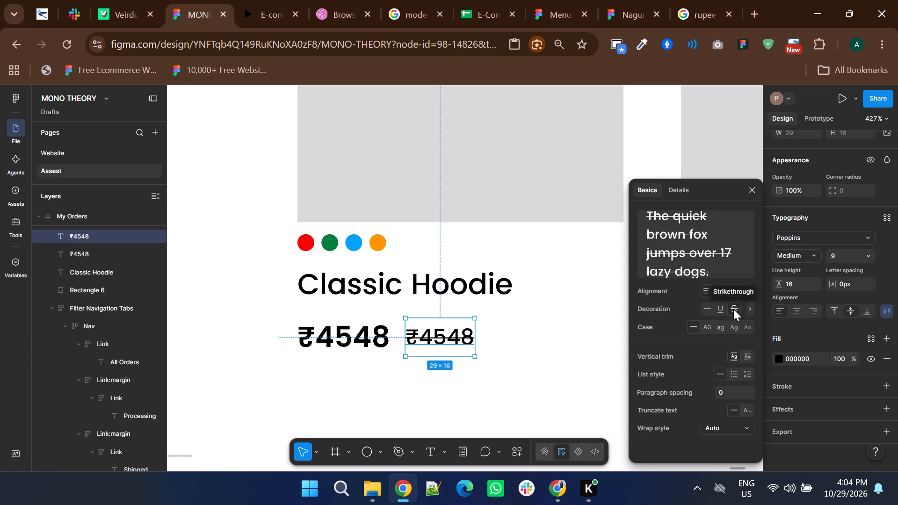
left_click(556, 334)
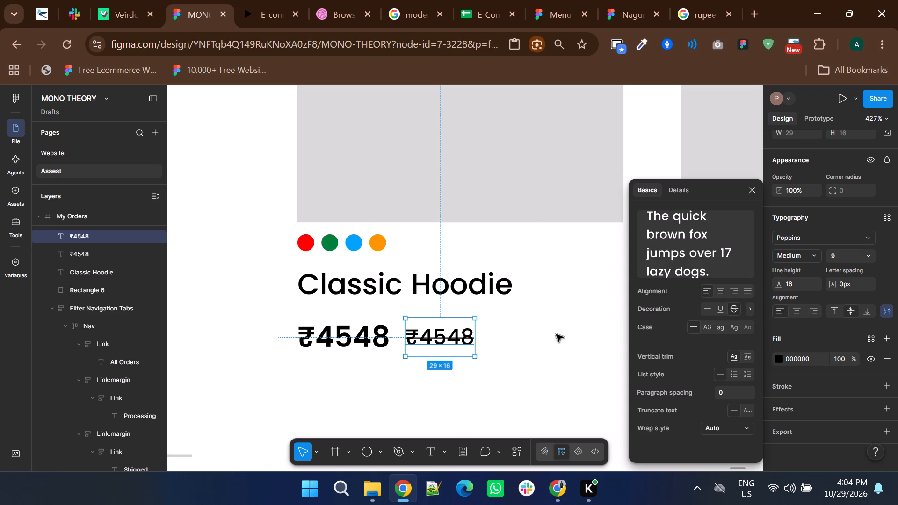
Move the struck-through ₹4548 price closer to the bold price on the same line, to X 476.
left_click(435, 340)
scroll(431, 340, "up", 1, "ctrl")
left_click_drag(444, 339, 434, 339)
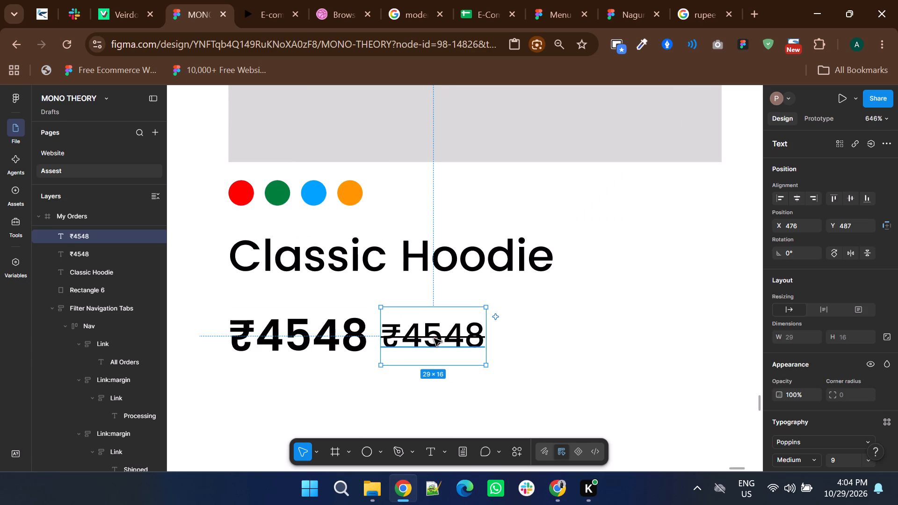
Reduce the struck-through price's font size to 8.
left_click(847, 464)
key("Down")
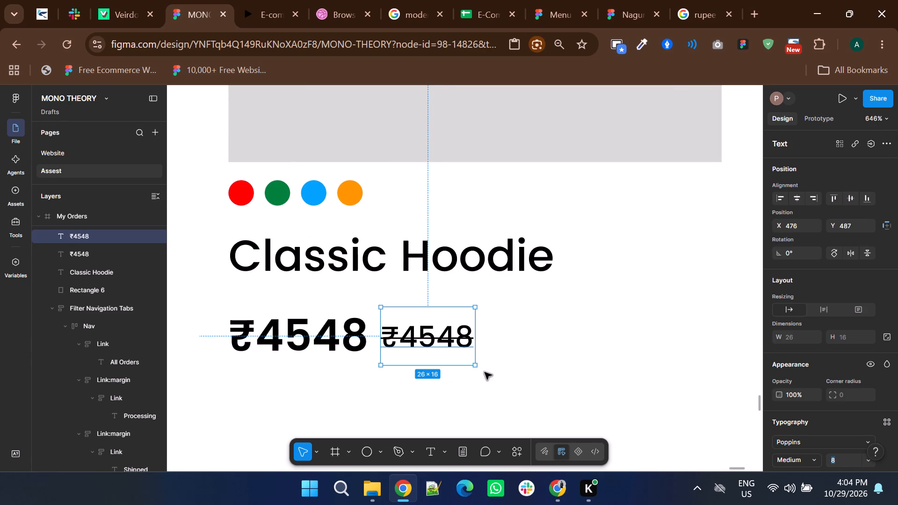
Change the struck-through price's text to ₹5548.
double_click(437, 337)
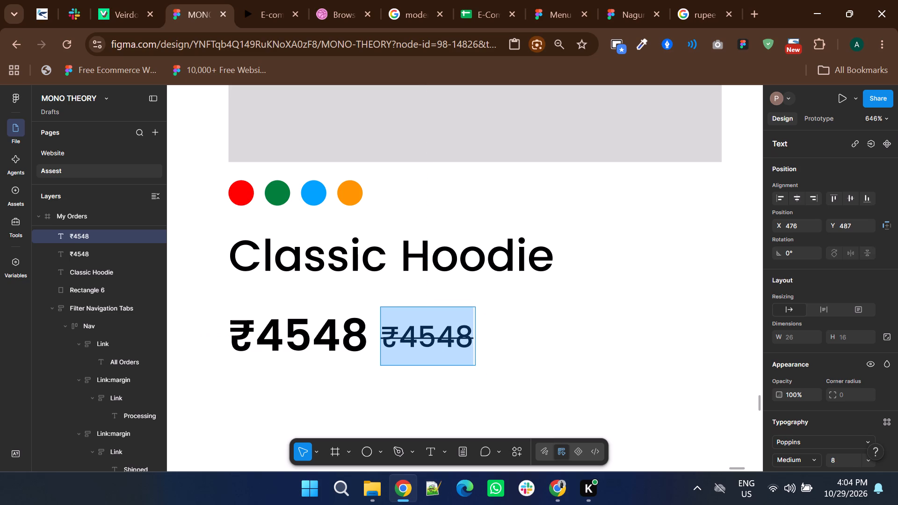
left_click_drag(406, 334, 412, 334)
key("5")
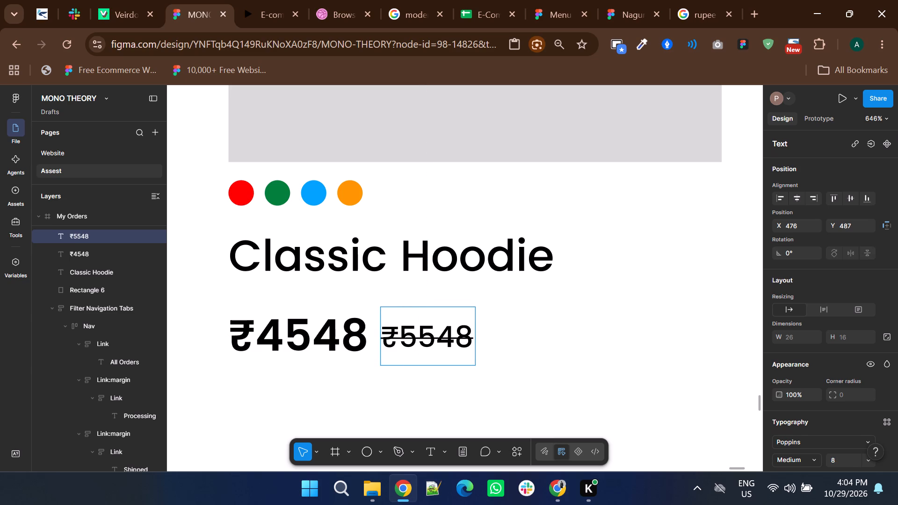
double_click(497, 356)
Examine the dimensions of the first product card in the Men's screen's catalog grid.
scroll(362, 326, "down", 2, "ctrl")
scroll(362, 326, "down", 1, "shift")
scroll(415, 330, "up", 1)
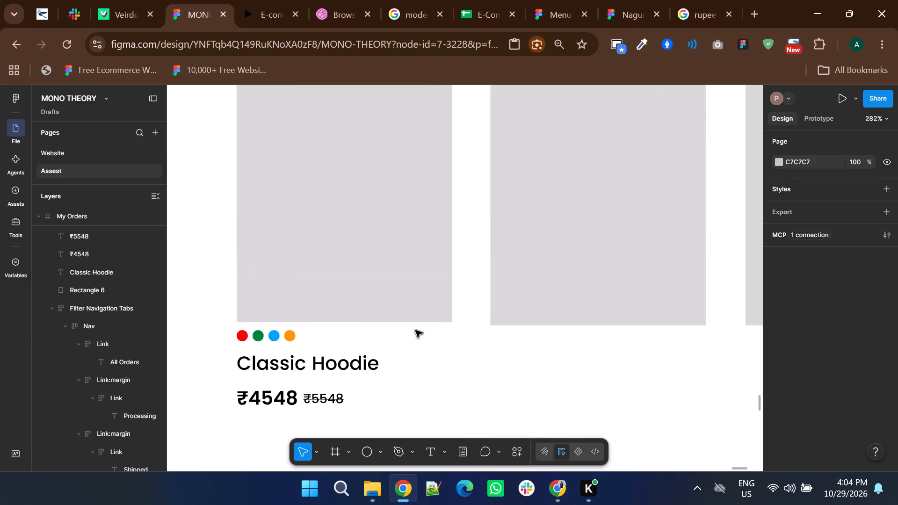
scroll(415, 330, "down", 5, "ctrl")
scroll(573, 240, "down", 2, "ctrl")
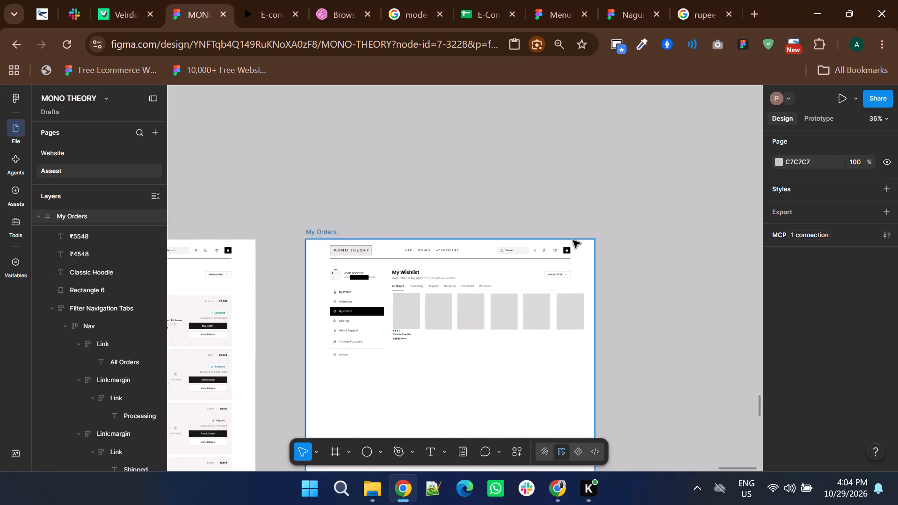
scroll(573, 240, "down", 2, "ctrl")
scroll(573, 240, "up", 7, "shift")
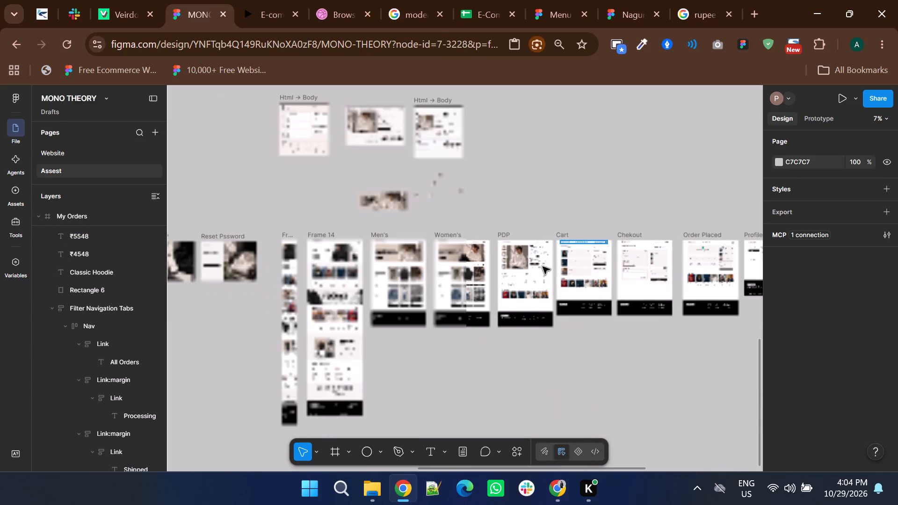
scroll(396, 280, "up", 4, "ctrl")
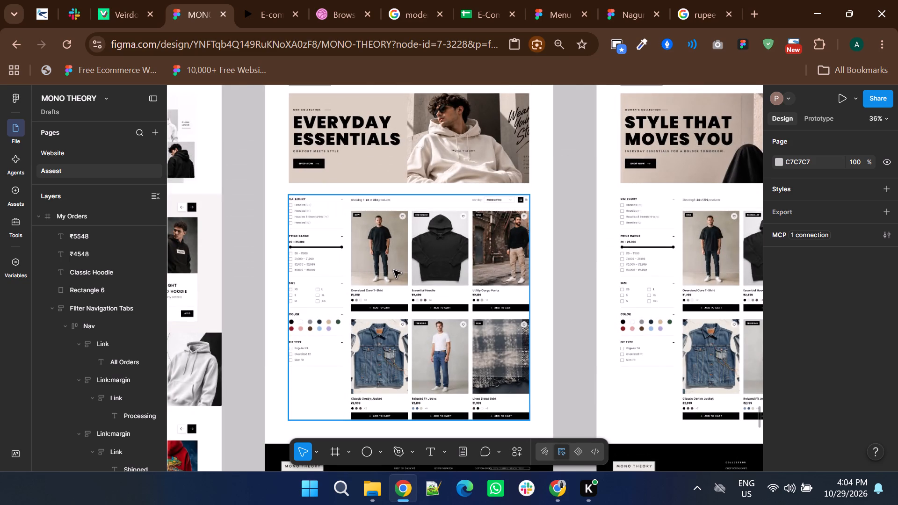
double_click(394, 270)
double_click(394, 270)
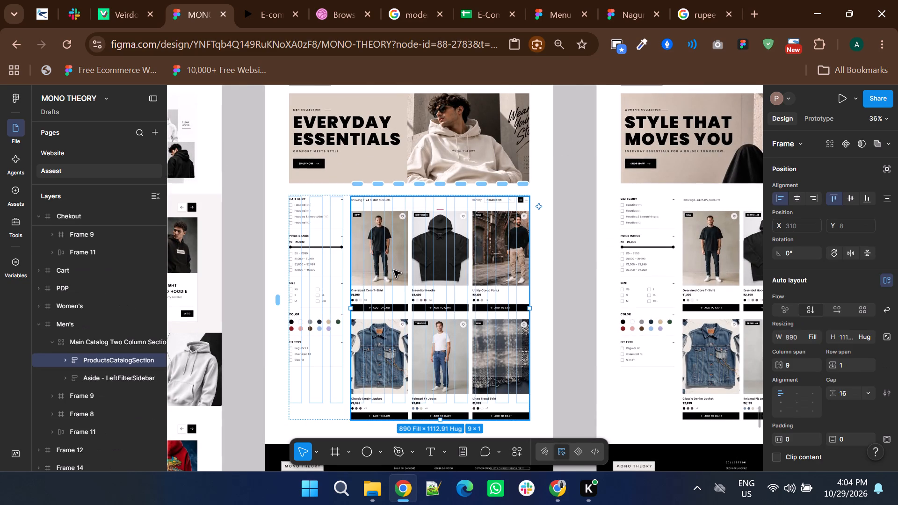
double_click(394, 270)
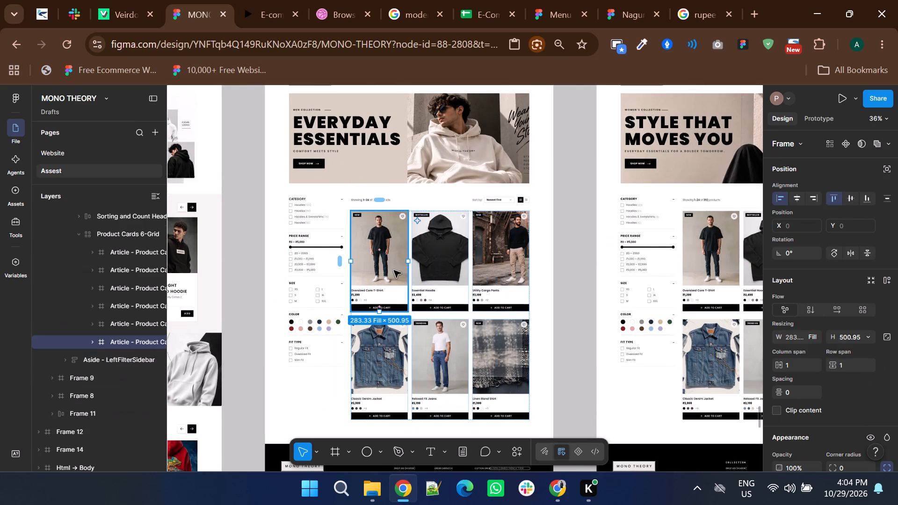
Delete the five empty placeholder rectangles beside the Classic Hoodie placeholder in the My Wishlist screen.
scroll(394, 270, "down", 3, "ctrl")
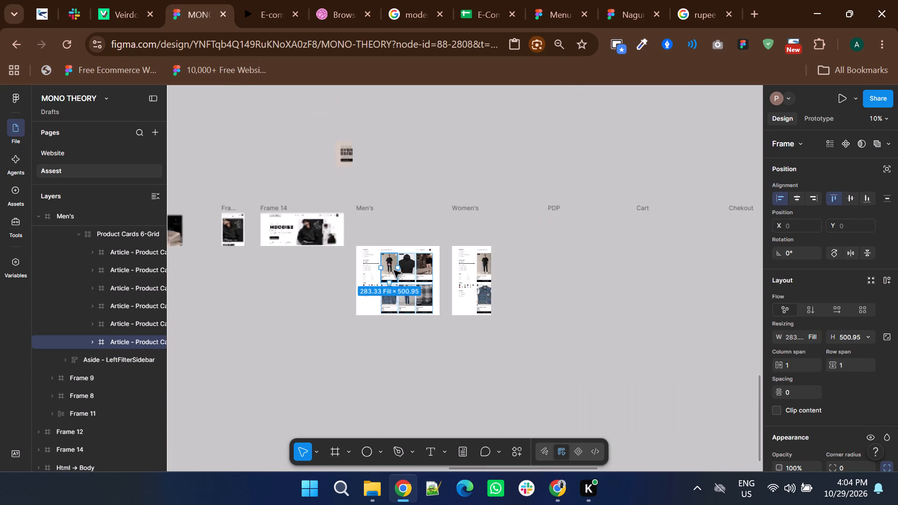
scroll(394, 270, "down", 12, "shift")
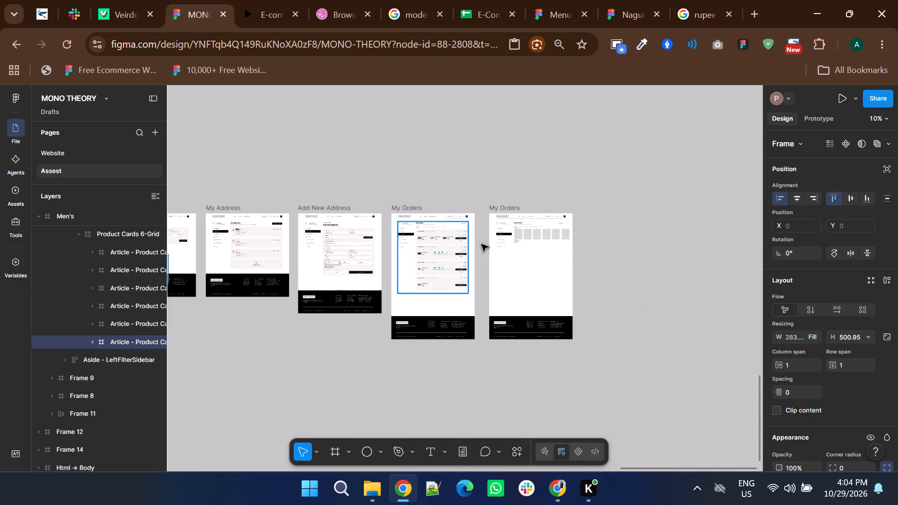
scroll(572, 227, "up", 4, "ctrl")
scroll(530, 252, "up", 1, "shift")
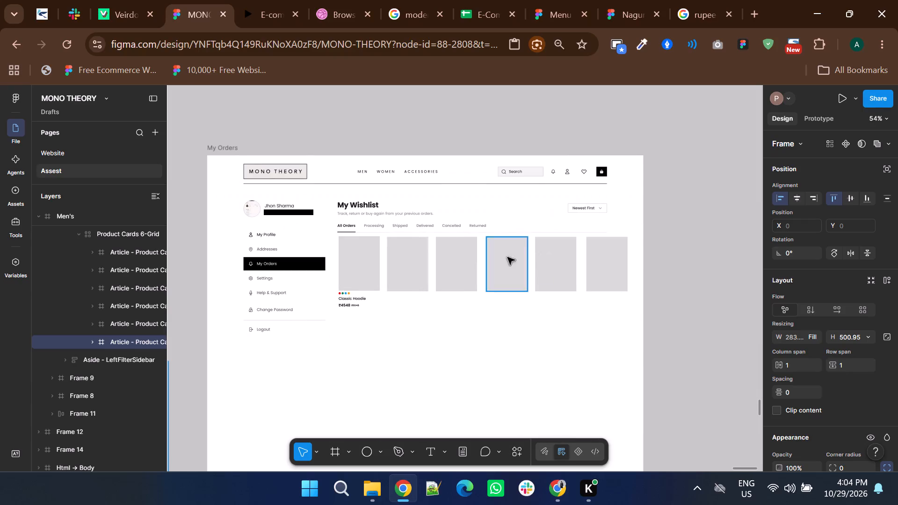
left_click(374, 255)
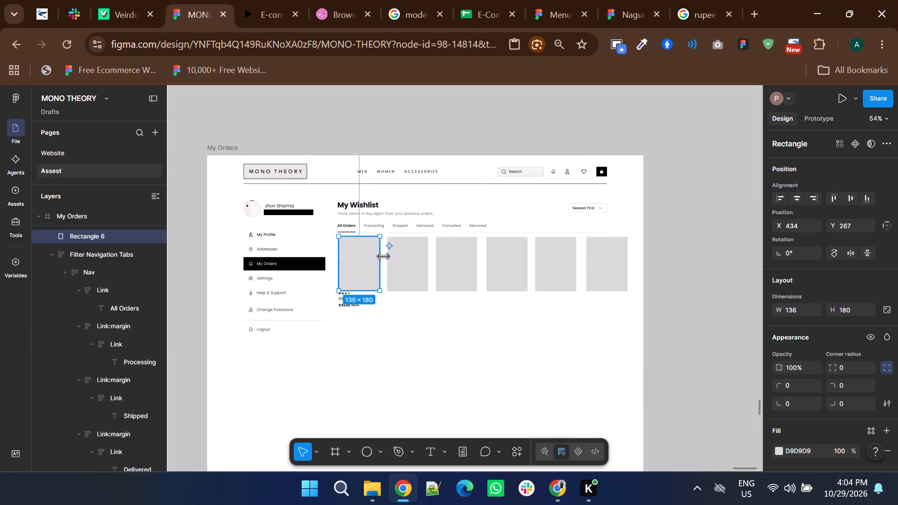
left_click(411, 262, "shift")
left_click(469, 264, "shift")
left_click(526, 275, "shift")
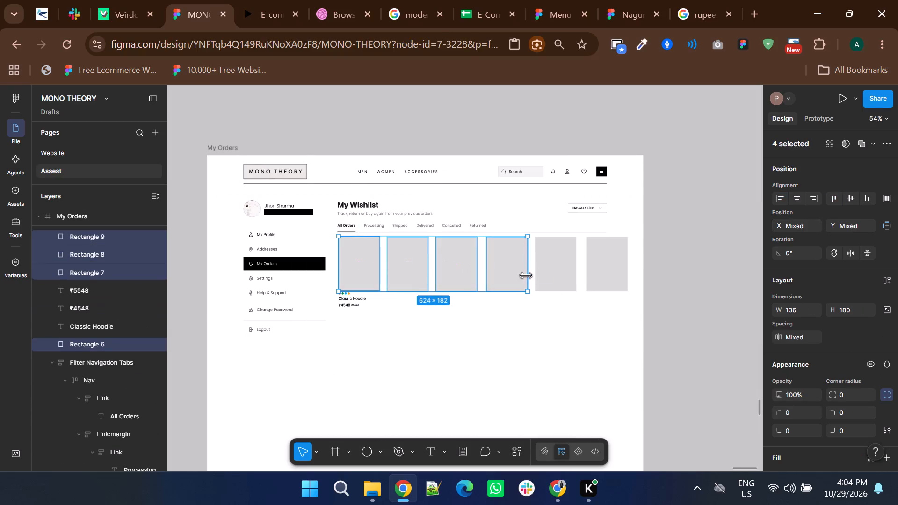
left_click(585, 278, "shift")
left_click(565, 281, "shift")
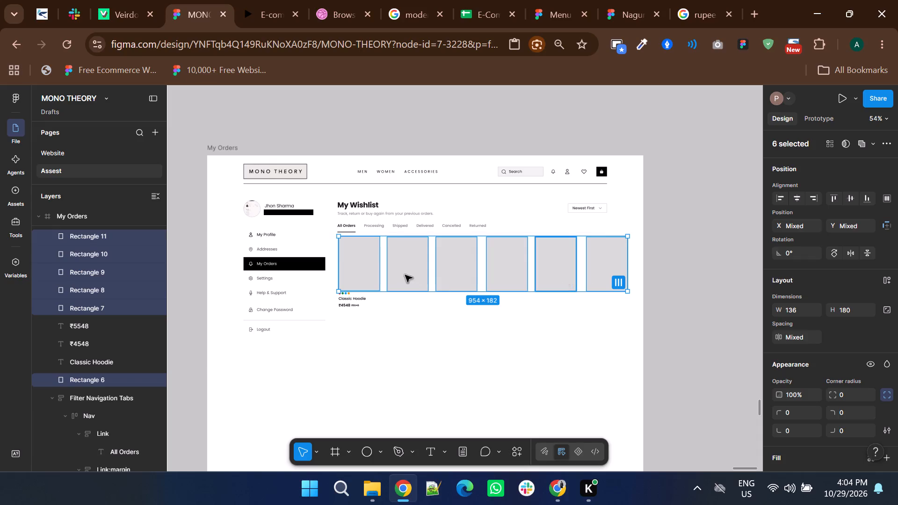
left_click(344, 258, "shift")
key("Delete")
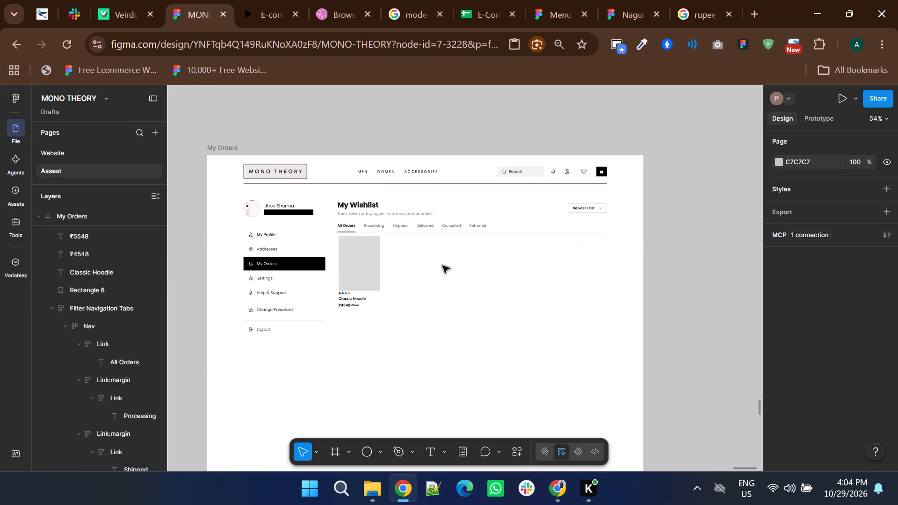
Widen the remaining Classic Hoodie placeholder rectangle to a width of 283.
left_click(374, 260, "ctrl")
left_click_drag(383, 260, 392, 259, "ctrl")
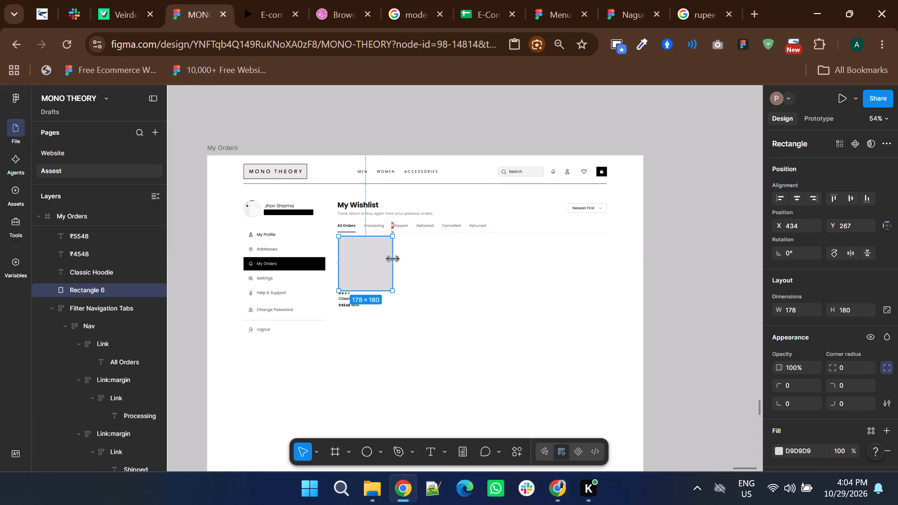
left_click_drag(392, 259, 411, 254, "ctrl")
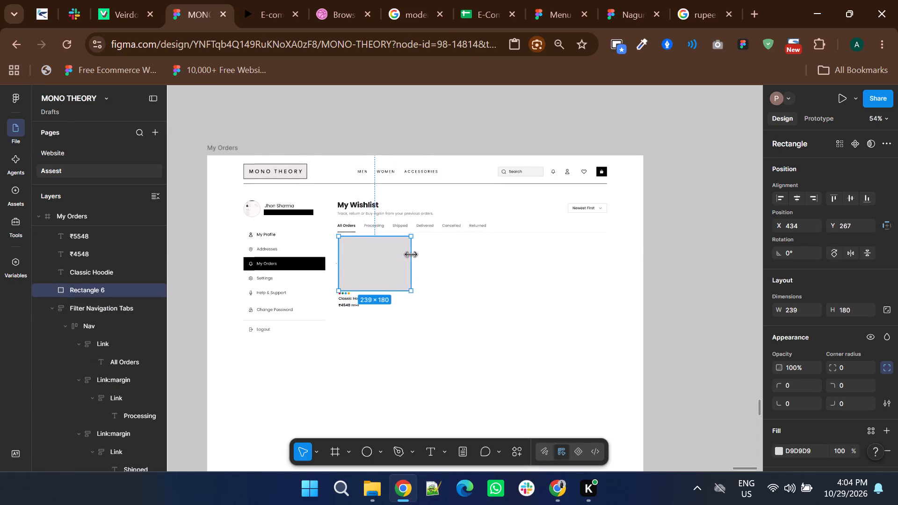
left_click_drag(411, 254, 420, 253, "ctrl")
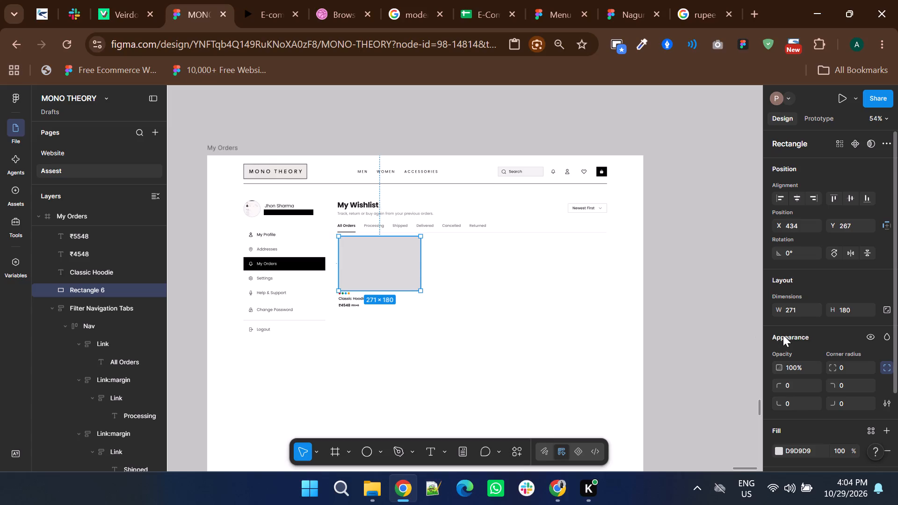
left_click(798, 309)
key("Up")
key("Up")
key("Up")
key("Up")
key("Up")
key("Up")
key("Up")
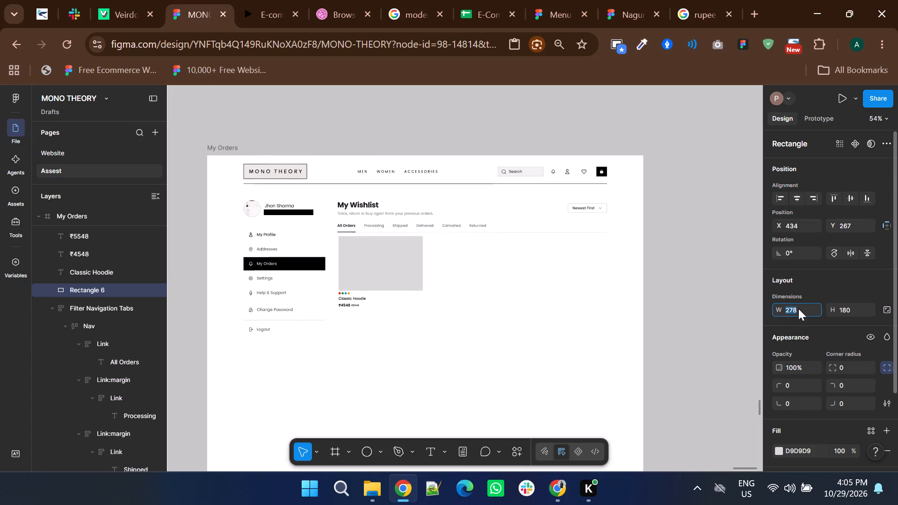
key("Up")
key("Up")
key("Up")
key("Up")
key("Up")
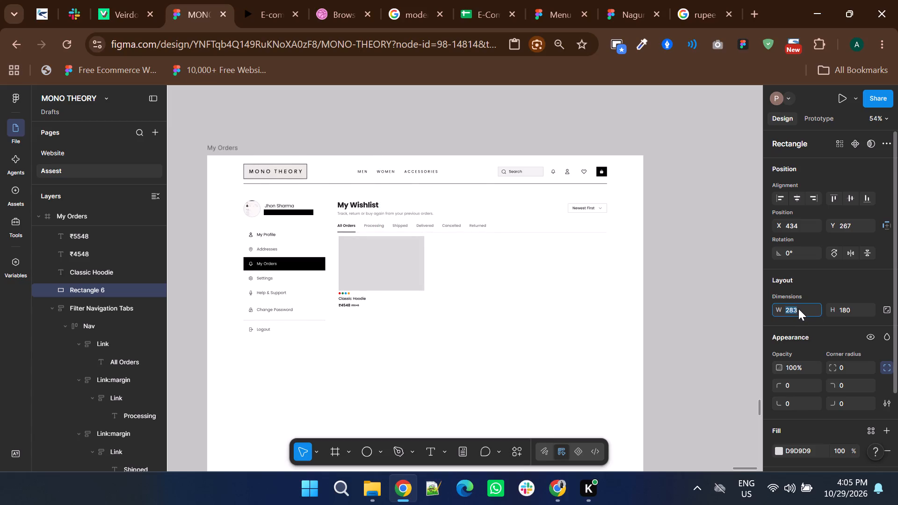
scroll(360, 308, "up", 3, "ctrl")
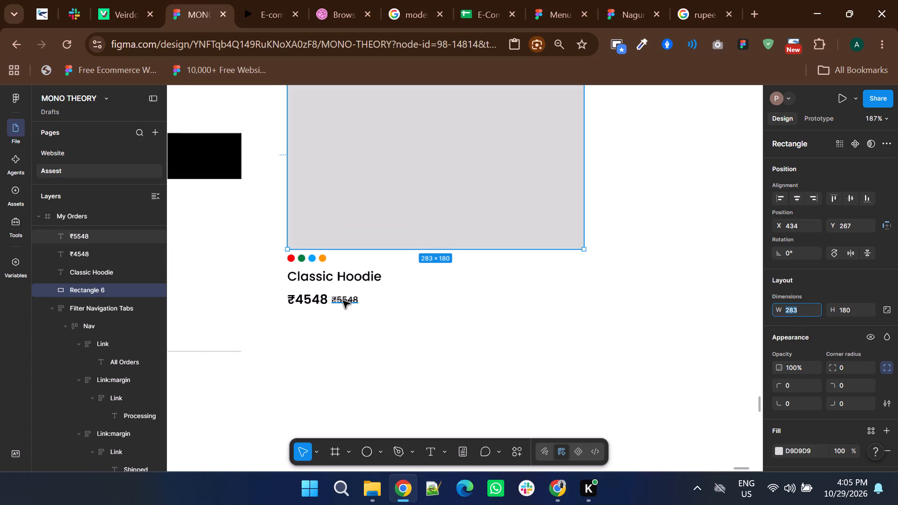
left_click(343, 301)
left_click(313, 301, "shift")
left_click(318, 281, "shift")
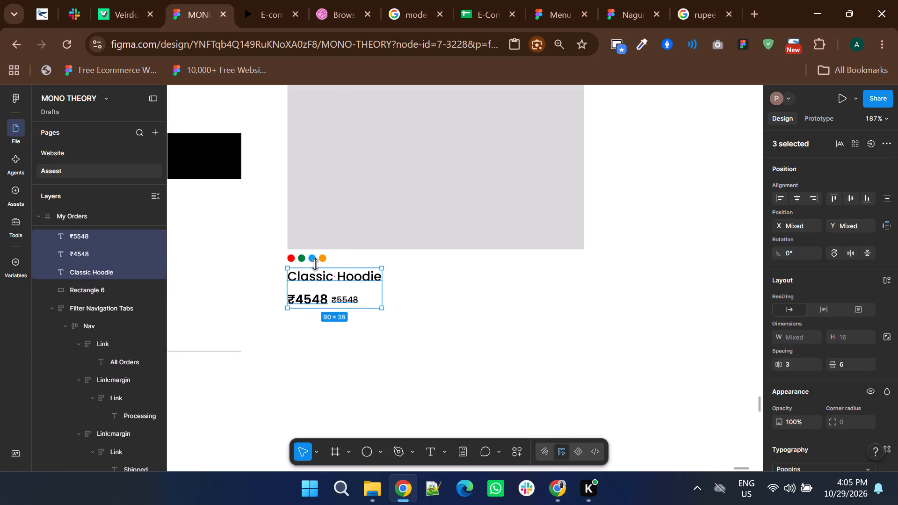
Group the red, green, blue and orange colour swatches under the placeholder.
scroll(299, 258, "up", 3, "ctrl")
left_click(275, 258)
left_click(303, 254, "ctrl")
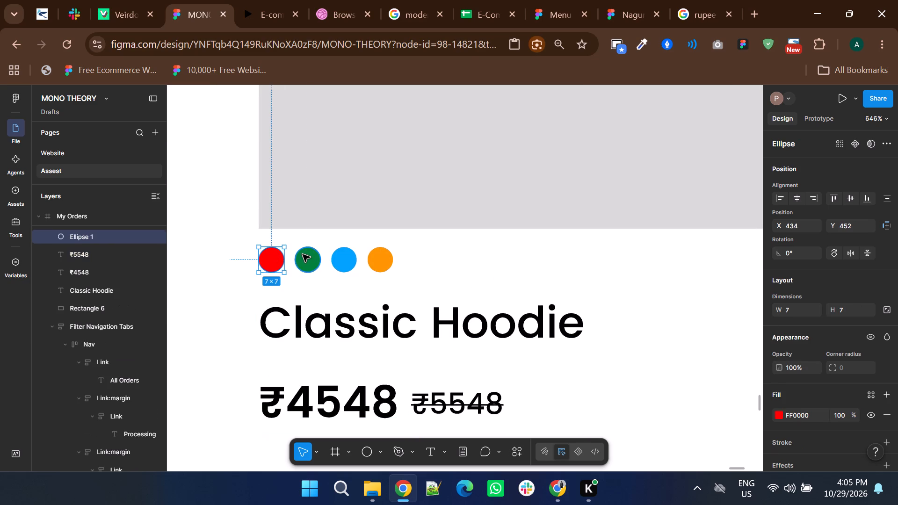
left_click(348, 261, "ctrl+shift")
left_click(380, 260, "ctrl+shift")
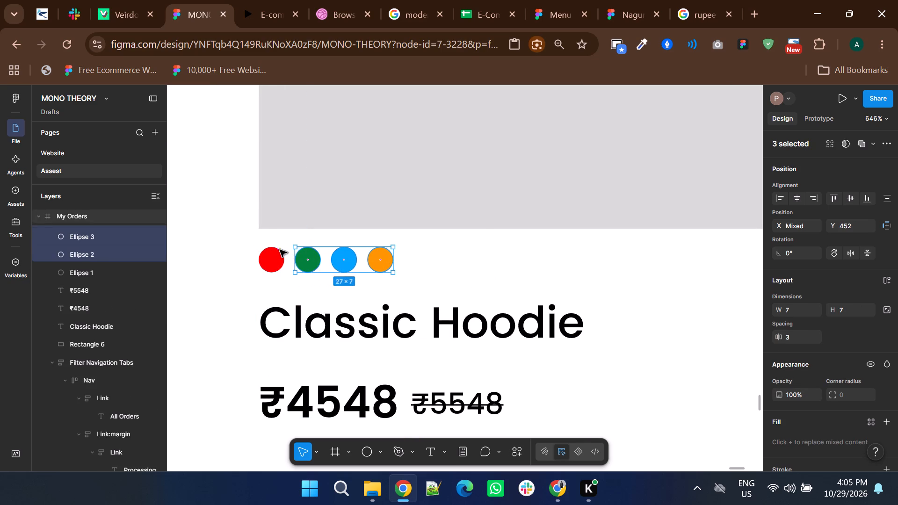
left_click(280, 250, "ctrl+shift")
key("ctrl+g")
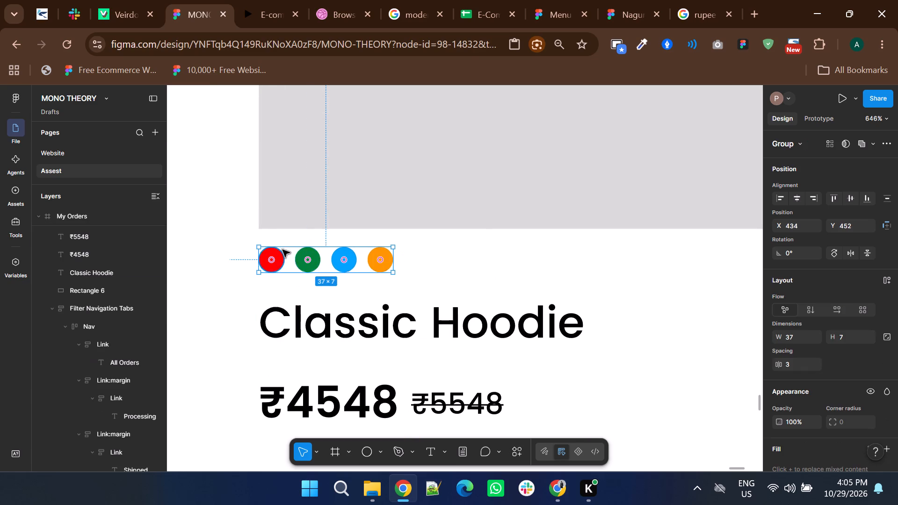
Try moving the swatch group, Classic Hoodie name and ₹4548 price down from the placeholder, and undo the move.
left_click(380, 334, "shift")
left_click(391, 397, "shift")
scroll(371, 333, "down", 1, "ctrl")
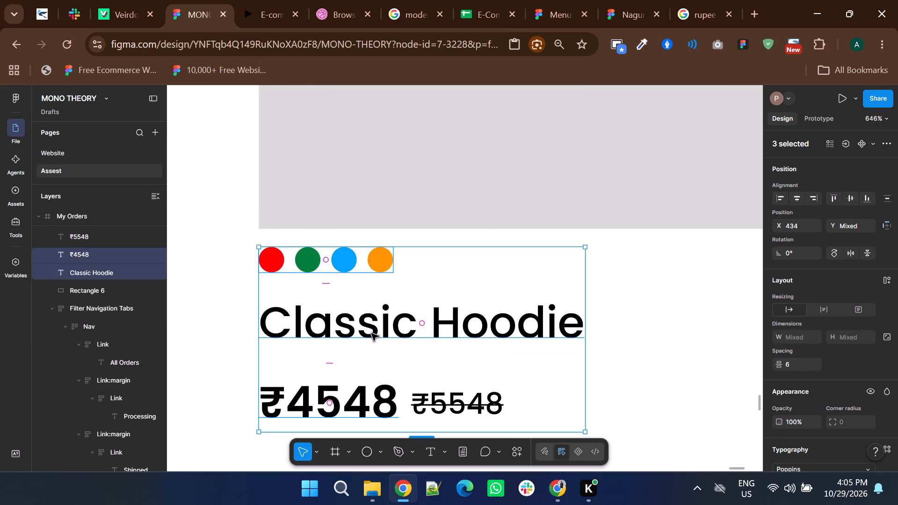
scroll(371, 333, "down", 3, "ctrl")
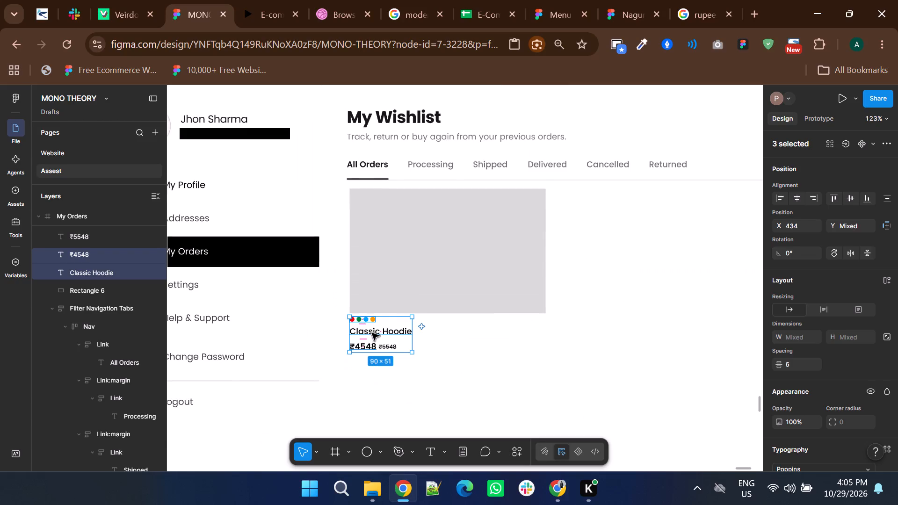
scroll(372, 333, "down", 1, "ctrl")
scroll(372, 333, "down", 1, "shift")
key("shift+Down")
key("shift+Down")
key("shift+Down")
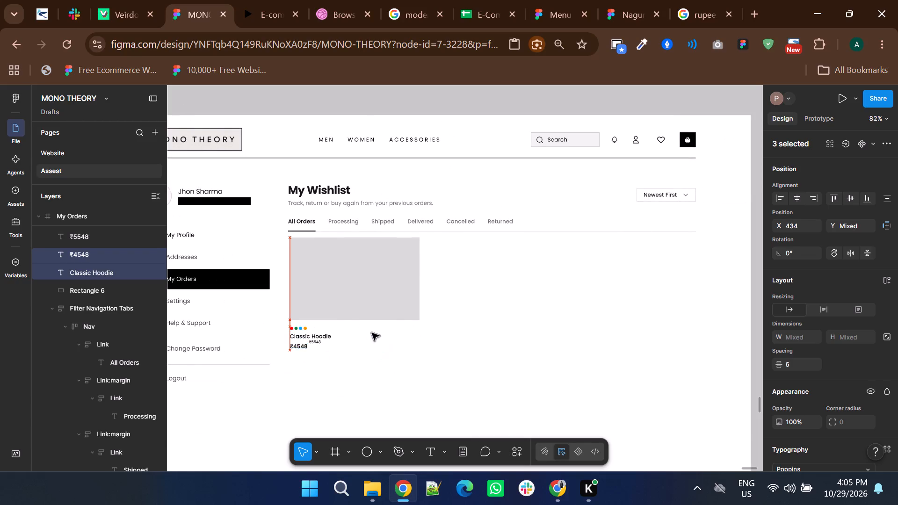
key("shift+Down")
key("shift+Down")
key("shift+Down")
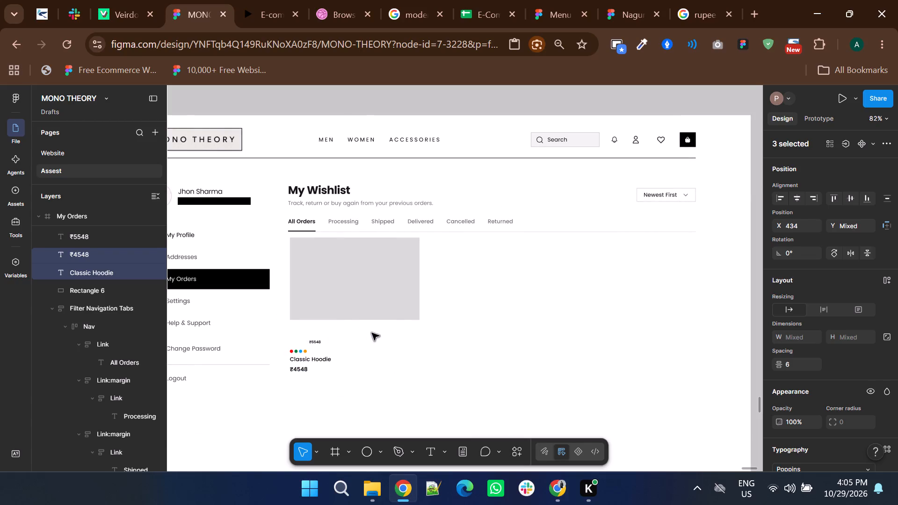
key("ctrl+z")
Group the ₹4548 price with the struck-through ₹5548 price.
scroll(289, 356, "up", 4, "ctrl")
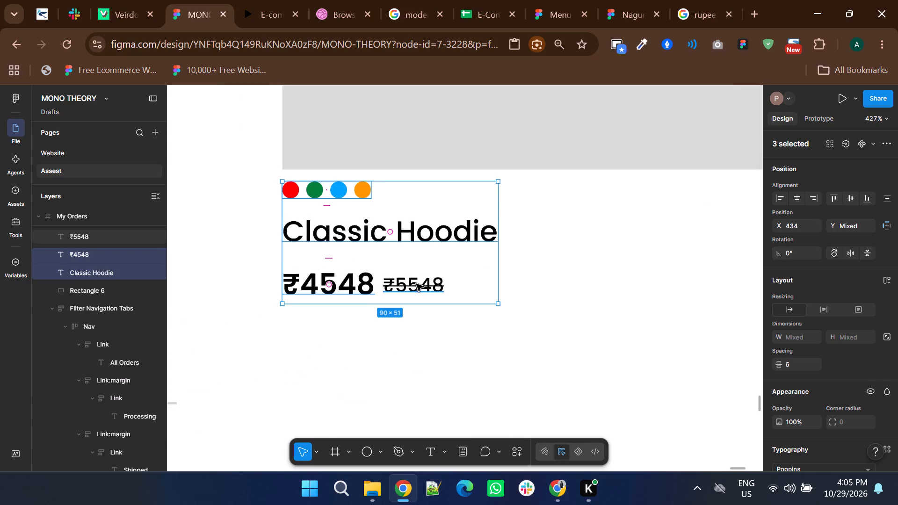
left_click(416, 284, "shift")
left_click(363, 286)
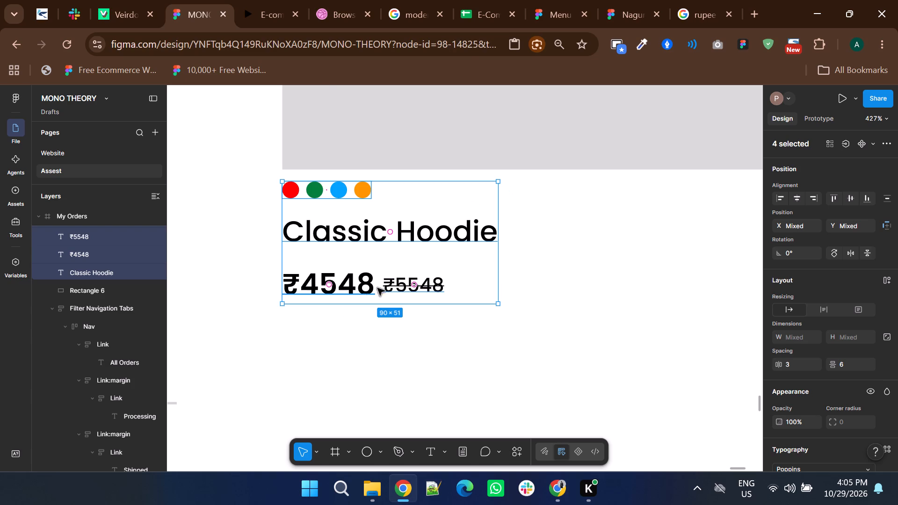
left_click(400, 290, "shift")
key("ctrl+g")
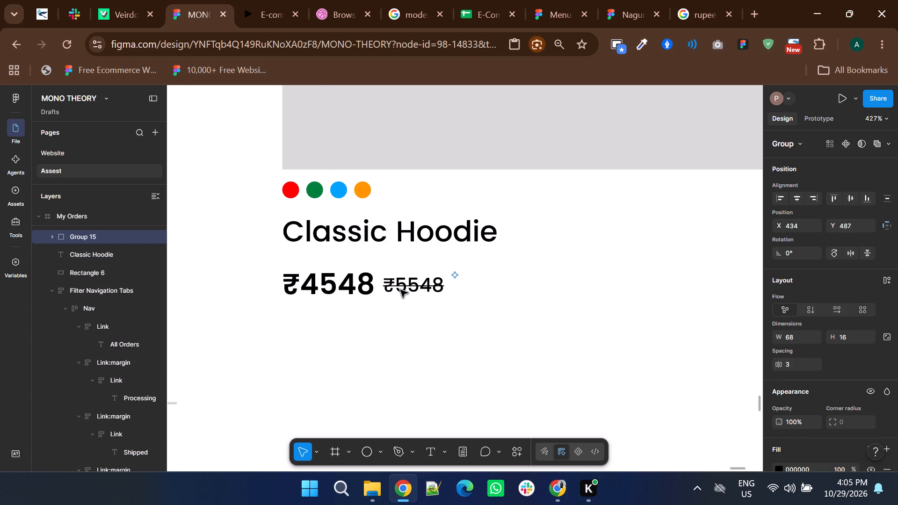
scroll(350, 303, "down", 3, "ctrl")
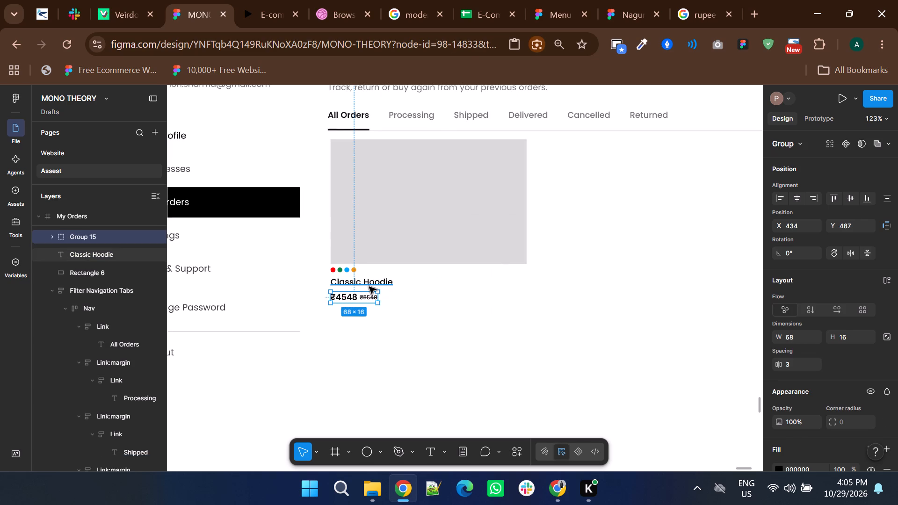
Move the swatch group, Classic Hoodie name and price group together about 60 px down from the placeholder.
left_click(369, 287, "shift")
left_click(351, 268, "shift")
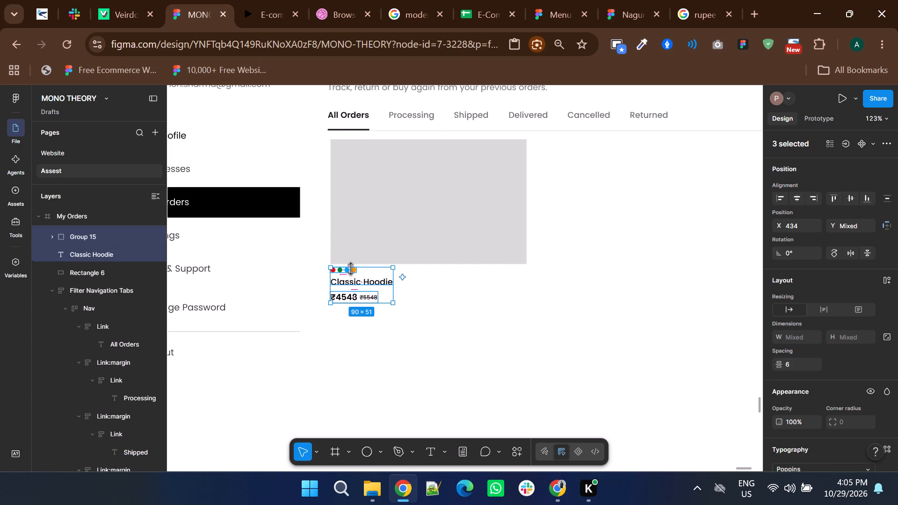
key("shift+Down")
key("shift+Down")
key("shift+Down")
key("shift+Down")
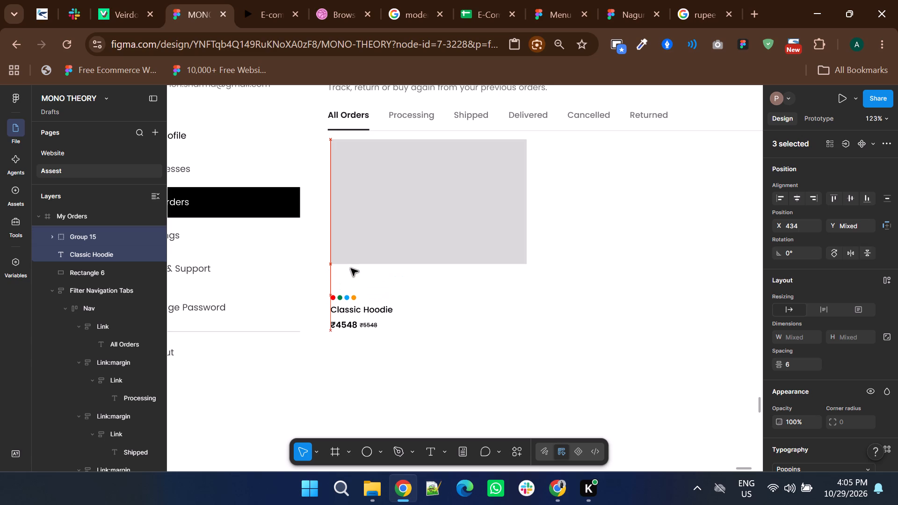
key("shift+Down")
key("shift+Down")
Extend the placeholder rectangle's bottom edge down towards the swatches, to a height of 233.
left_click(387, 241, "ctrl")
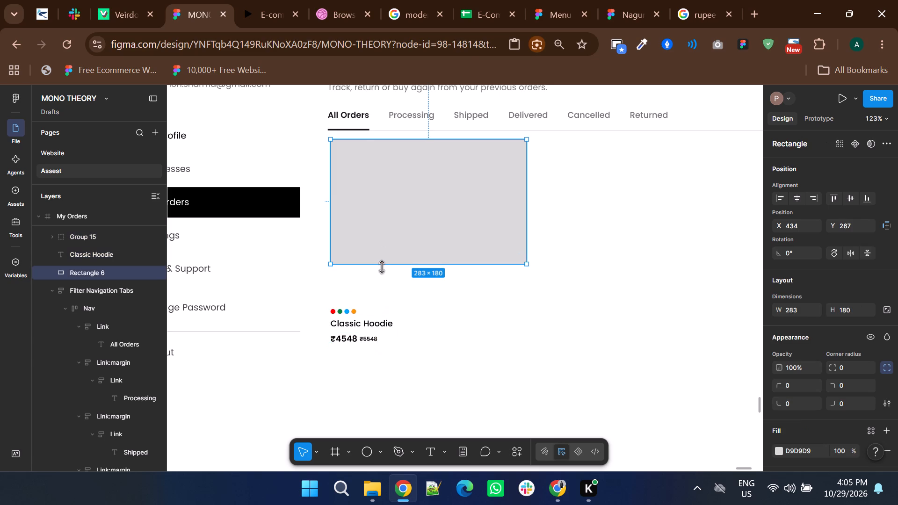
left_click_drag(381, 267, 380, 299)
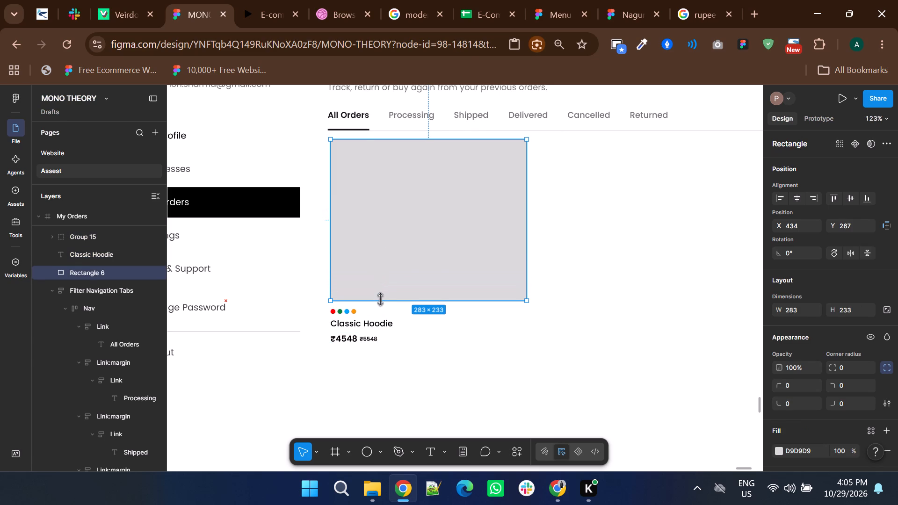
left_click_drag(380, 299, 380, 299)
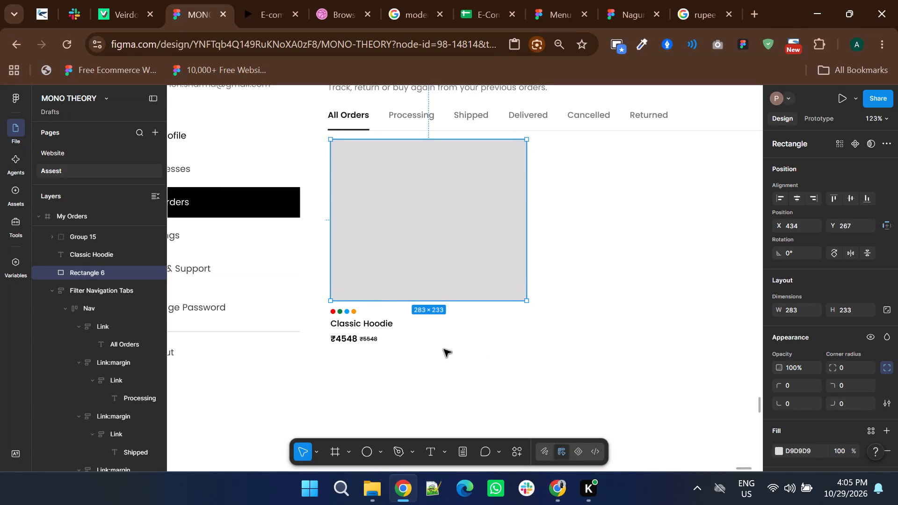
Add the text "ADD" beside the price and place it at X 691, Y 542, flush with the placeholder's right edge.
left_click(426, 444)
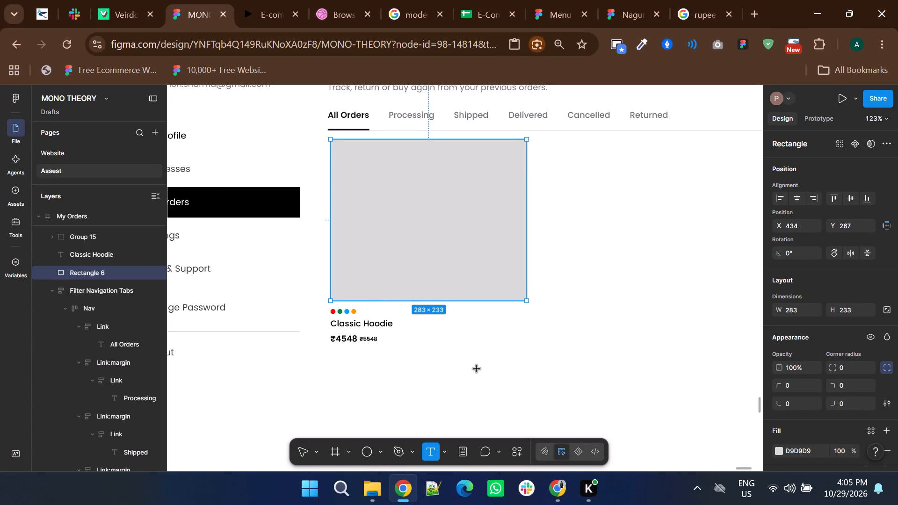
left_click(466, 334)
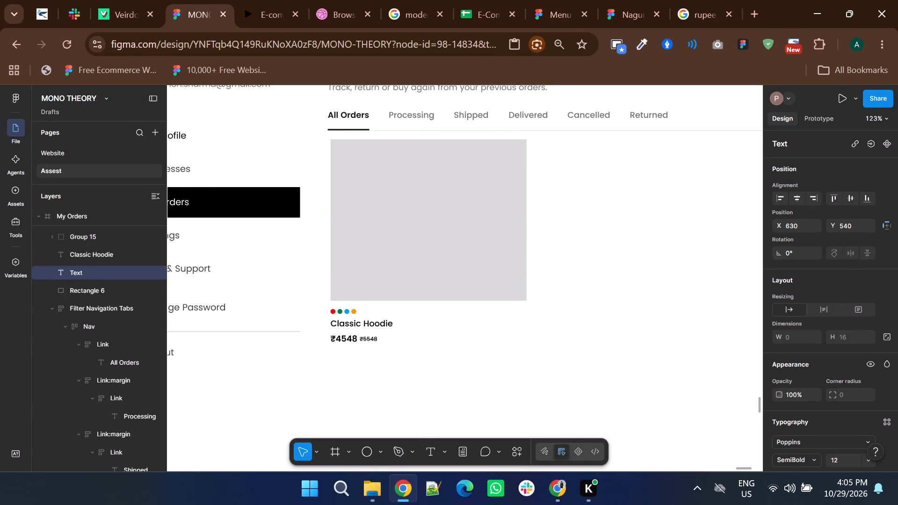
type("Add")
key("BackSpace")
key("BackSpace")
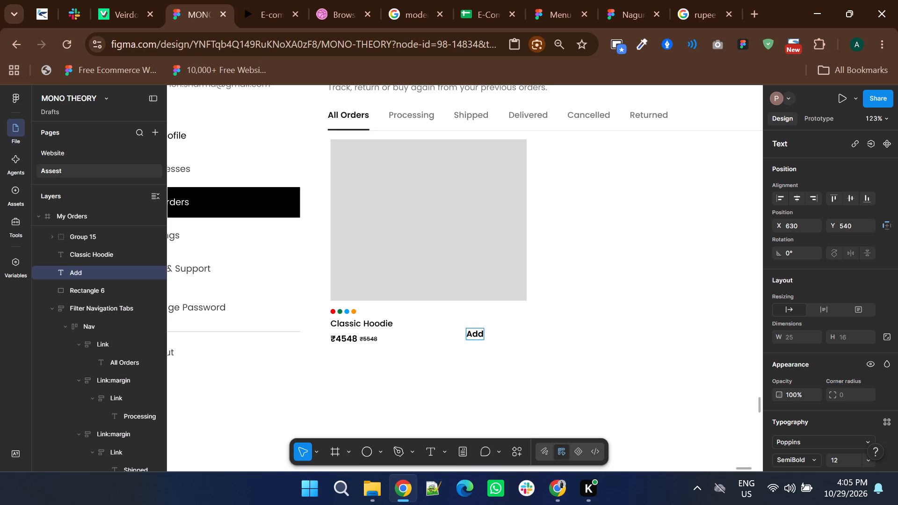
key("BackSpace")
key("BackSpace")
type("DD")
left_click(516, 329)
left_click_drag(479, 332, 511, 334)
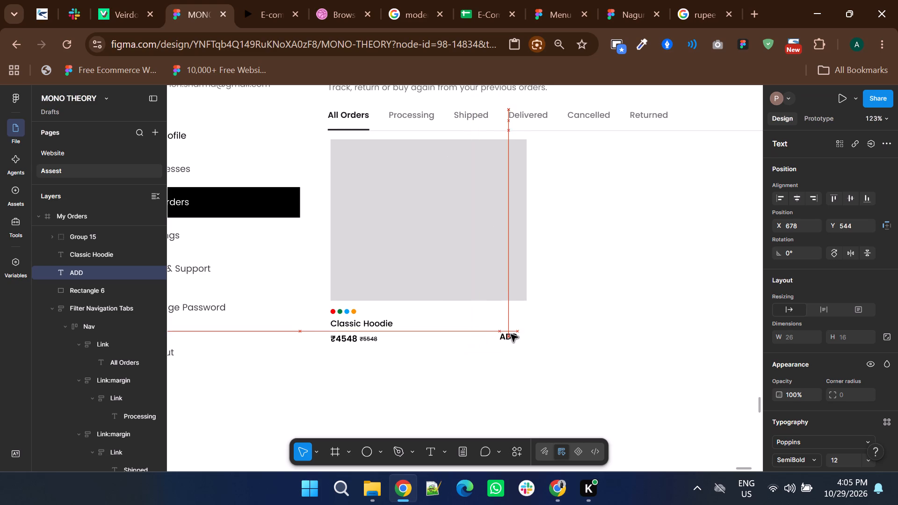
left_click_drag(511, 334, 518, 333)
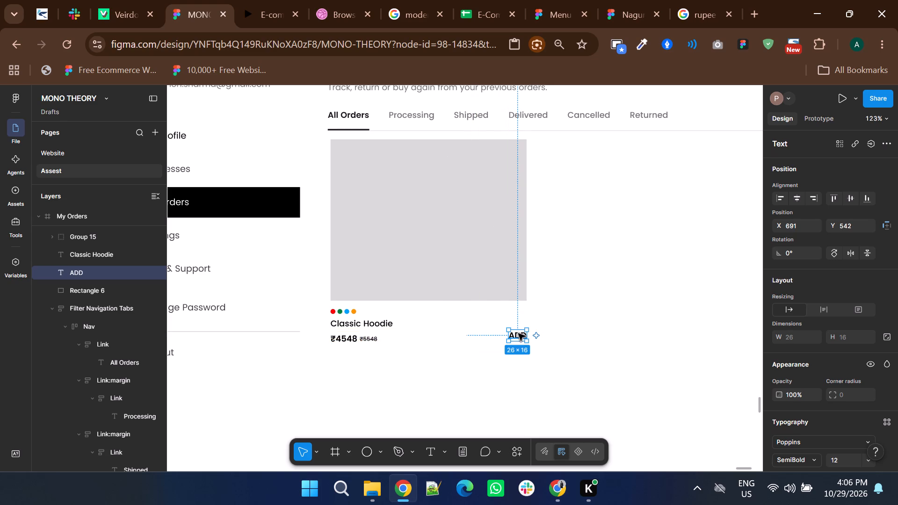
Wrap the ADD text in an auto layout frame.
key("shift+a")
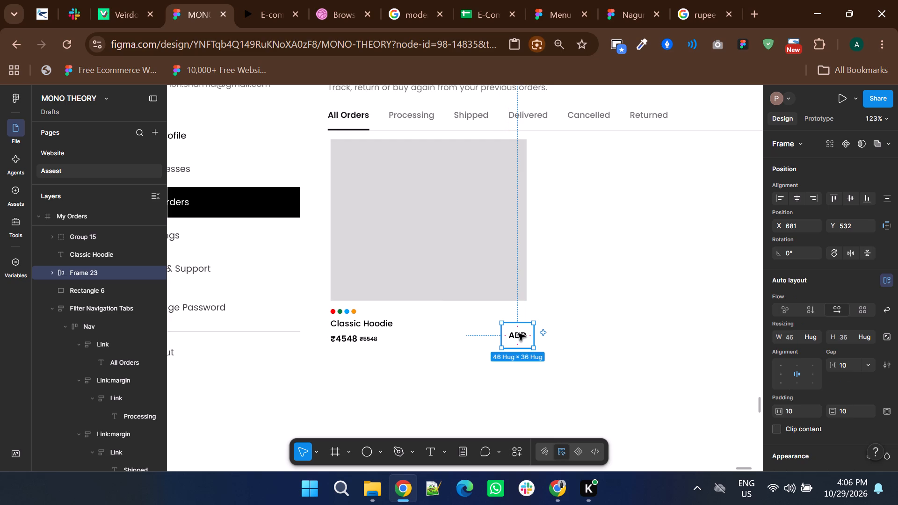
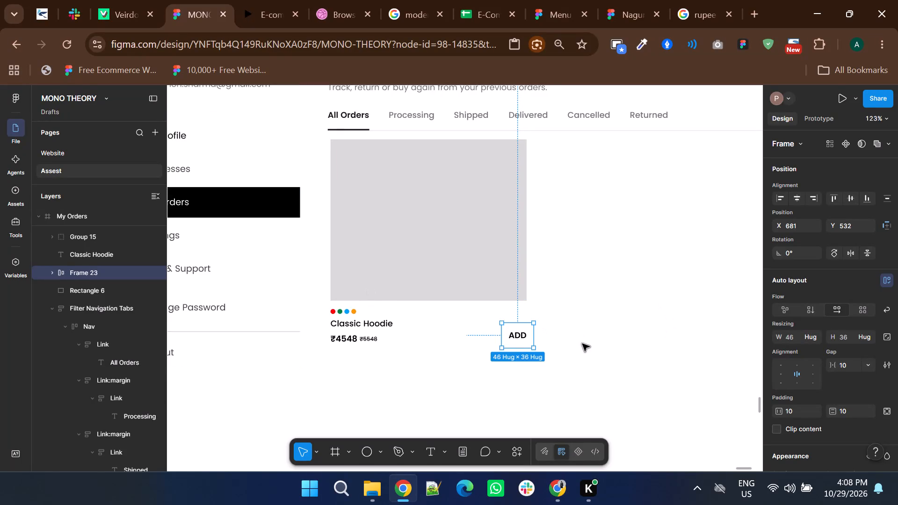
Move the ADD frame up to X 671, Y 523 so its edge is flush with the placeholder's right edge.
scroll(572, 351, "up", 1, "ctrl")
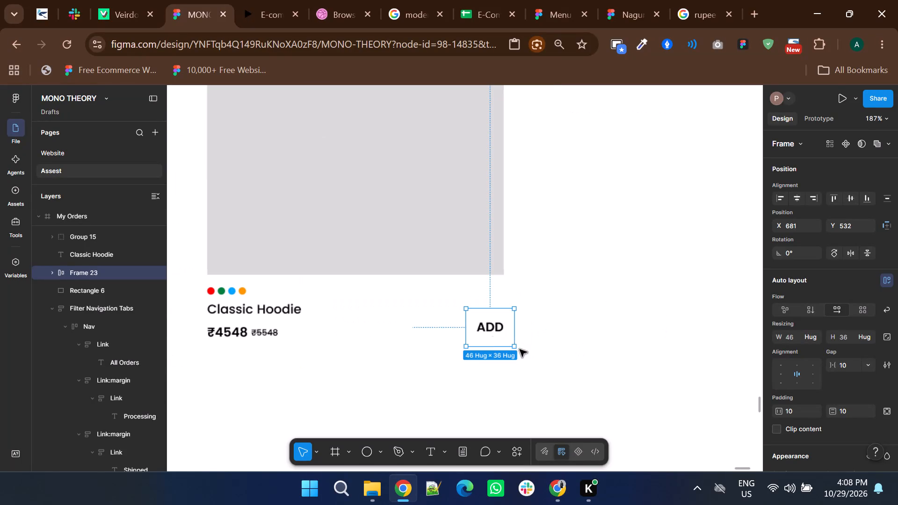
left_click_drag(492, 318, 481, 309)
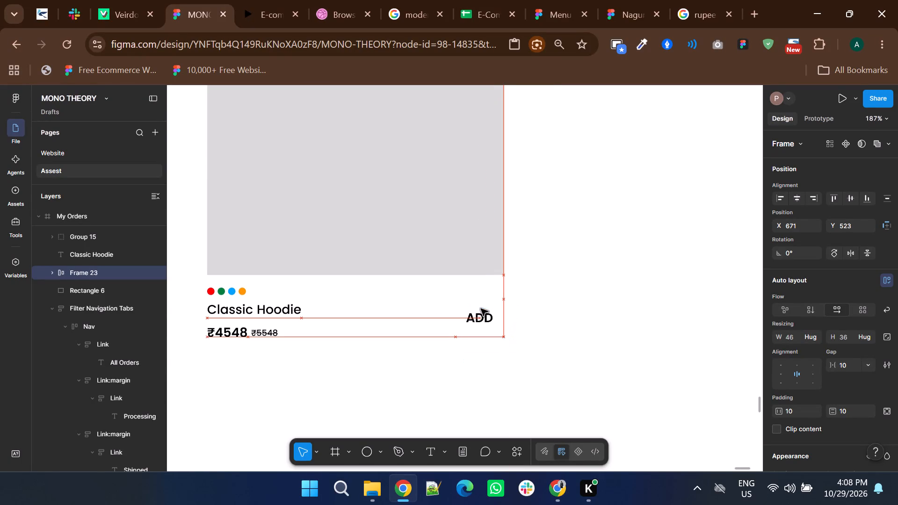
Add a solid black fill, 000000, to the ADD frame.
scroll(821, 352, "down", 2)
left_click(804, 295)
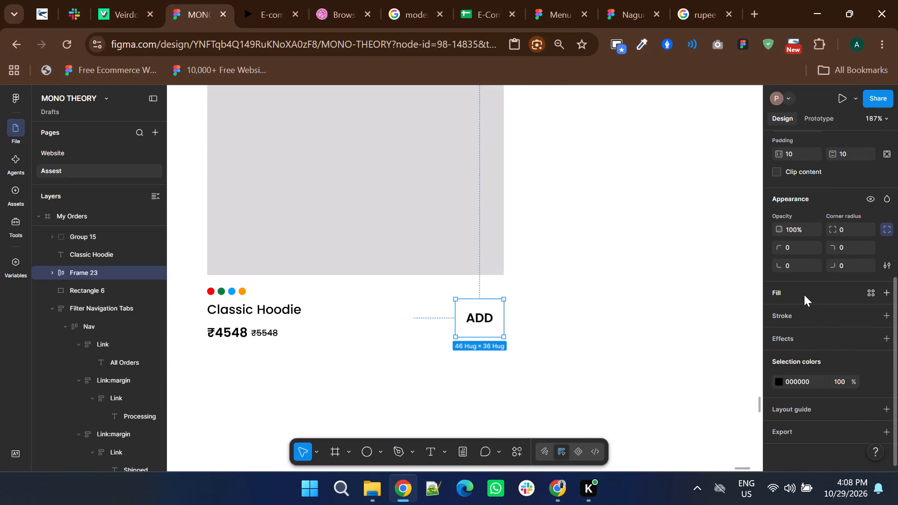
left_click_drag(681, 304, 552, 396)
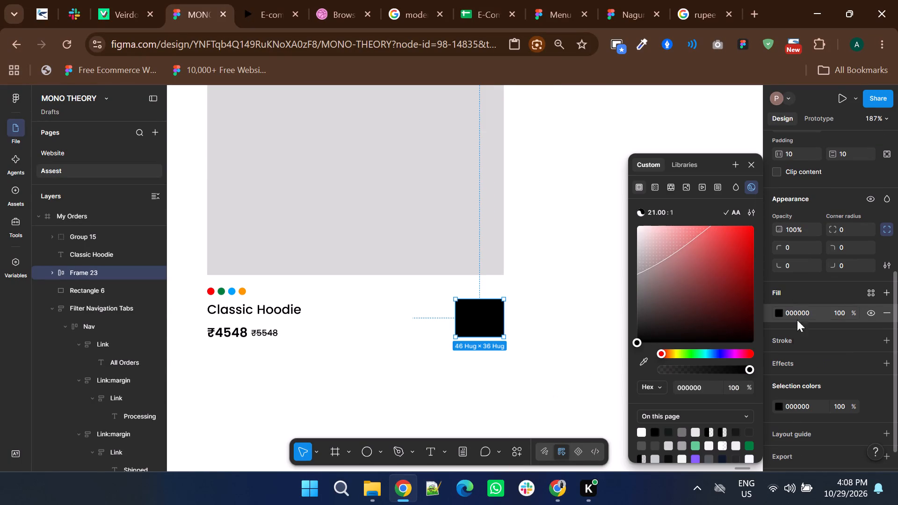
Change the ADD text's fill colour to white, FFFFFF.
double_click(481, 318)
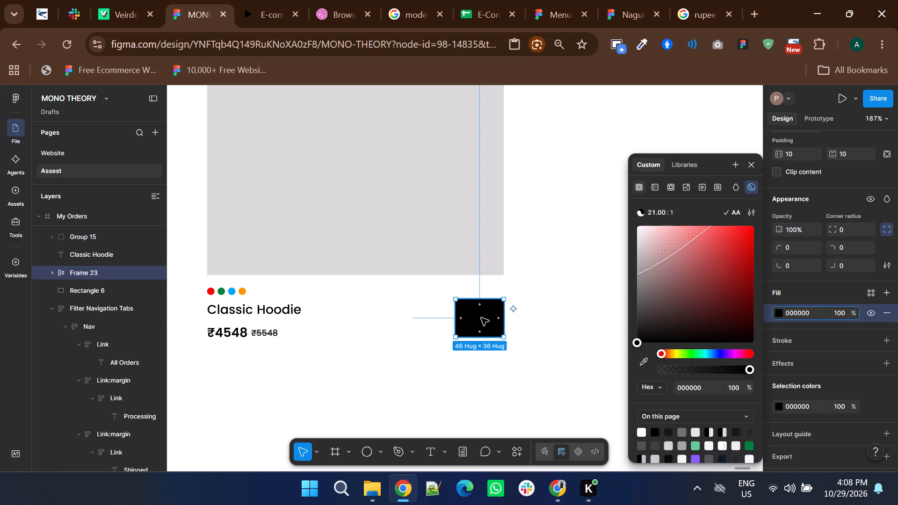
left_click(779, 361)
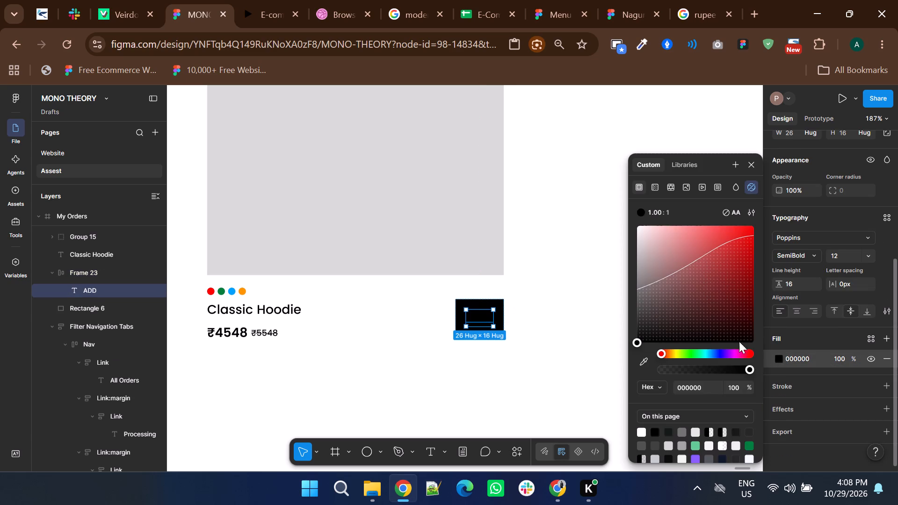
left_click_drag(674, 294, 497, 85)
Widen the black ADD button frame to 61 by extending its left edge, keeping the right edge flush with the placeholder.
scroll(492, 330, "up", 3, "ctrl")
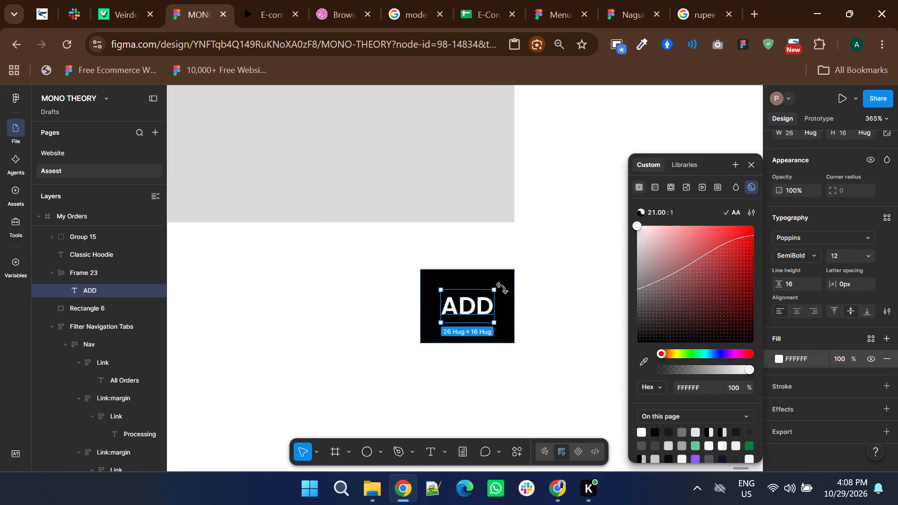
left_click(506, 287)
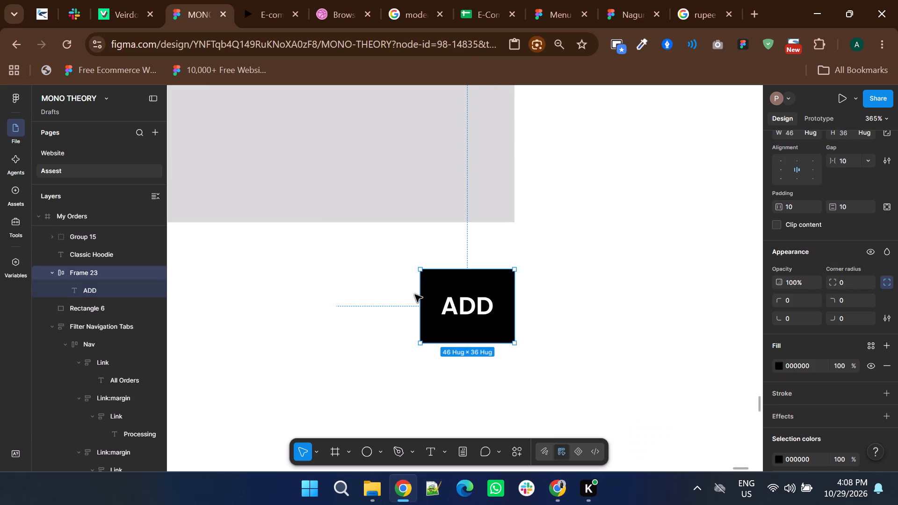
left_click(415, 295)
left_click(423, 292)
left_click_drag(423, 290, 389, 290)
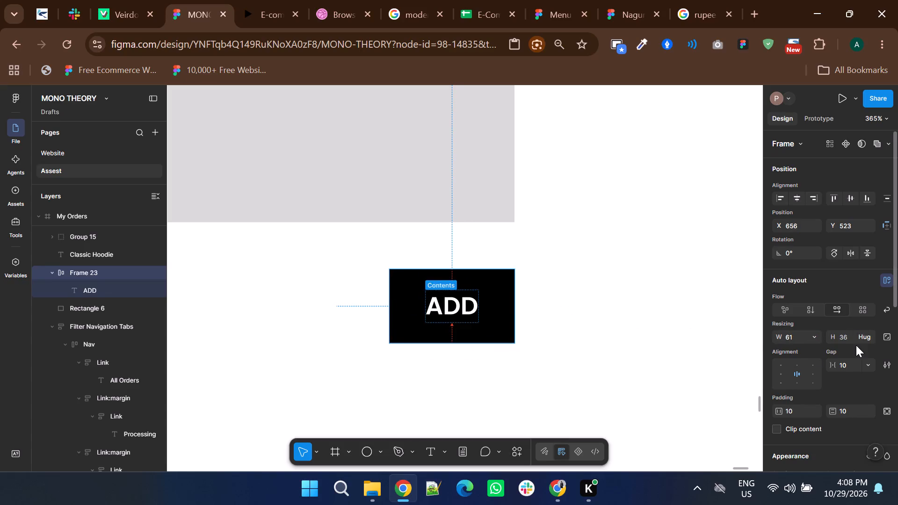
scroll(856, 346, "down", 1)
left_click(549, 316)
scroll(587, 318, "down", 3, "ctrl")
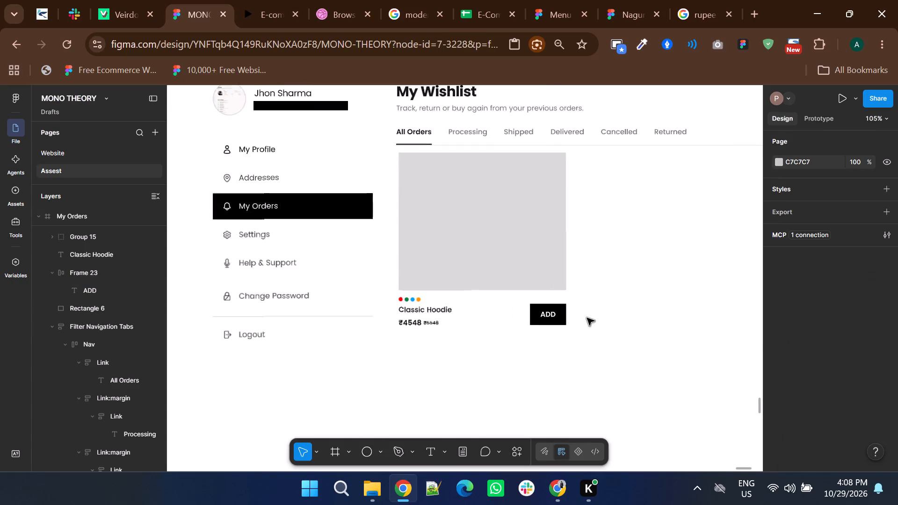
scroll(587, 318, "down", 1, "ctrl")
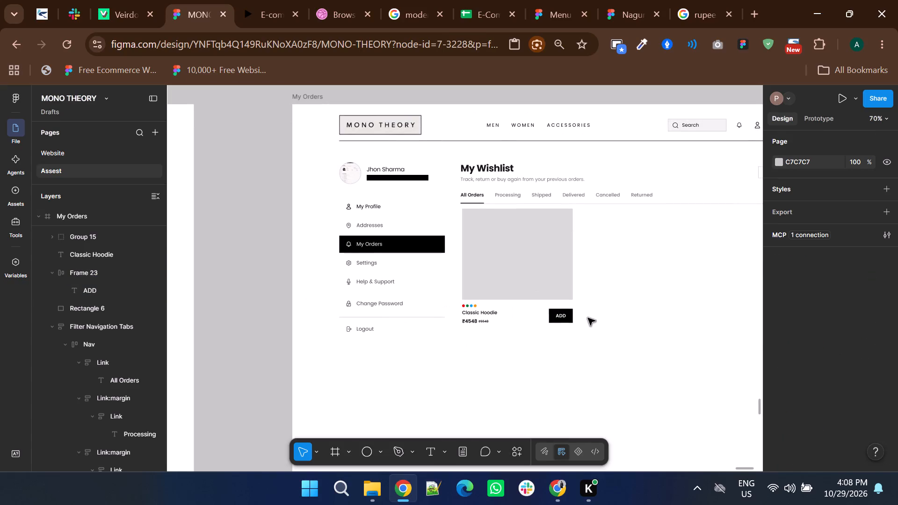
scroll(588, 318, "down", 1, "shift")
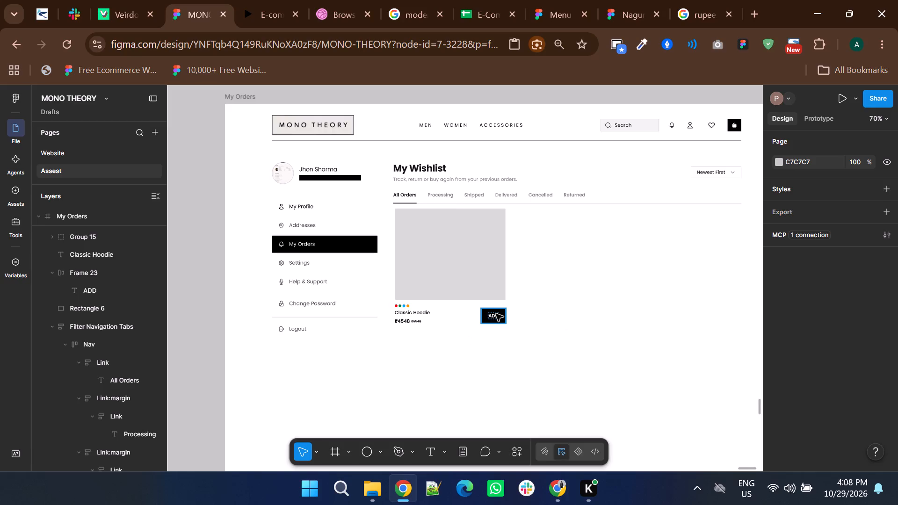
Group the ADD button, price group, Classic Hoodie name and colour swatches together.
left_click(496, 314)
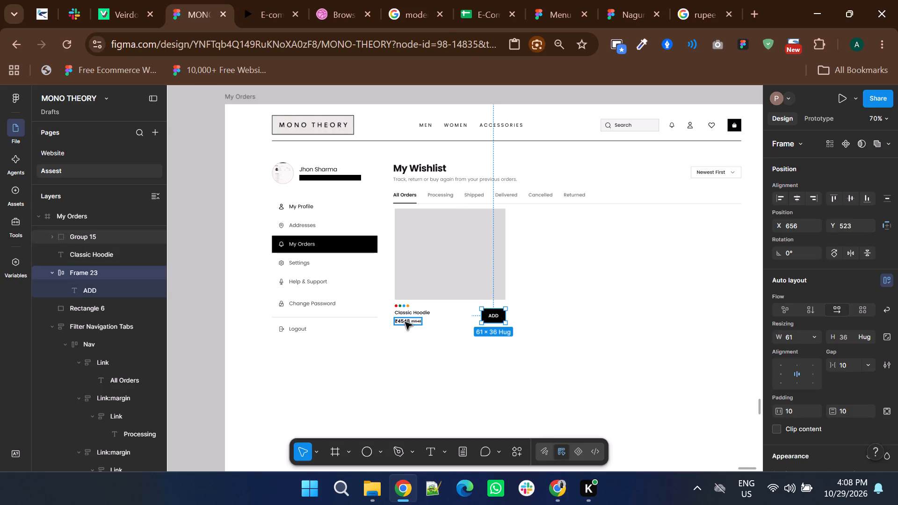
left_click(405, 323, "shift")
scroll(405, 323, "up", 3, "ctrl")
left_click(408, 296, "shift")
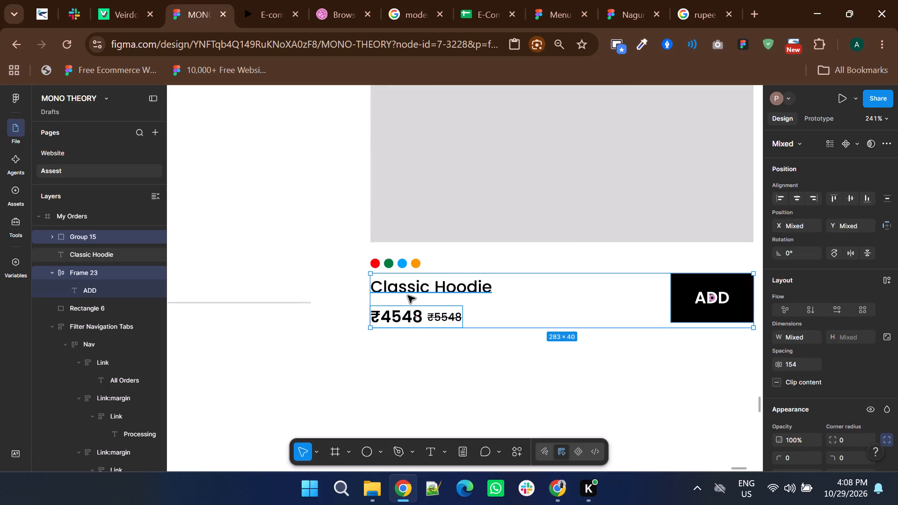
left_click(394, 266, "shift")
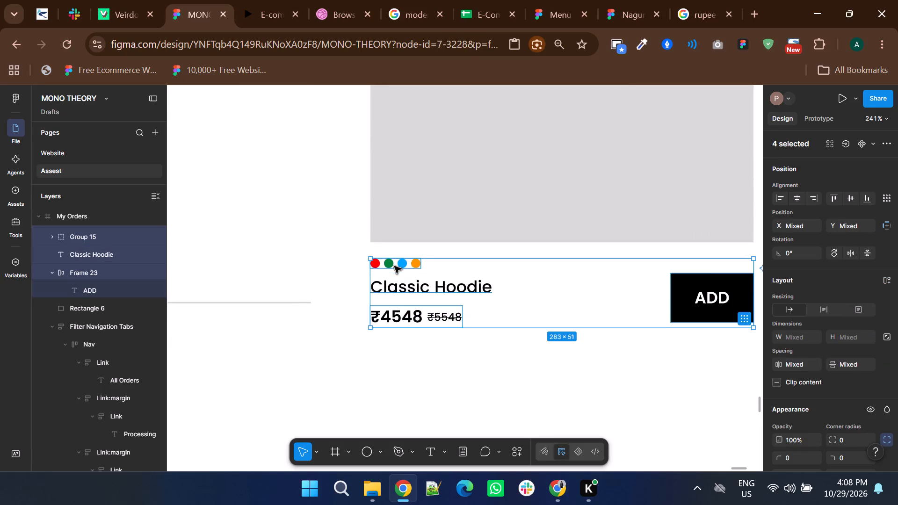
key("ctrl+g")
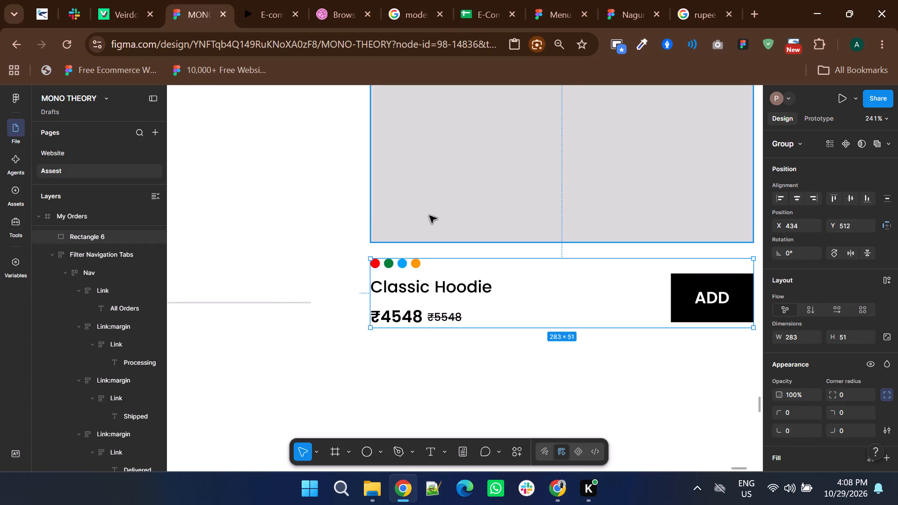
Group the product details with the placeholder rectangle above them into a single product card.
left_click(429, 216, "shift")
key("ctrl+g")
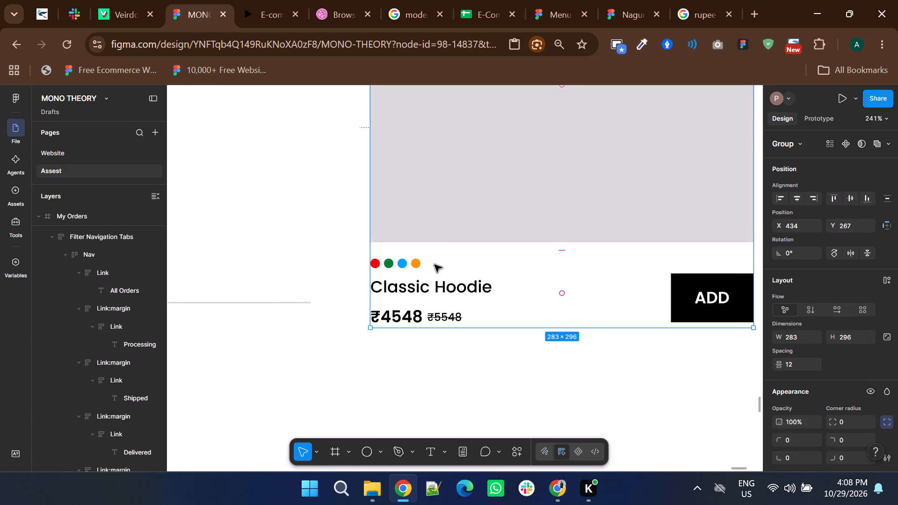
Nudge the ADD button inside the card down 4 px to Y 527, aligning its bottom edge with the price row.
scroll(434, 277, "down", 3, "ctrl")
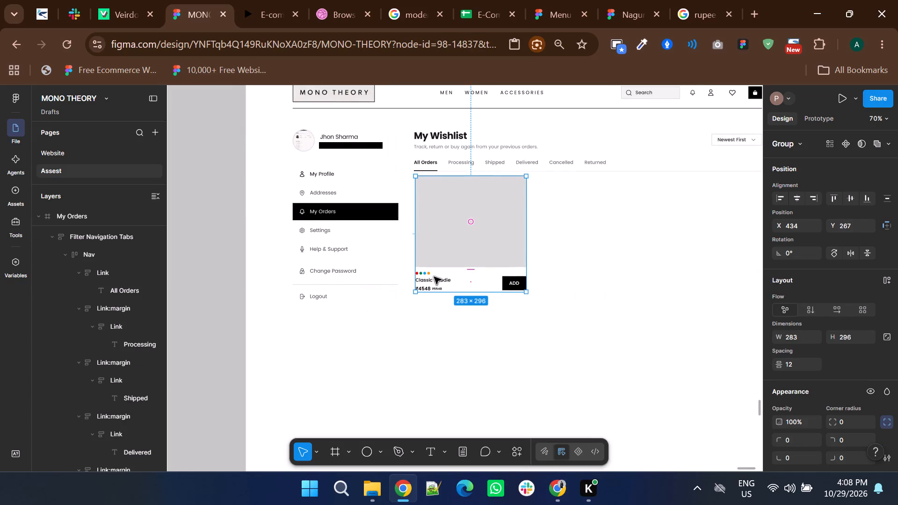
scroll(434, 283, "up", 2, "ctrl")
double_click(612, 284)
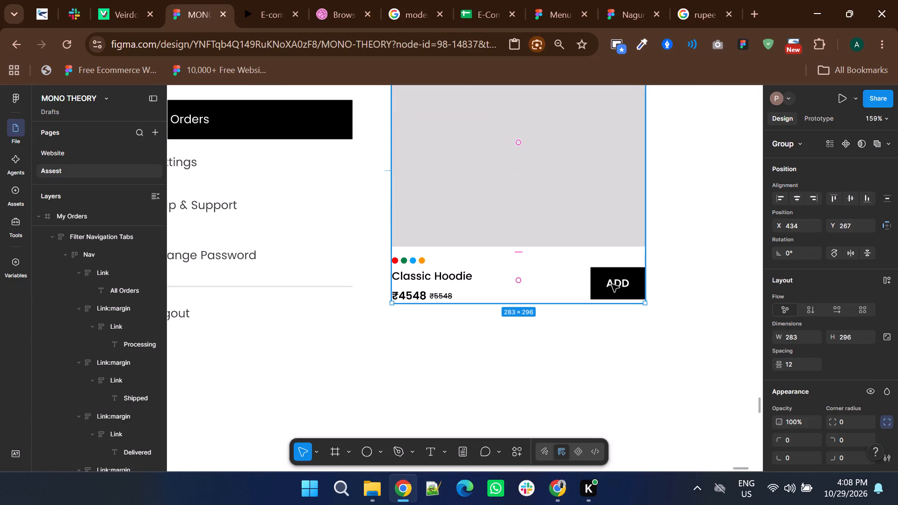
double_click(612, 284)
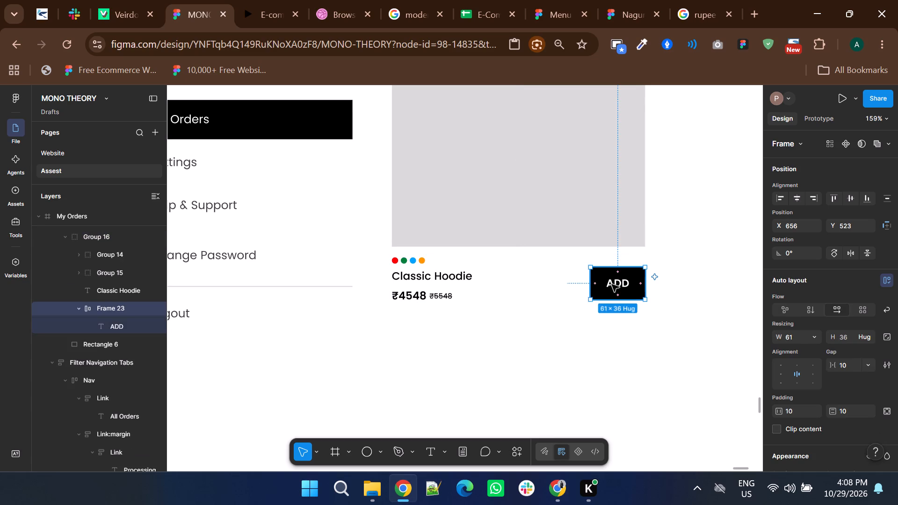
key("Down")
key("Down")
key("Down")
key("Down")
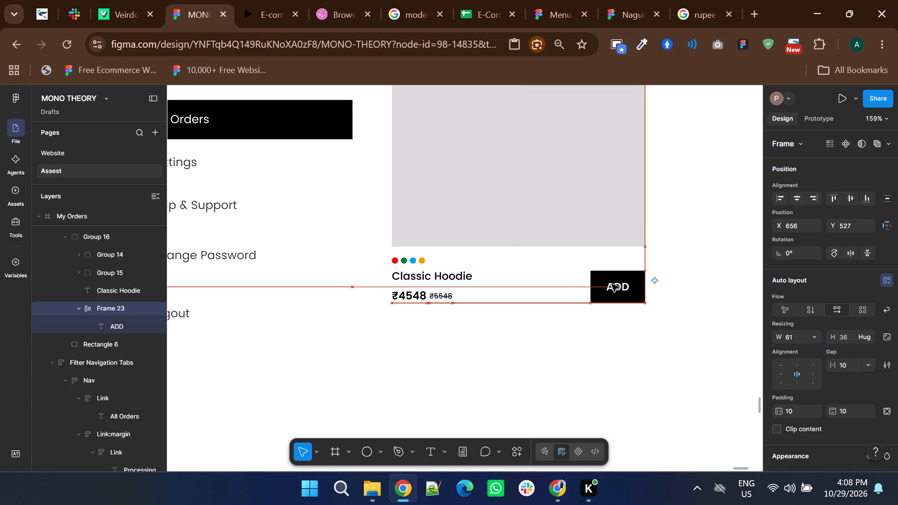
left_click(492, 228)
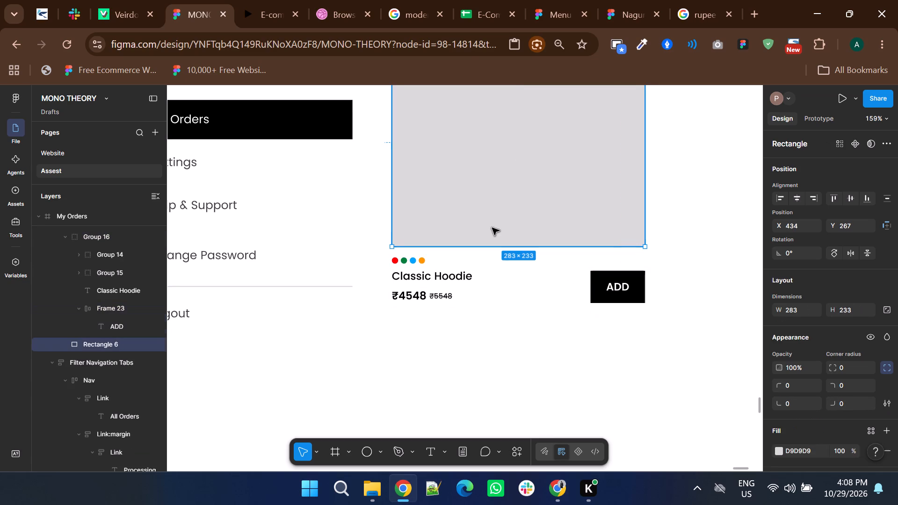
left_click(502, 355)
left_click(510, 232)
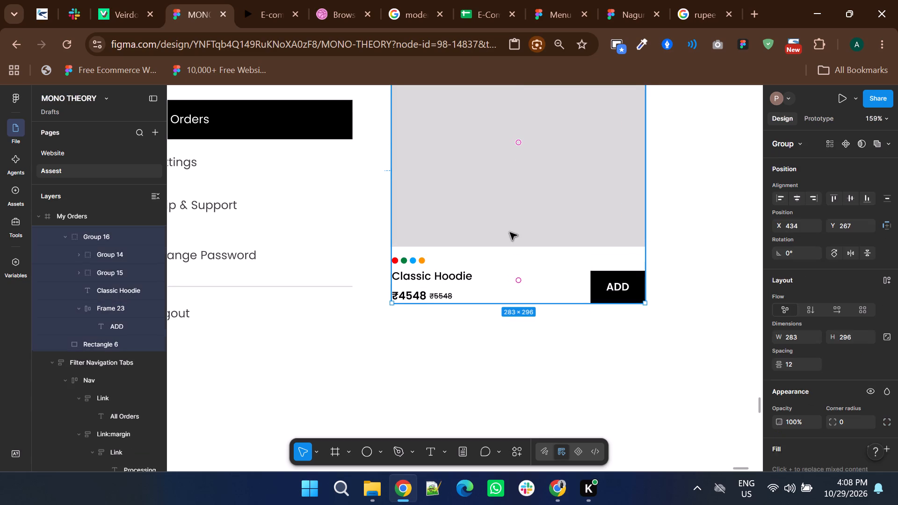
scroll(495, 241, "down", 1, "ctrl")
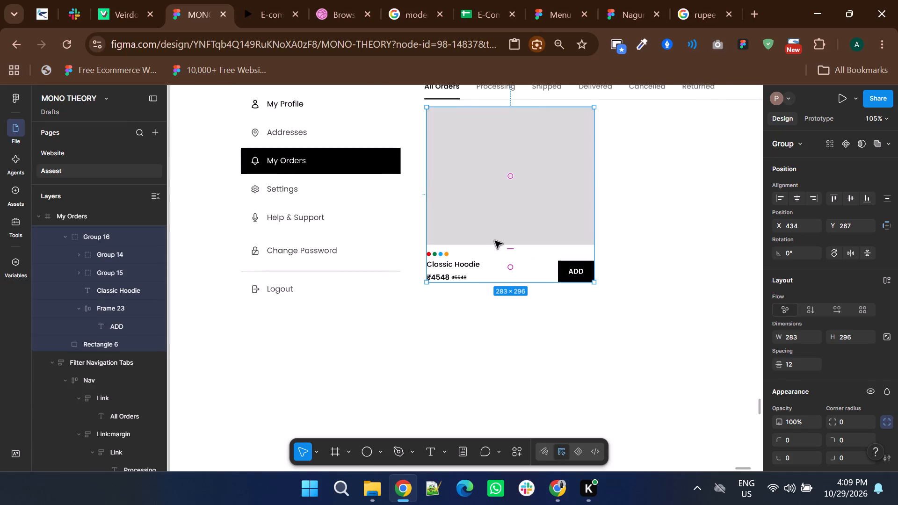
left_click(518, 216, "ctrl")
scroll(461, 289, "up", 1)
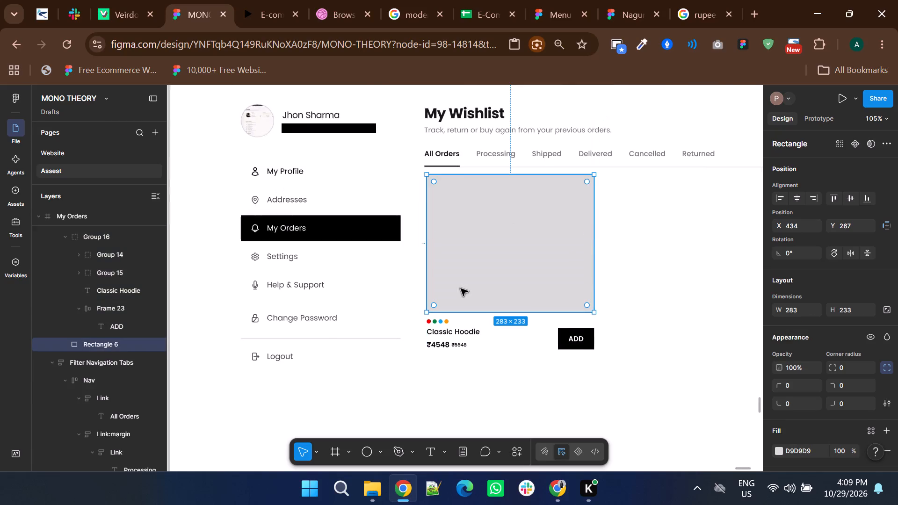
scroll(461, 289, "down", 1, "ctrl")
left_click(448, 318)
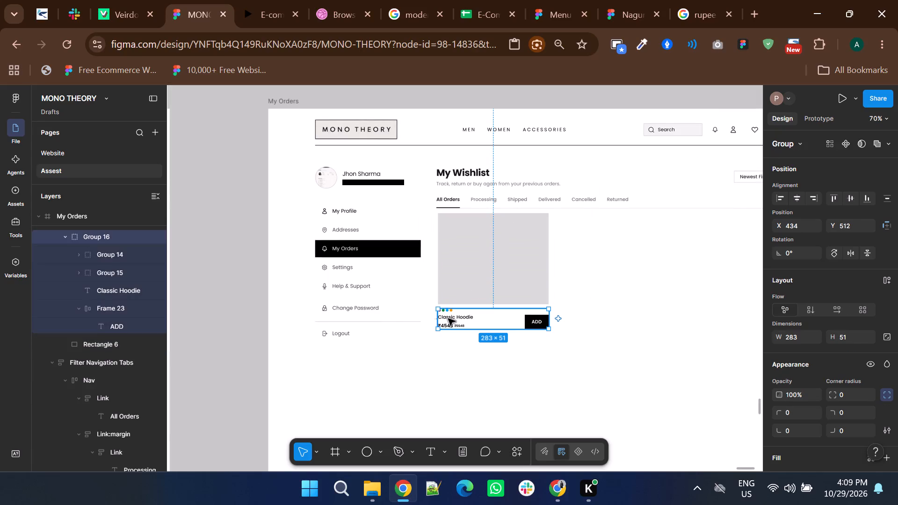
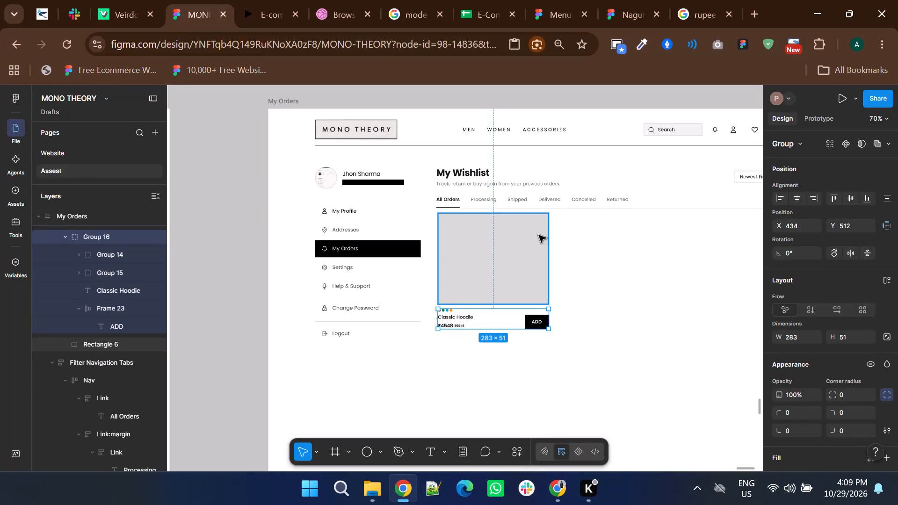
Select the grey image placeholder rectangle in the Classic Hoodie product card.
left_click(518, 267)
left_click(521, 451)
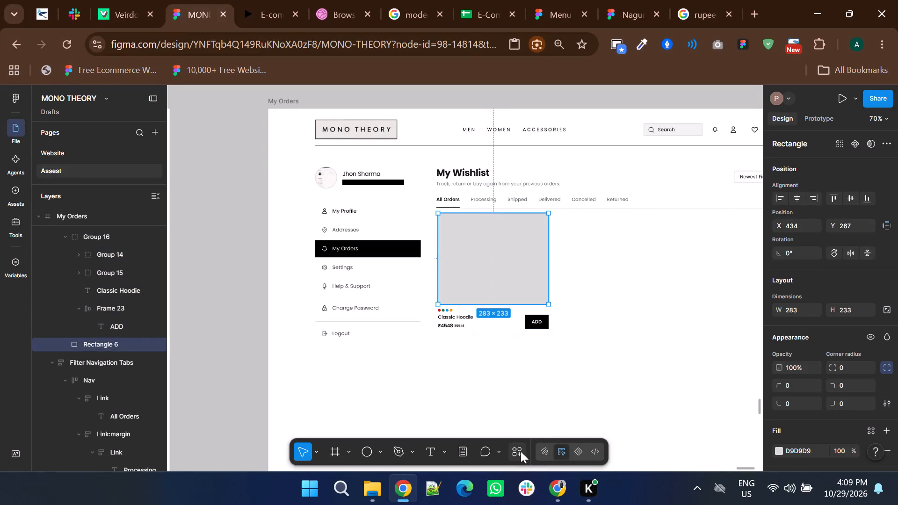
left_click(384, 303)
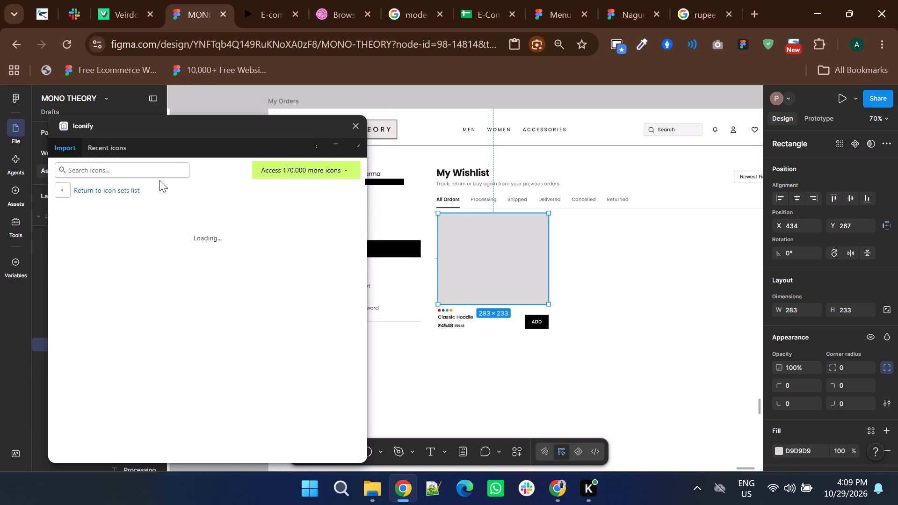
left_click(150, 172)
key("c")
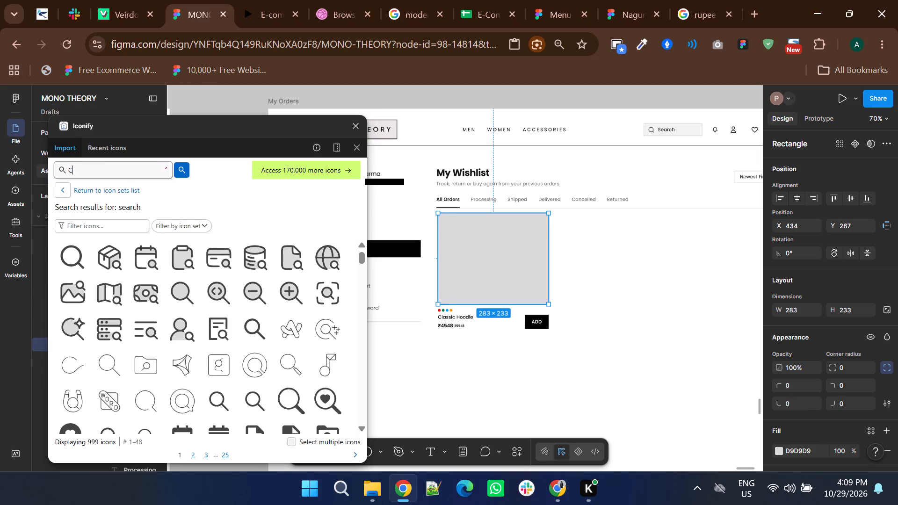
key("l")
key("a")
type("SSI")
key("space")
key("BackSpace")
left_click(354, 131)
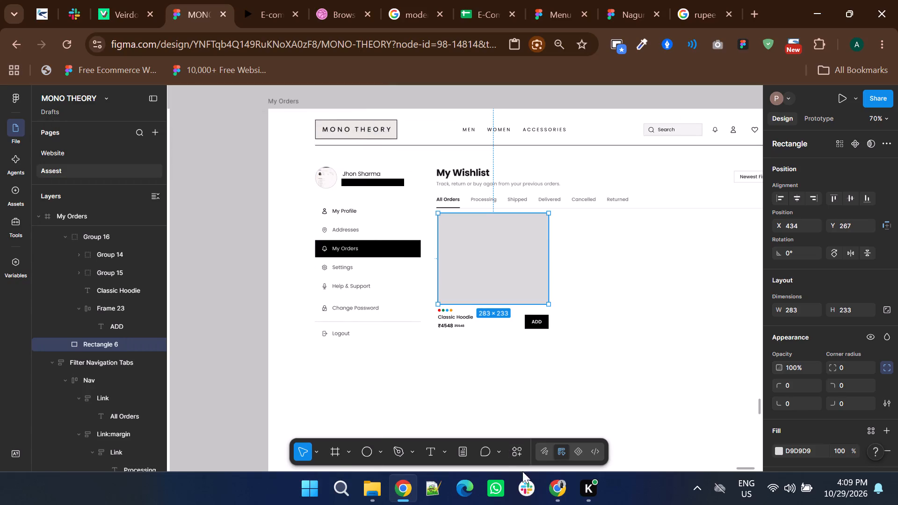
Open the Unsplash plugin's photo search to find an image for the Classic Hoodie placeholder.
left_click(514, 458)
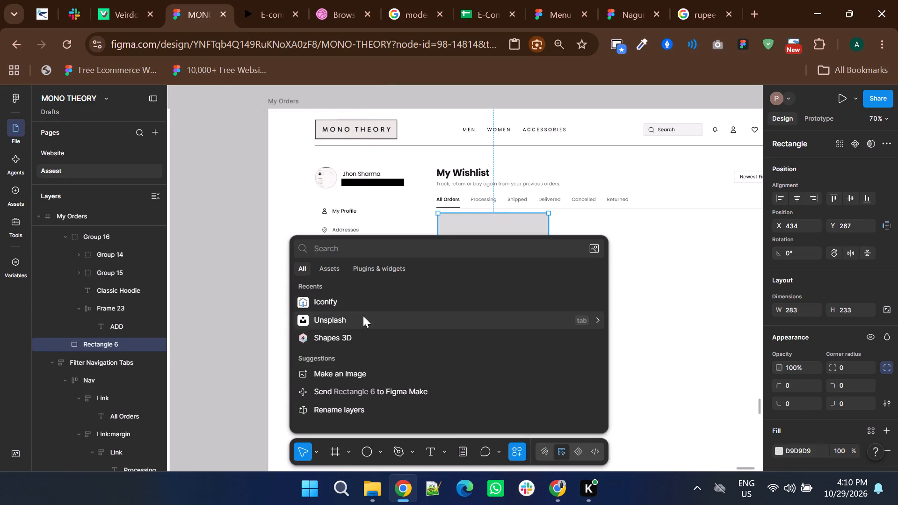
left_click(363, 316)
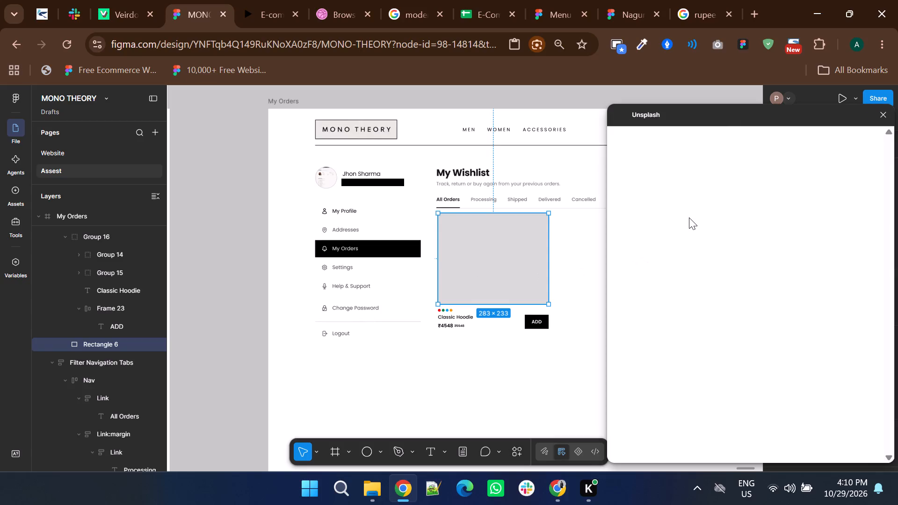
left_click(657, 166)
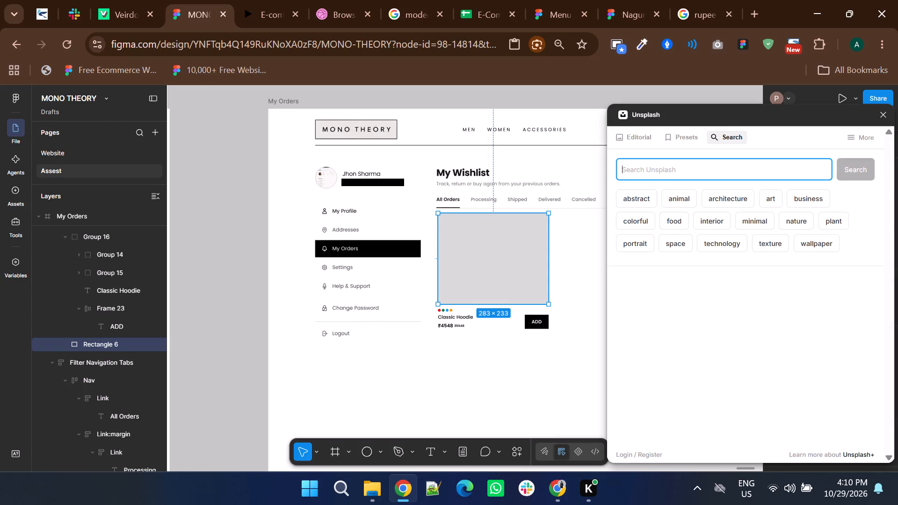
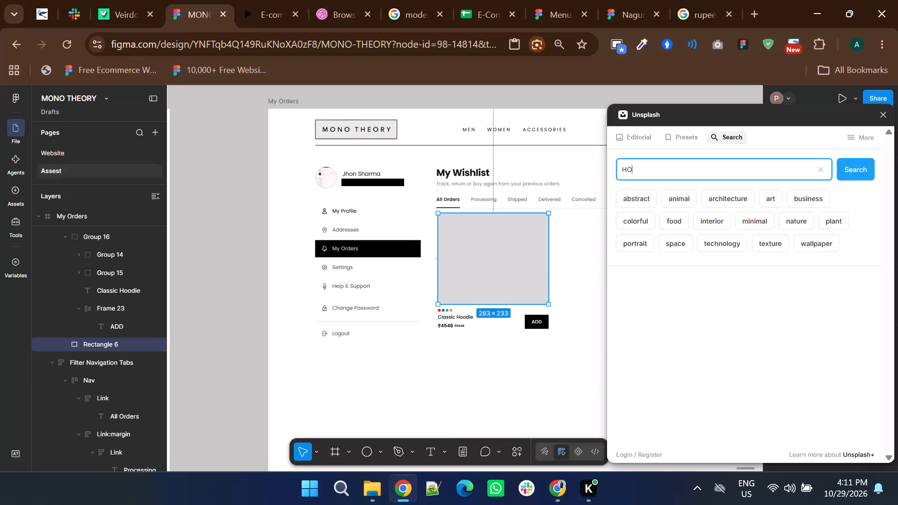
Search Unsplash for "HODDIE" and browse the photos for one that suits the Classic Hoodie card.
type("DDIE")
key("Return")
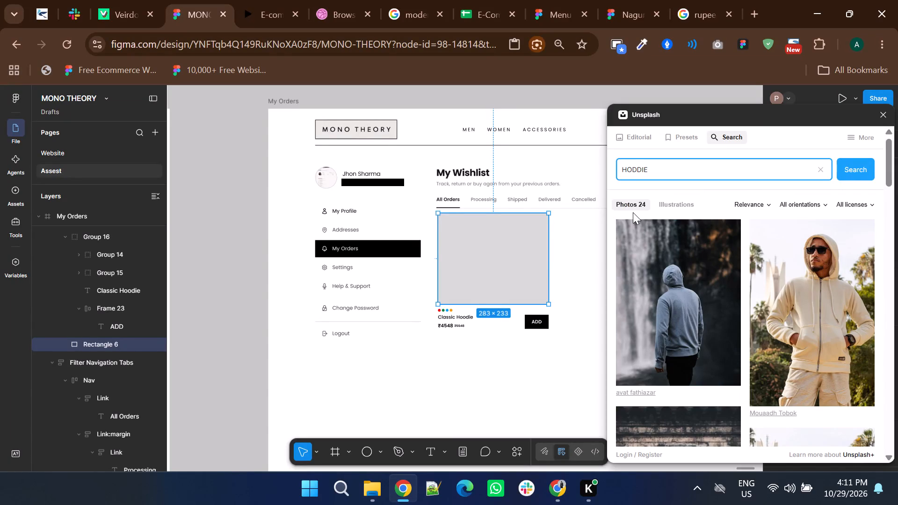
scroll(635, 304, "down", 1)
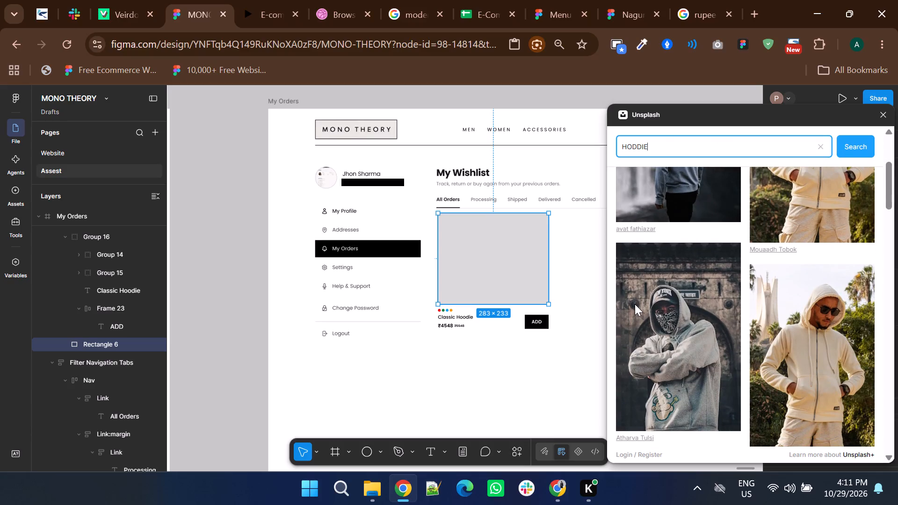
scroll(635, 304, "down", 3)
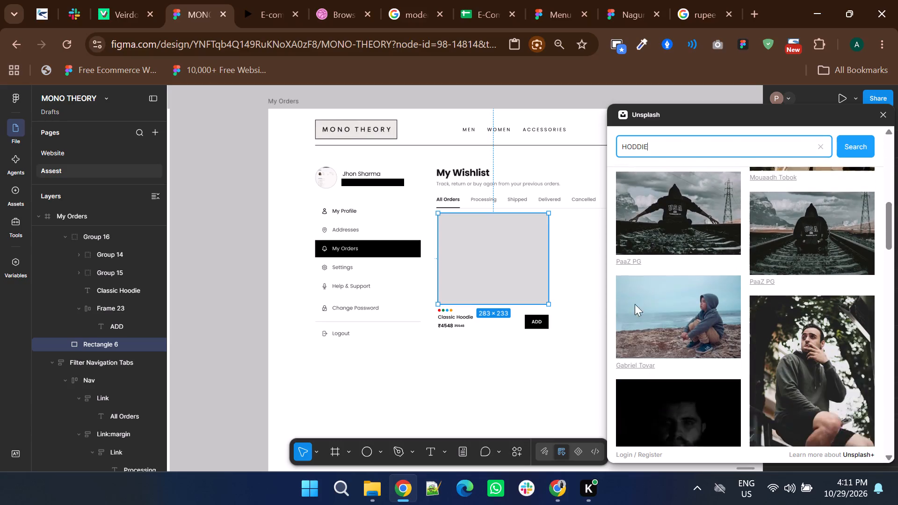
scroll(635, 304, "down", 3)
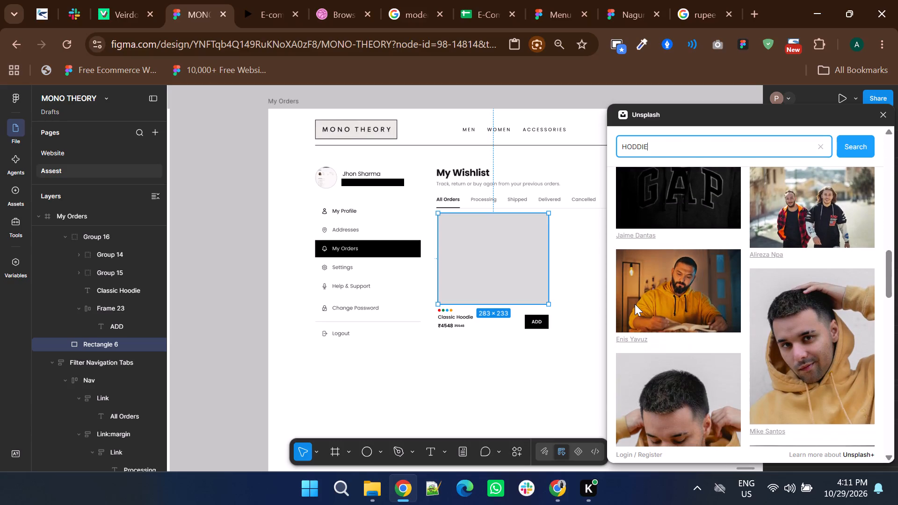
scroll(640, 301, "up", 1)
scroll(640, 301, "down", 1)
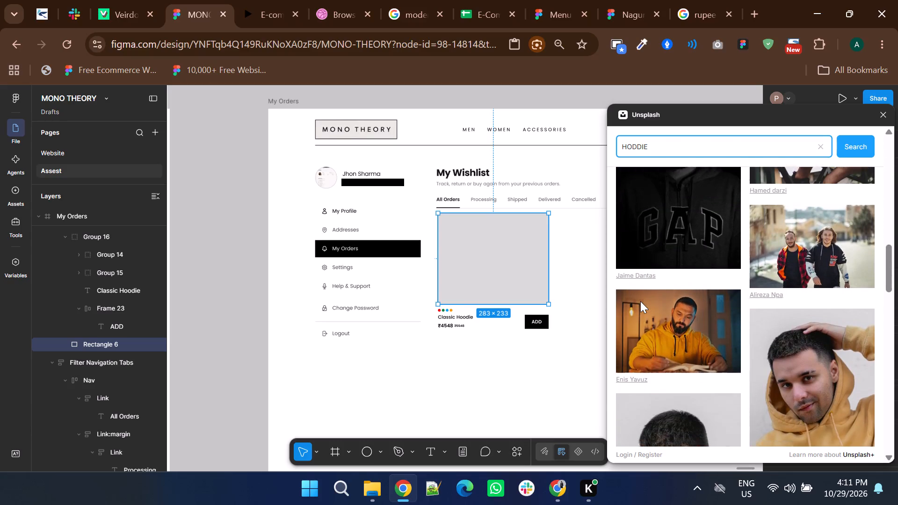
scroll(640, 301, "down", 2)
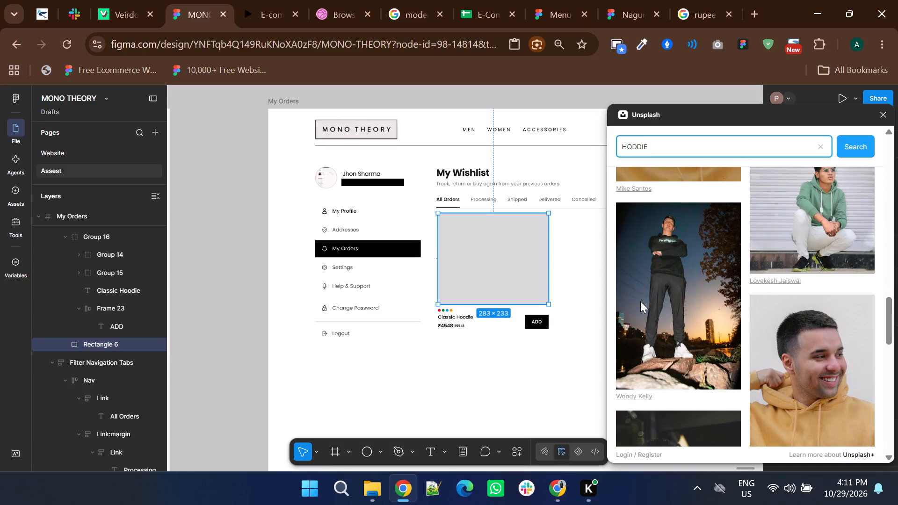
scroll(640, 301, "down", 2)
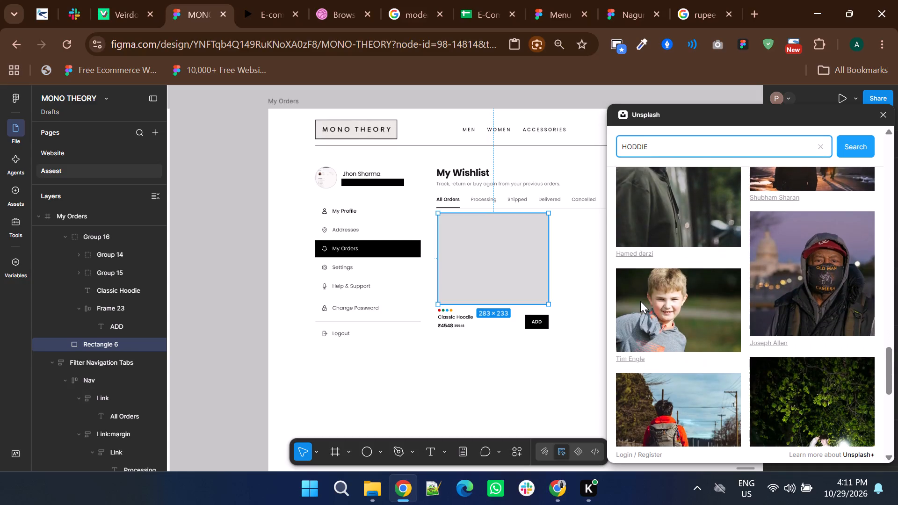
scroll(640, 301, "down", 1)
Refine the Unsplash photo search to "HODDIE IMAGE".
right_click(678, 153)
left_click(677, 152)
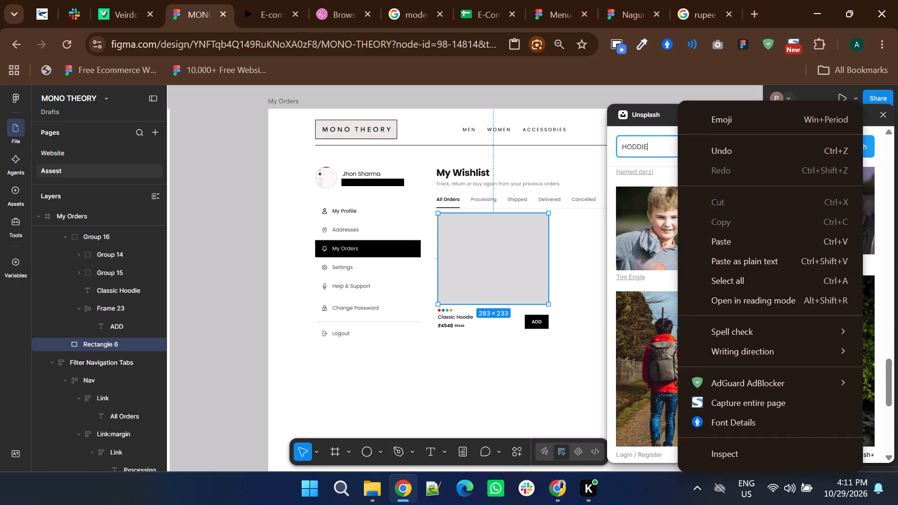
key("space")
key("i")
type("AM")
type("GES")
key("Return")
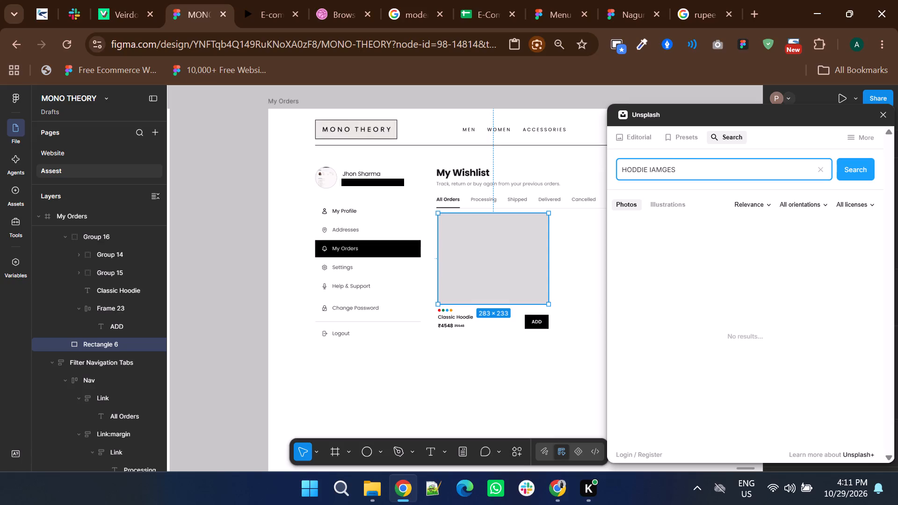
left_click(679, 178)
key("BackSpace")
key("BackSpace")
key("BackSpace")
key("BackSpace")
key("BackSpace")
type("MAGES")
key("Return")
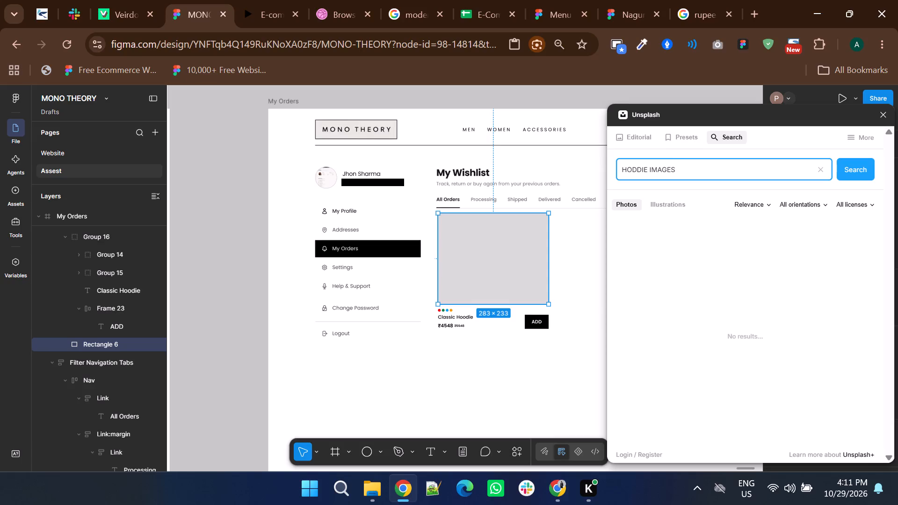
left_click(688, 173)
key("BackSpace")
key("Return")
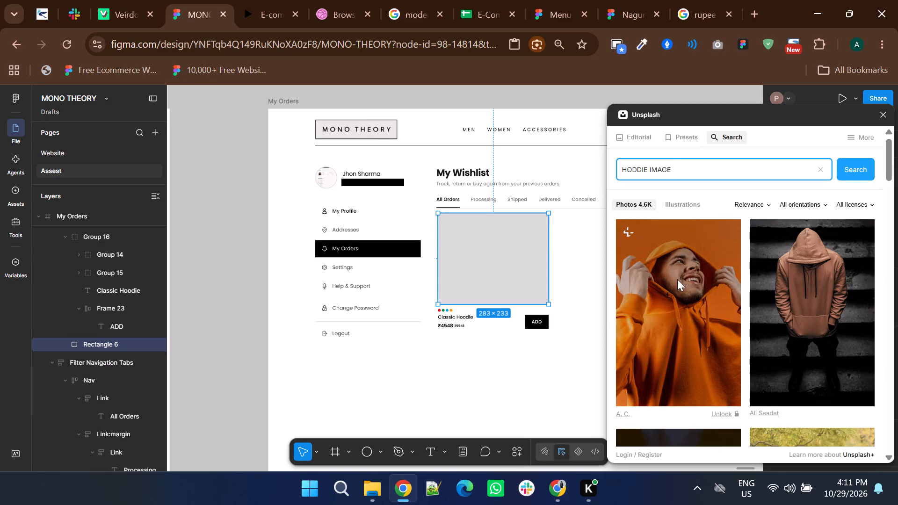
Fill the Classic Hoodie placeholder with the photo of a brown hoodie against dark steps, and close the Unsplash plugin.
left_click(783, 292)
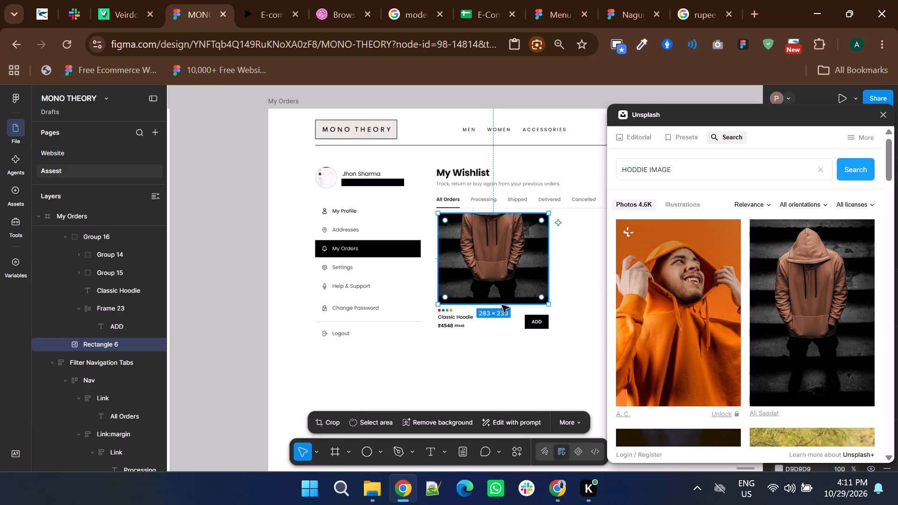
left_click(466, 358)
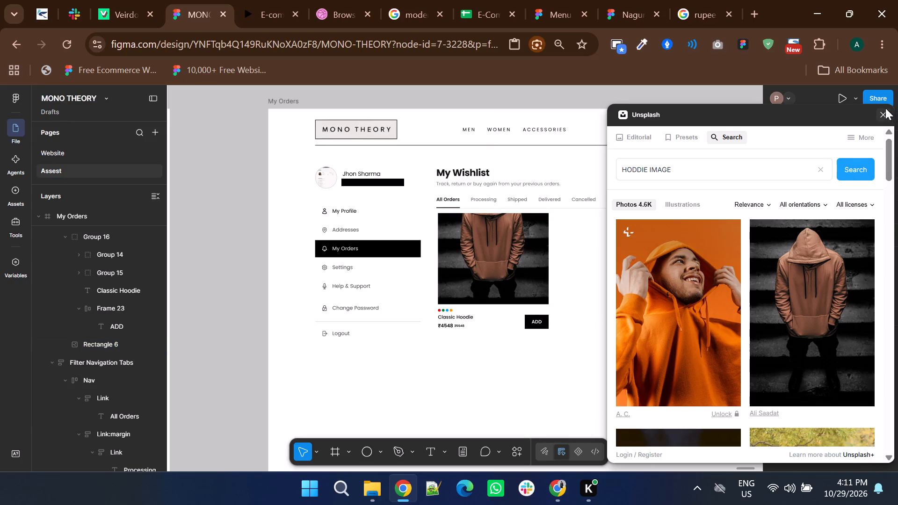
left_click(884, 109)
Select the hoodie photo rectangle in the Classic Hoodie product card.
scroll(571, 225, "down", 3, "shift")
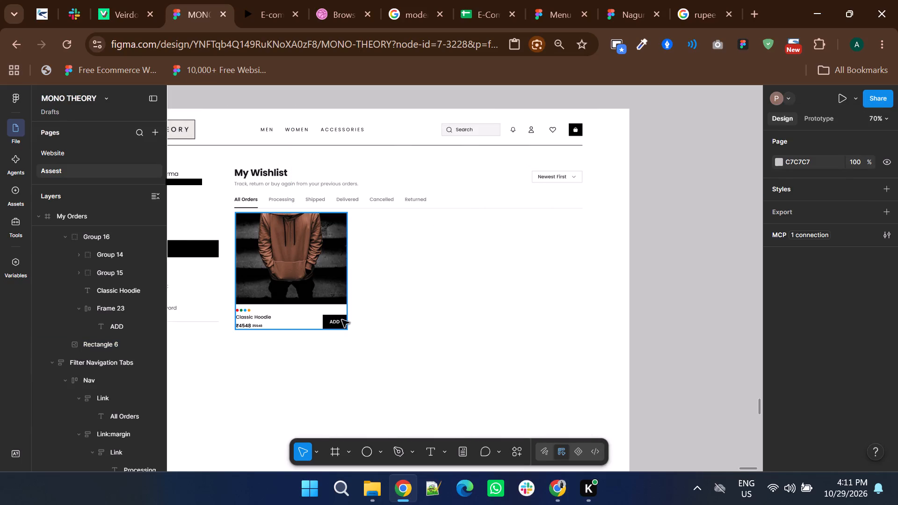
left_click(332, 259, "ctrl")
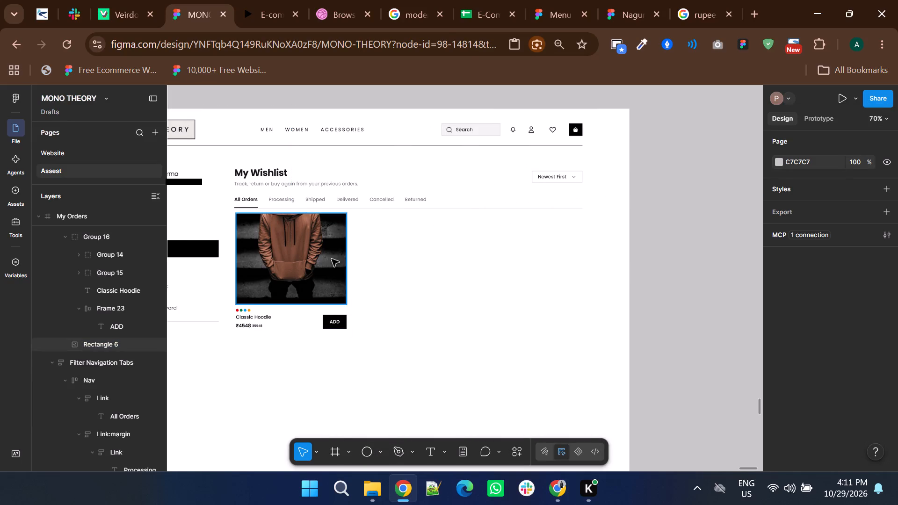
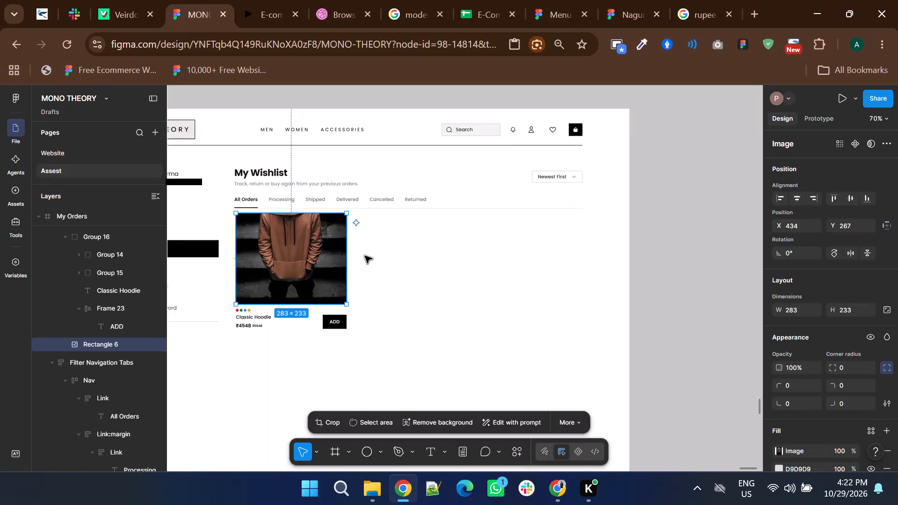
Clear the selection of the hoodie photo rectangle in the Classic Hoodie product card.
left_click(393, 288)
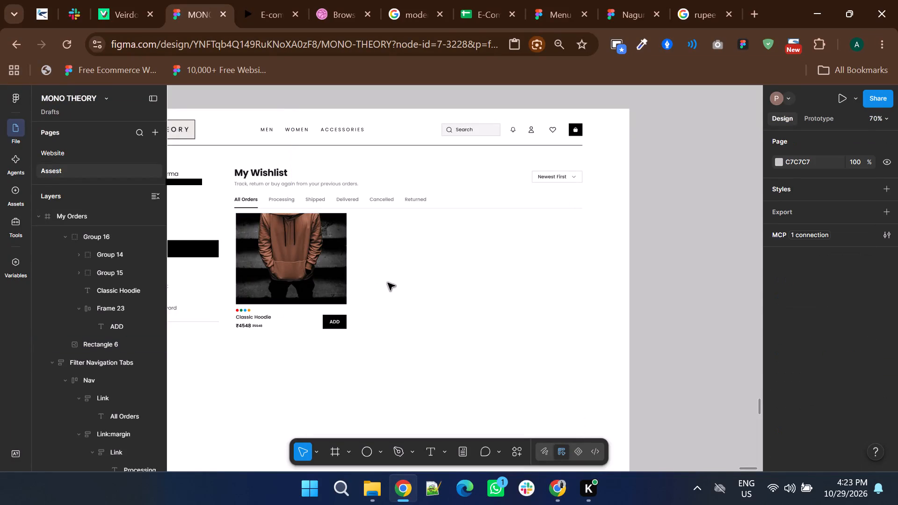
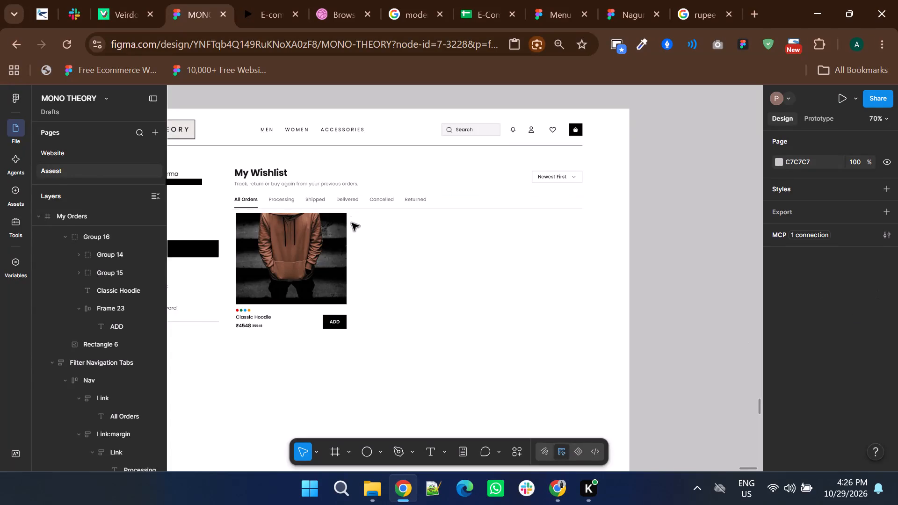
Check the dimensions of the hoodie photo rectangle in the Classic Hoodie product card.
scroll(397, 242, "up", 1, "ctrl")
scroll(397, 242, "up", 1)
scroll(397, 242, "down", 2, "ctrl")
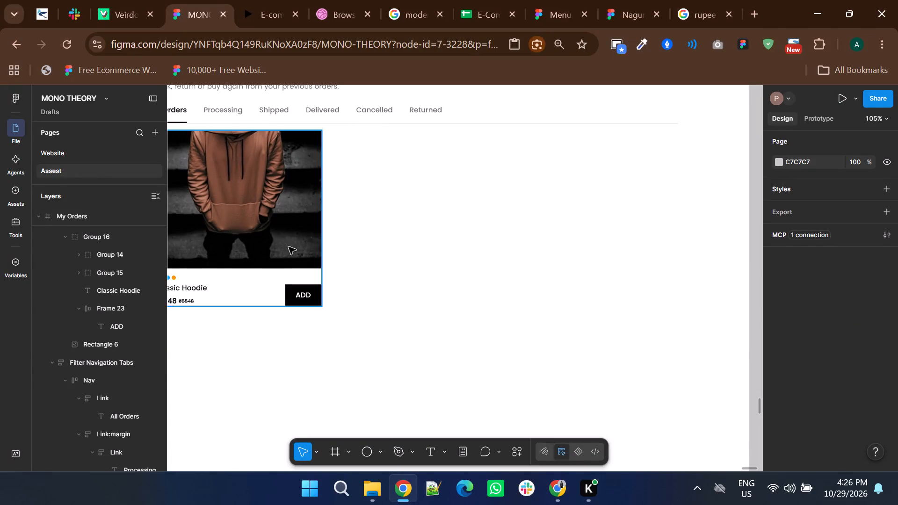
left_click(289, 218, "ctrl")
left_click(427, 218)
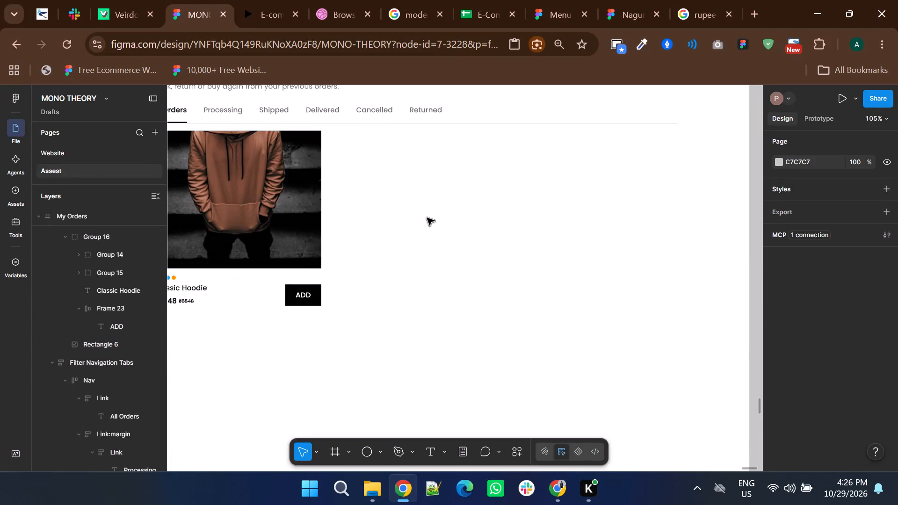
left_click(258, 190, "ctrl")
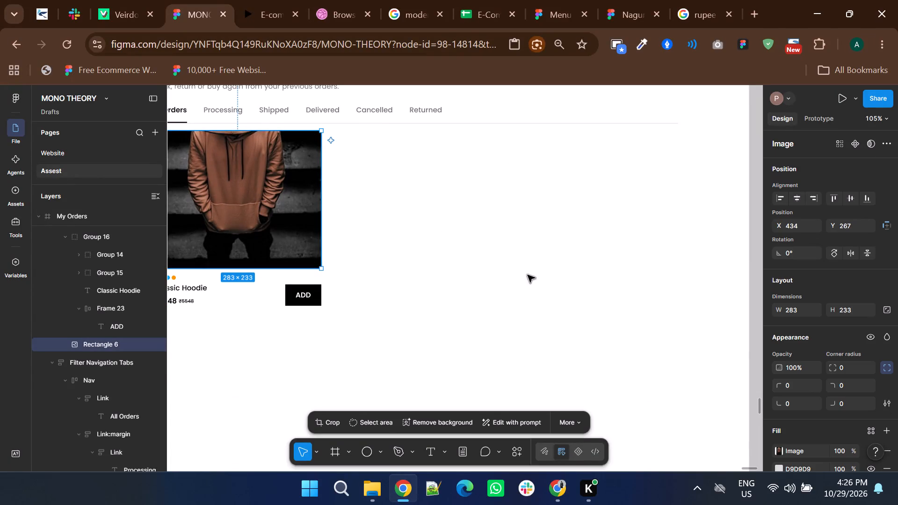
left_click(478, 264)
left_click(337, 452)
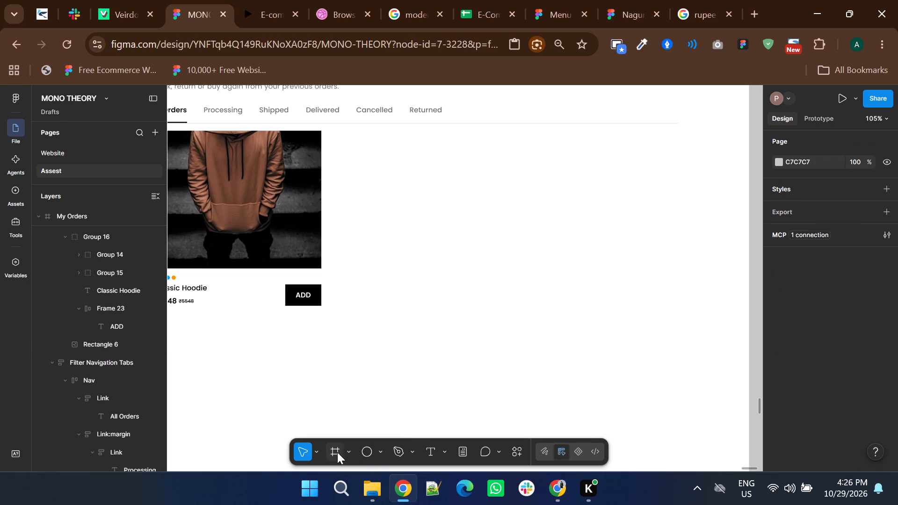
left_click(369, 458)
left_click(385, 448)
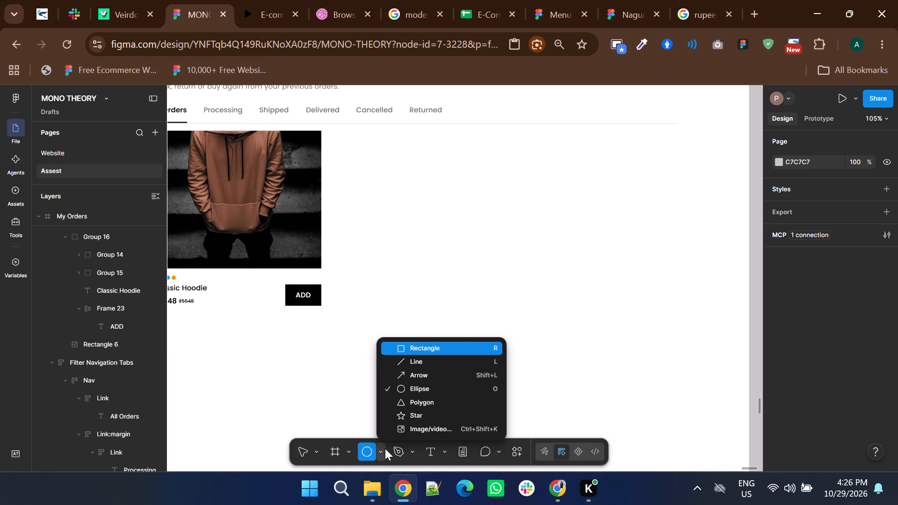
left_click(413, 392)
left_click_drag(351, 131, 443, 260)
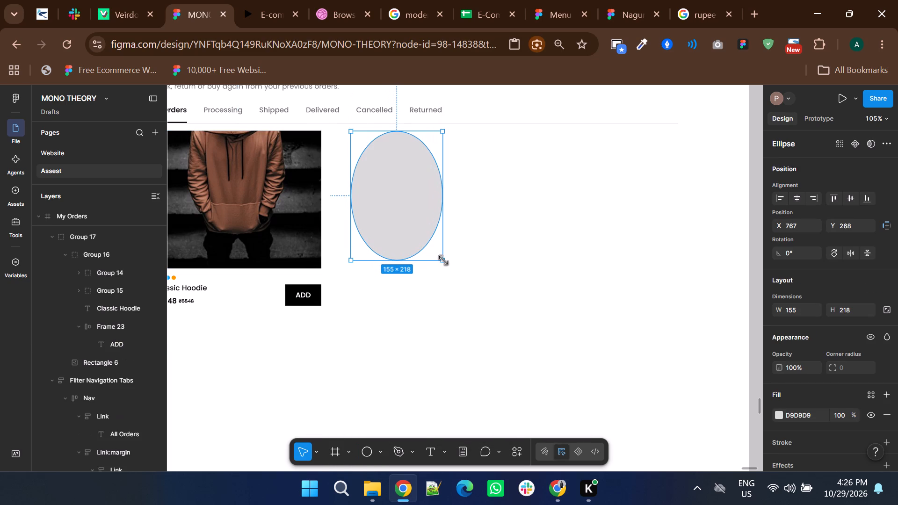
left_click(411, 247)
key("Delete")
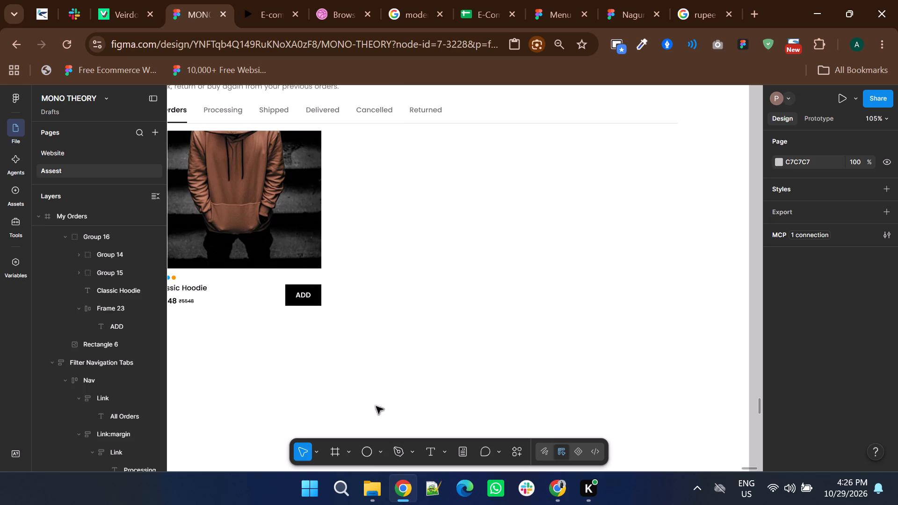
Draw a rectangle about 265 × 226 beside the hoodie photo for the second product card.
left_click(378, 453)
left_click(405, 344)
left_click_drag(373, 137, 424, 198)
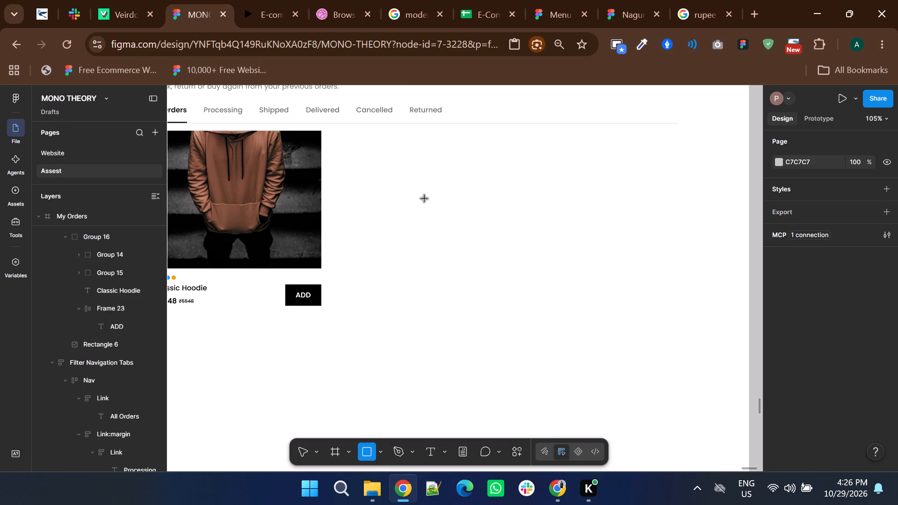
left_click_drag(424, 198, 529, 271)
Set the new rectangle's width to 283, the same as the hoodie photo.
left_click(800, 302)
left_click(802, 307)
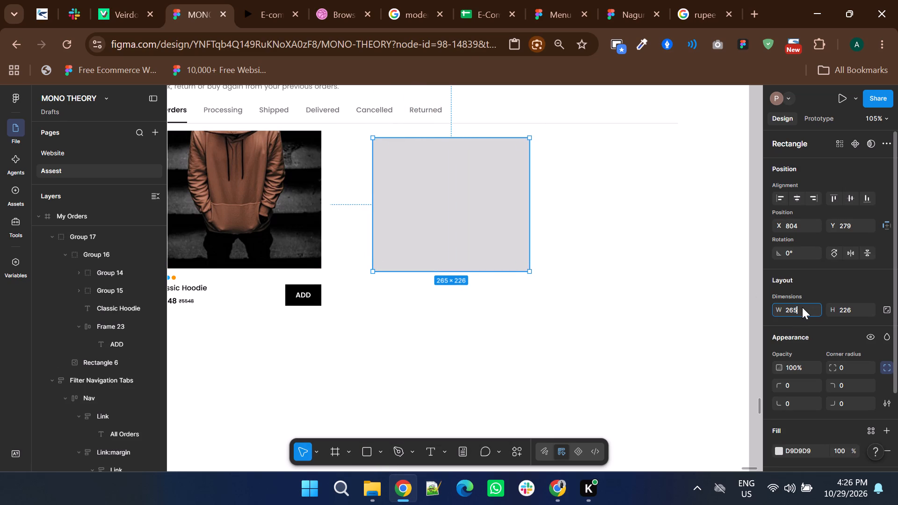
key("Up")
key("Up")
key("Up")
key("Up")
key("Up")
key("Up")
key("Up")
key("Up")
key("Up")
key("Up")
key("Up")
key("Up")
key("Up")
key("Up")
key("Up")
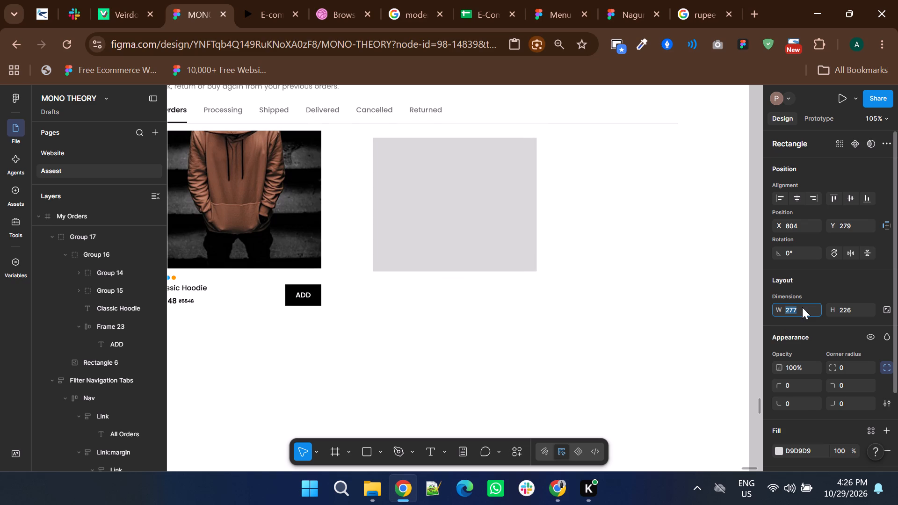
key("Up")
key("Up")
key("Up")
key("Up")
key("Up")
key("Up")
key("Up")
key("Up")
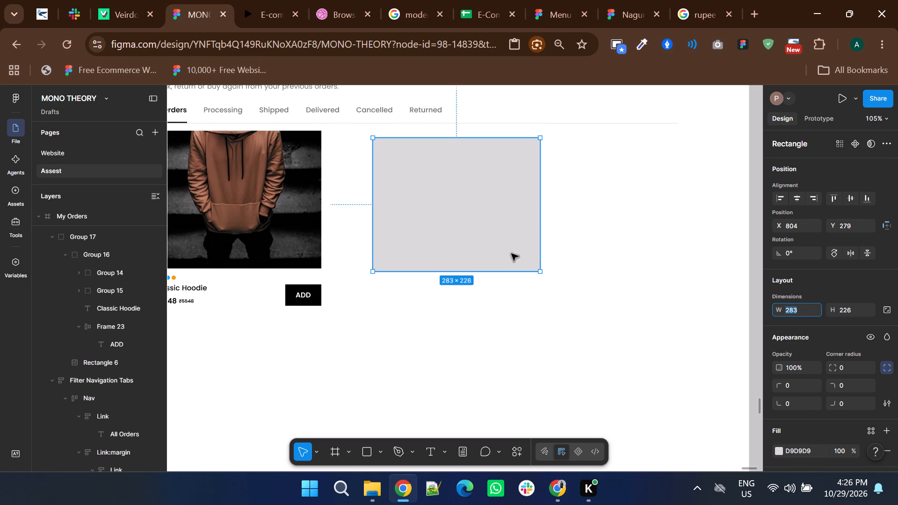
Move the rectangle to X 752, Y 267, level with the hoodie photo's top, and stretch its height to 233.
left_click_drag(466, 222, 436, 215)
left_click(439, 266)
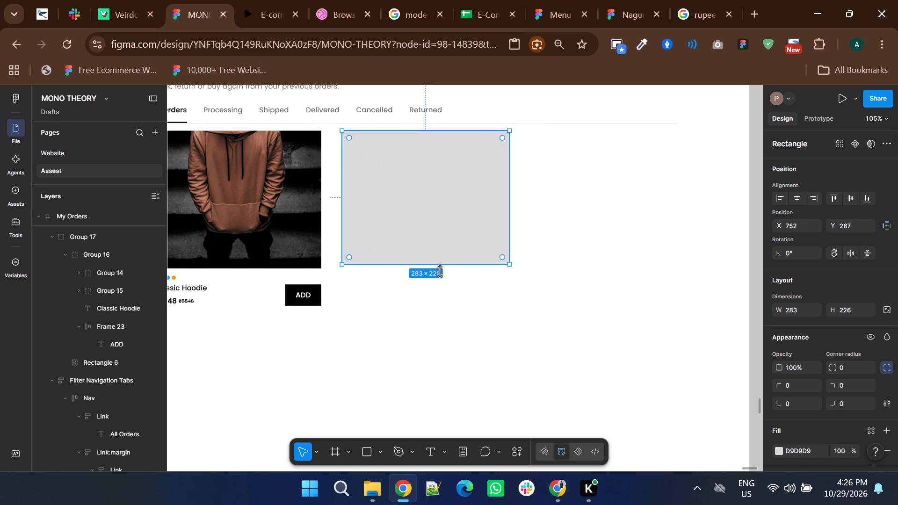
scroll(438, 267, "down", 1, "shift")
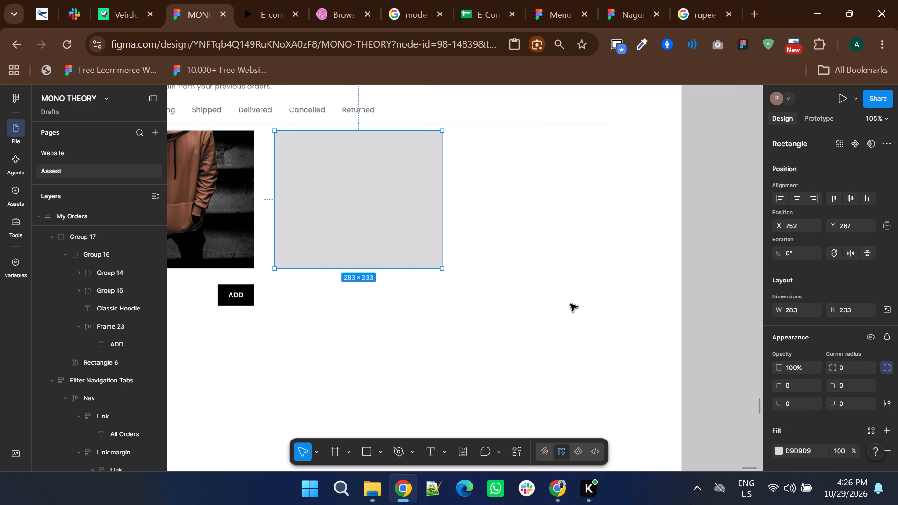
left_click(570, 304)
Draw another rectangle about 230 high to the right of the second card's rectangle for a third product card.
scroll(574, 307, "down", 1, "shift")
left_click(364, 441)
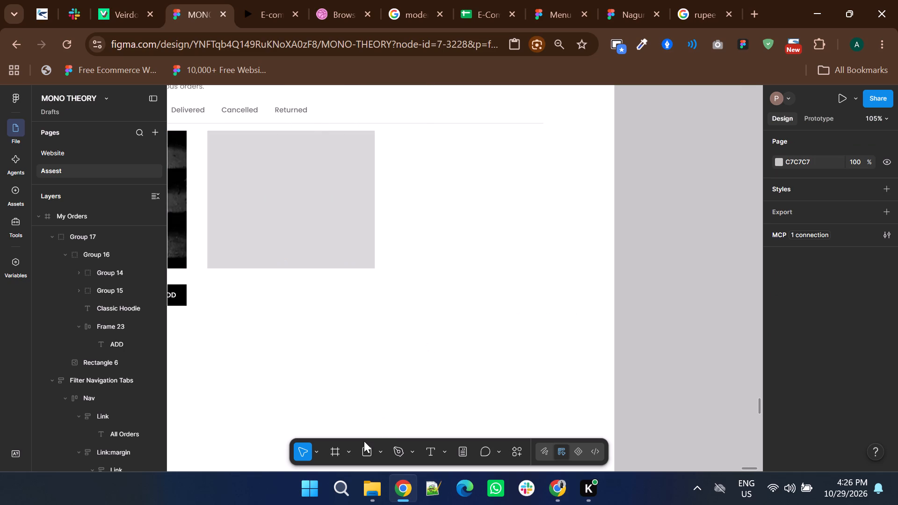
left_click(366, 448)
left_click_drag(410, 140, 524, 250)
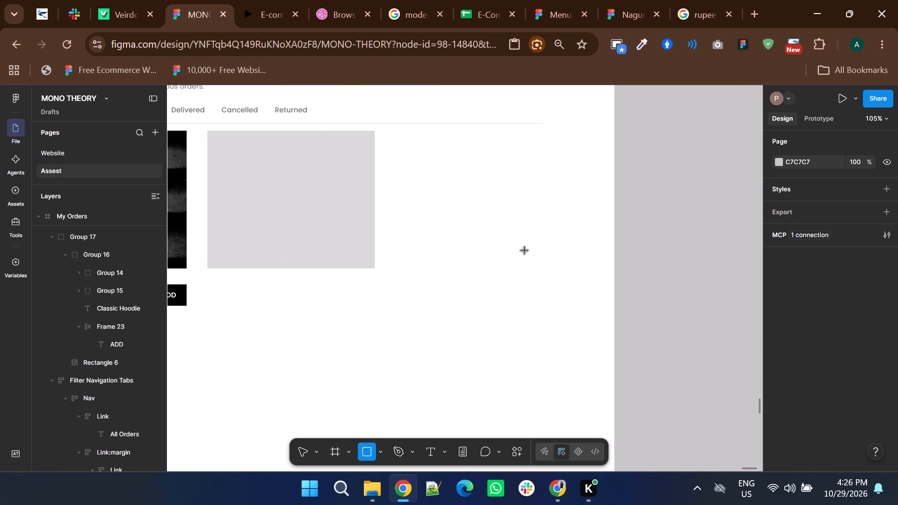
left_click_drag(524, 250, 543, 277)
Show the 12-column layout guide on the My Orders frame.
left_click(587, 333, "ctrl")
scroll(820, 398, "down", 3)
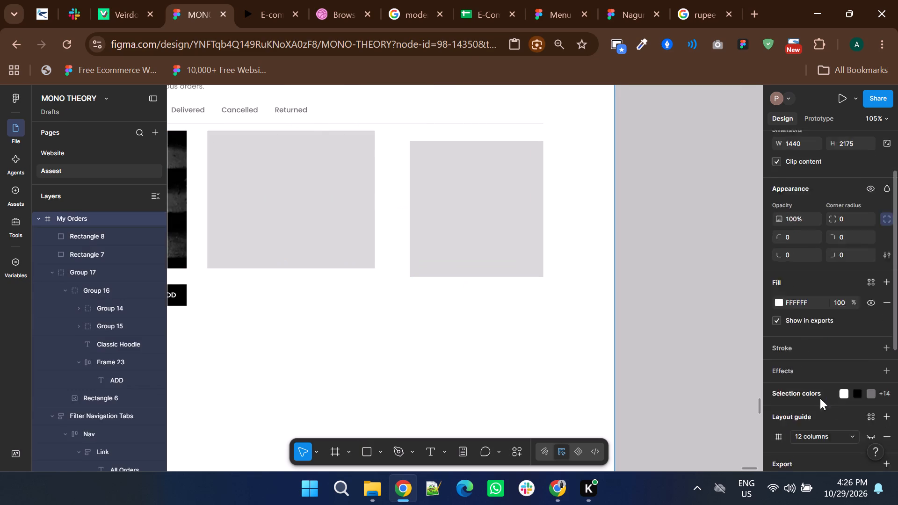
scroll(820, 398, "down", 1)
left_click(867, 343)
Widen the third card's rectangle leftward to 257 and move it up to Y 267, level with the other rectangles.
scroll(408, 159, "up", 2, "ctrl")
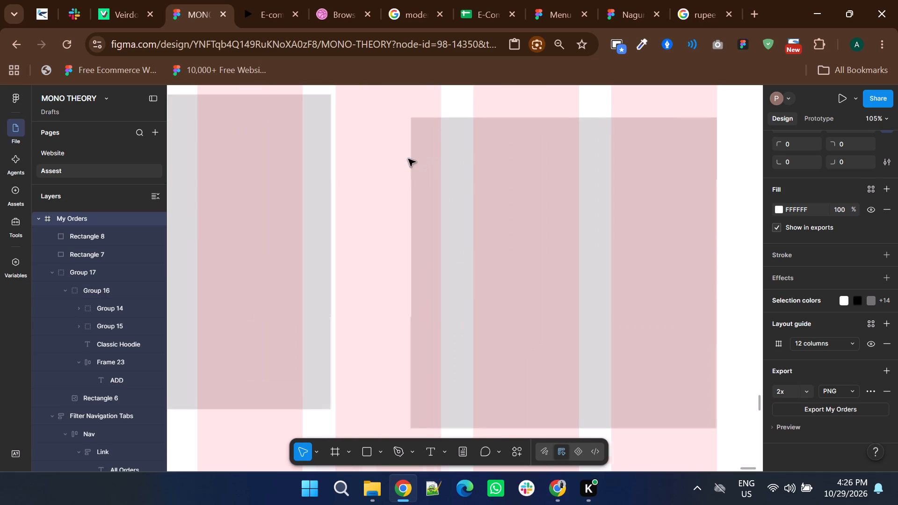
left_click(417, 180, "ctrl")
left_click_drag(412, 179, 383, 170, "ctrl")
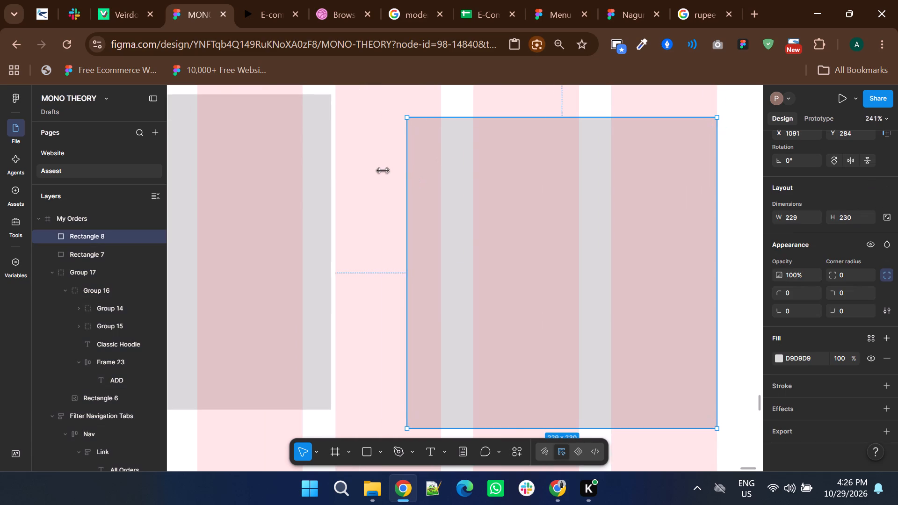
left_click_drag(383, 170, 369, 168, "ctrl")
left_click_drag(395, 215, 387, 189)
scroll(381, 213, "down", 2, "ctrl")
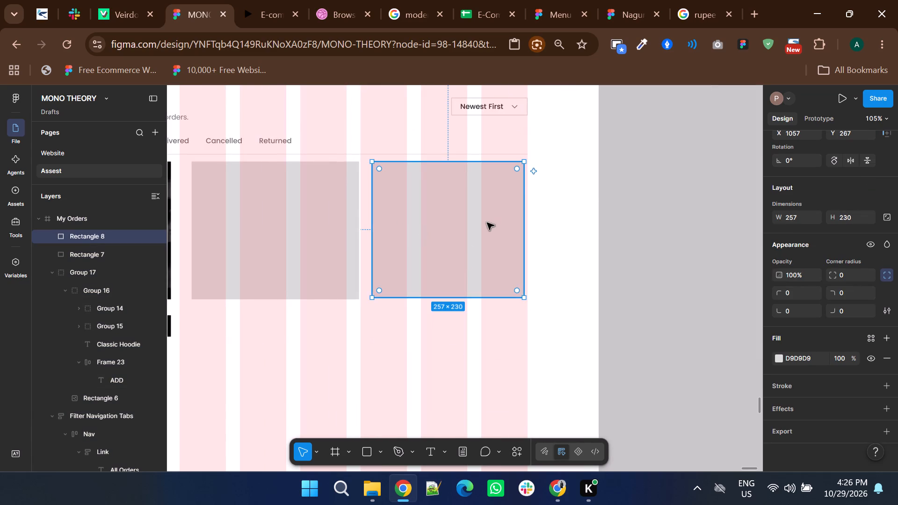
Extend both sides of the third rectangle to the column guides, starting at X 1038, and set its width to 283.
scroll(523, 176, "up", 3, "ctrl")
left_click_drag(523, 175, 536, 177)
scroll(514, 236, "down", 3, "ctrl")
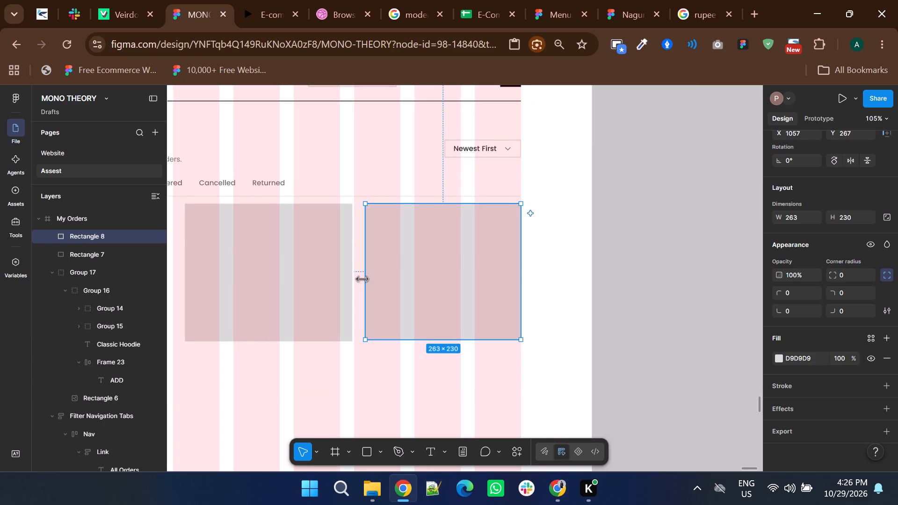
left_click_drag(362, 276, 355, 276)
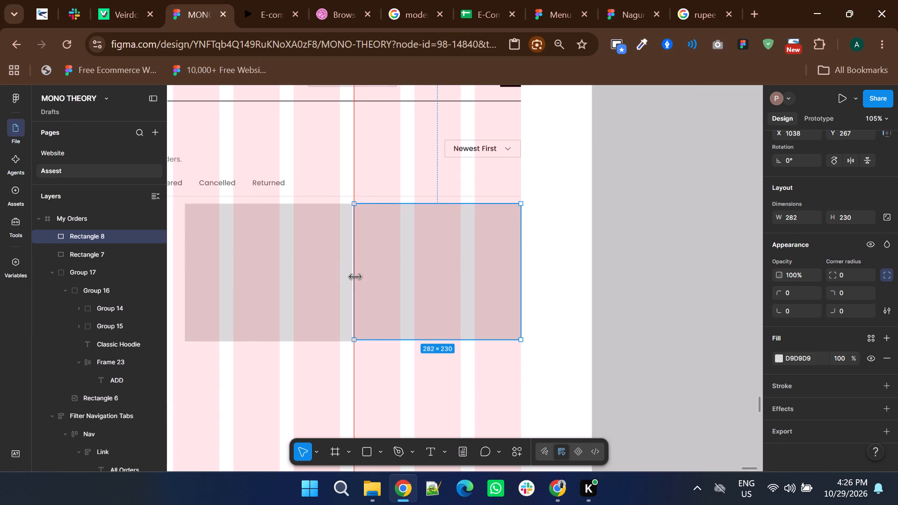
left_click_drag(355, 276, 355, 277)
left_click(802, 217)
key("Up")
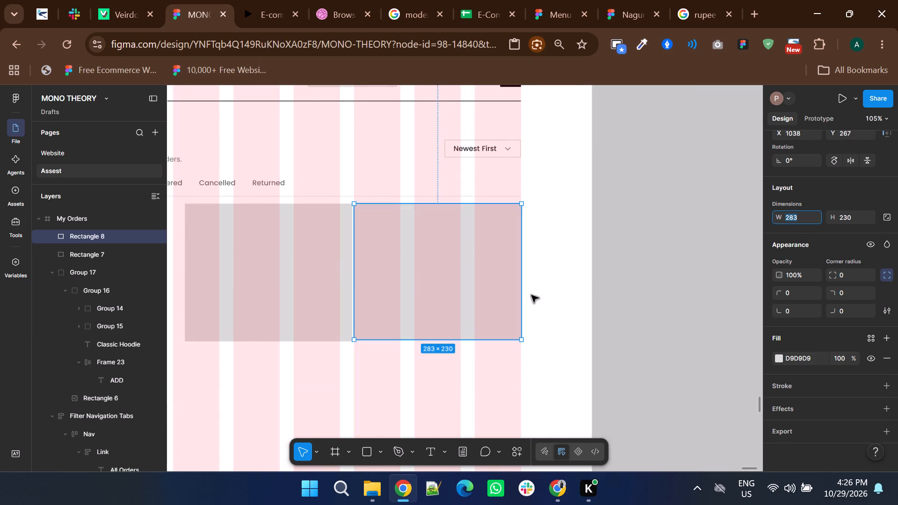
Nudge the middle rectangle left to X 733, between the hoodie photo and the third rectangle.
scroll(531, 295, "up", 3, "shift")
left_click(484, 278)
key("Left")
key("Left")
key("Left")
key("Left")
key("Left")
key("Left")
key("Left")
key("Left")
key("Left")
key("Left")
key("Left")
key("Left")
key("Left")
key("Left")
key("Left")
key("Left")
key("Left")
key("Left")
key("Left")
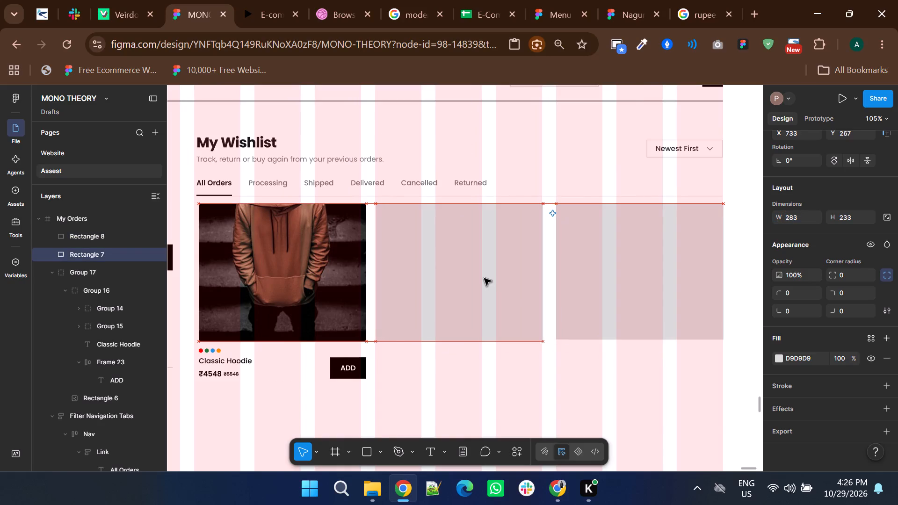
Extend the third rectangle's bottom edge down until it is level with the middle rectangle's bottom edge.
left_click(640, 291, "ctrl")
left_click_drag(611, 338, 610, 342)
scroll(497, 308, "down", 1, "ctrl")
left_click(685, 306)
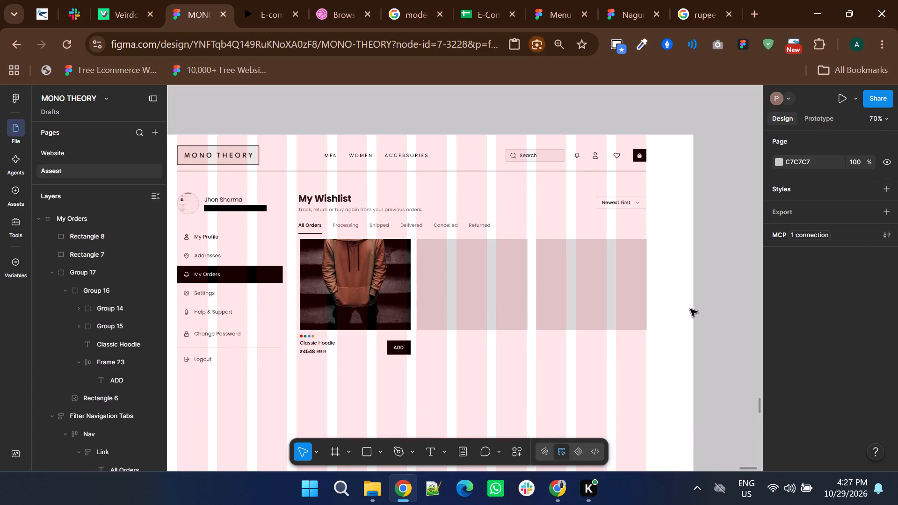
Activate the Arrow tool for drawing near the middle rectangle in the My Orders frame.
scroll(473, 309, "up", 1, "ctrl")
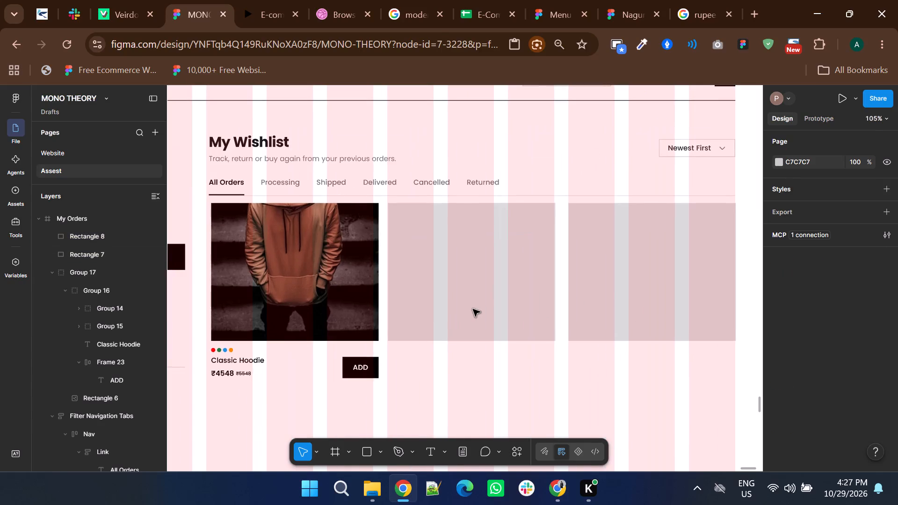
scroll(396, 344, "up", 3, "ctrl")
left_click(418, 293)
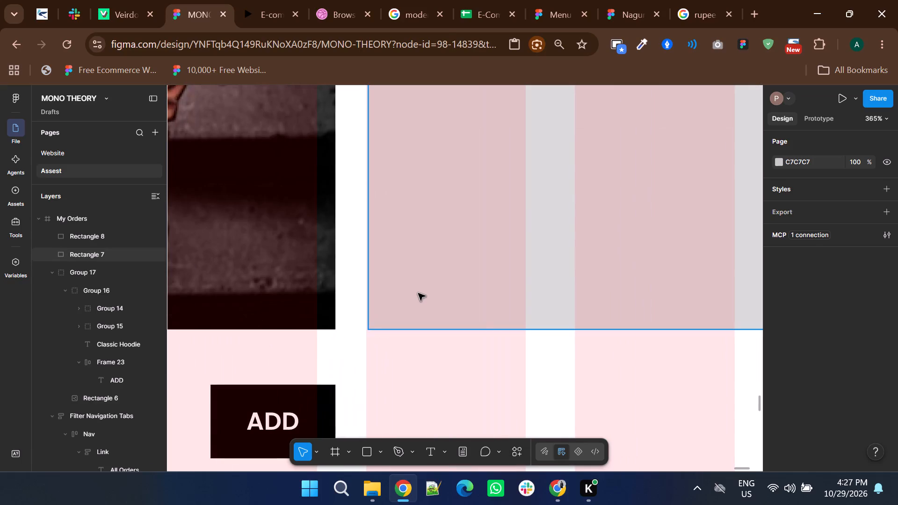
scroll(416, 294, "down", 4, "ctrl")
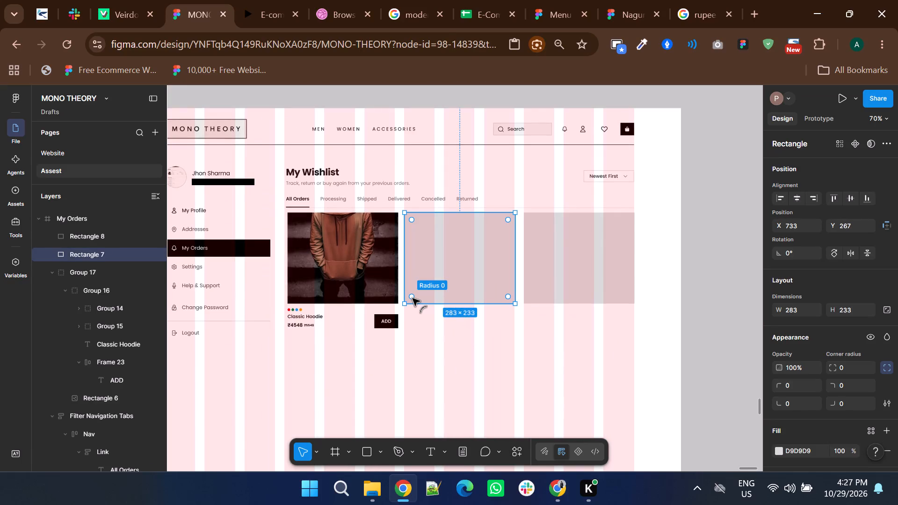
scroll(416, 323, "up", 2, "ctrl")
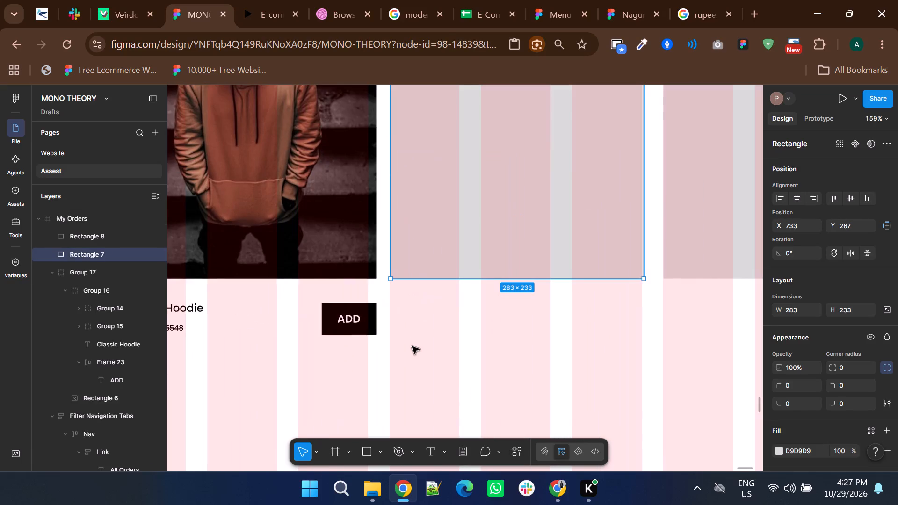
left_click(381, 451)
left_click(422, 377)
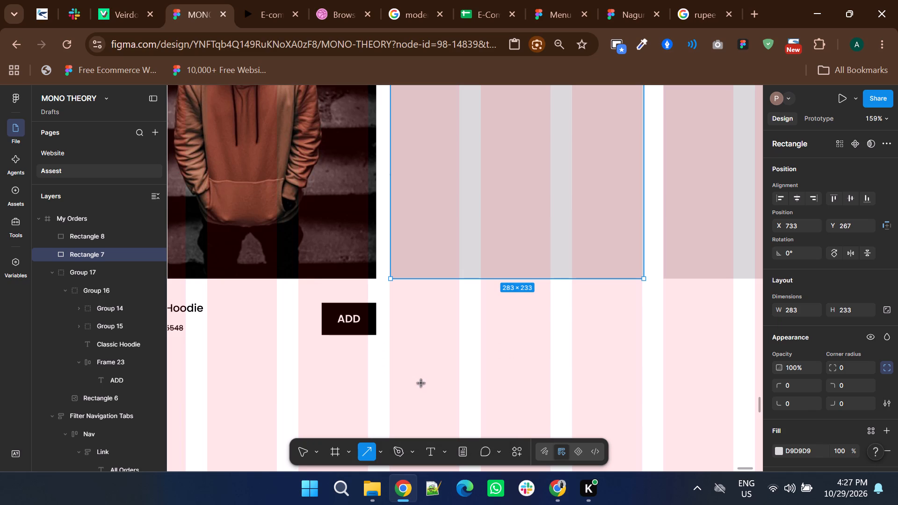
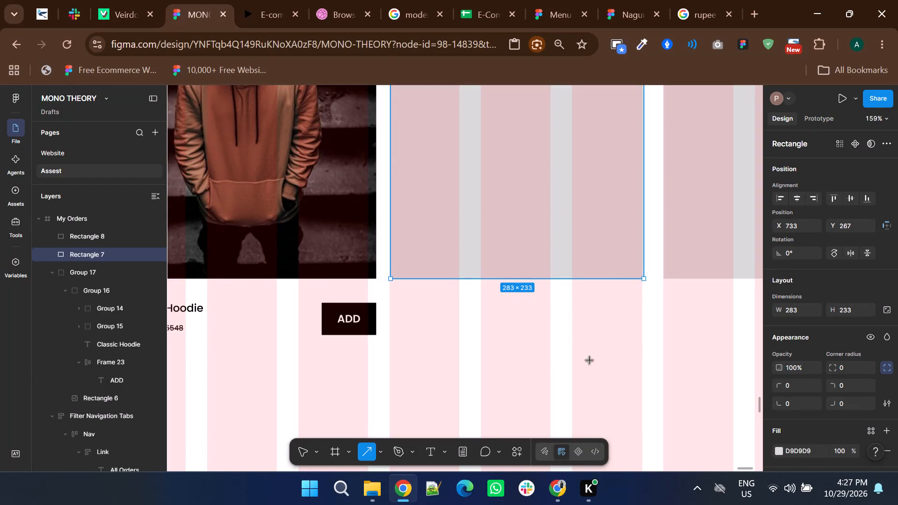
Draw a circle of about 10 × 10 just below the middle rectangle, near its left edge.
left_click(542, 365)
key("Delete")
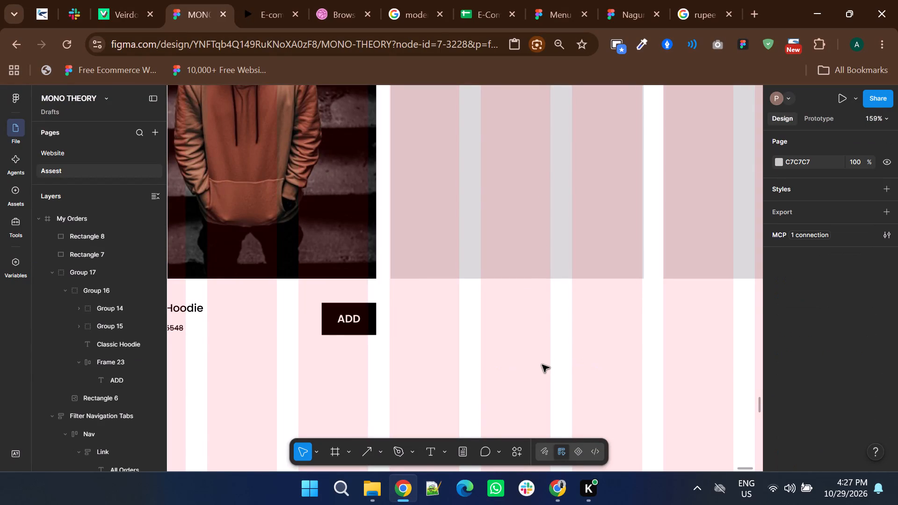
scroll(495, 365, "down", 1, "ctrl")
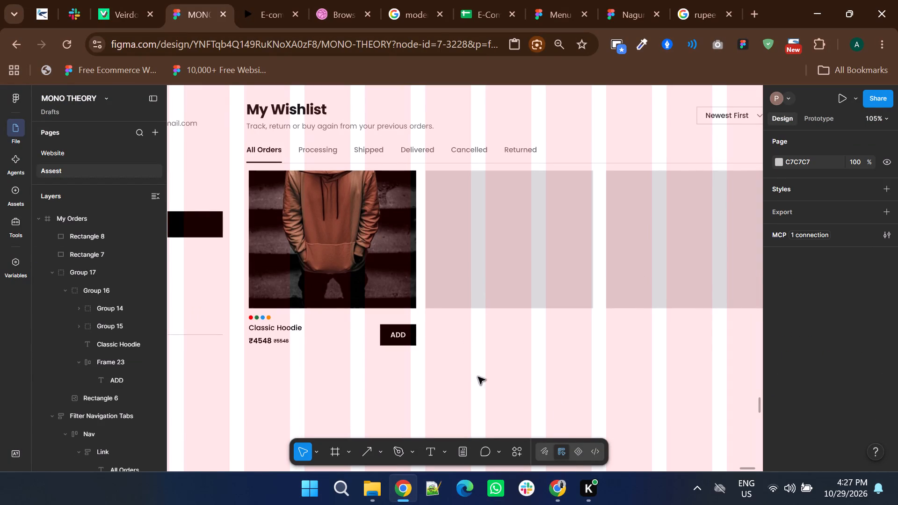
left_click(374, 451)
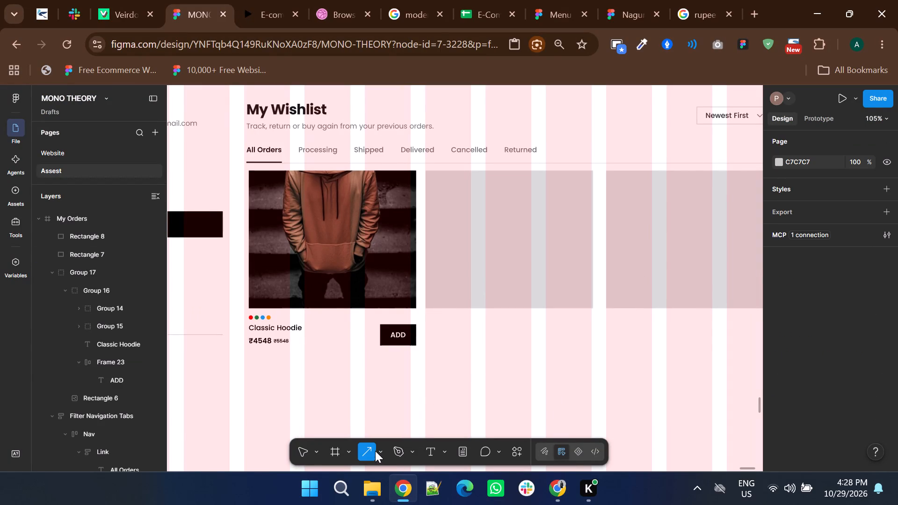
left_click(376, 451)
left_click(380, 455)
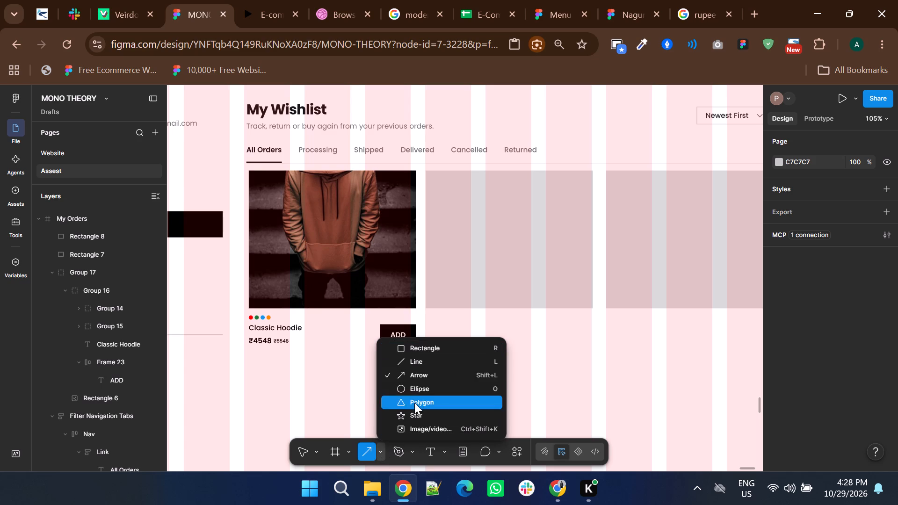
left_click(415, 384)
scroll(476, 318, "up", 3, "ctrl")
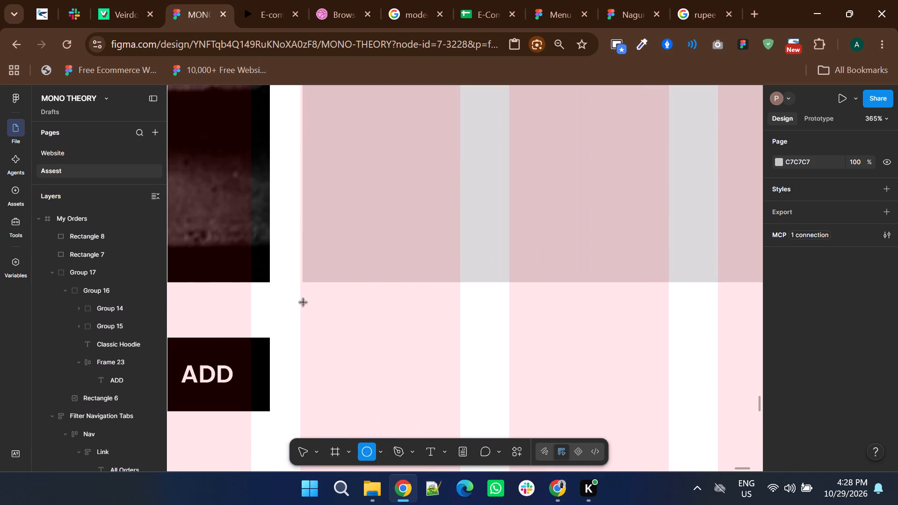
left_click_drag(309, 296, 329, 317, "shift")
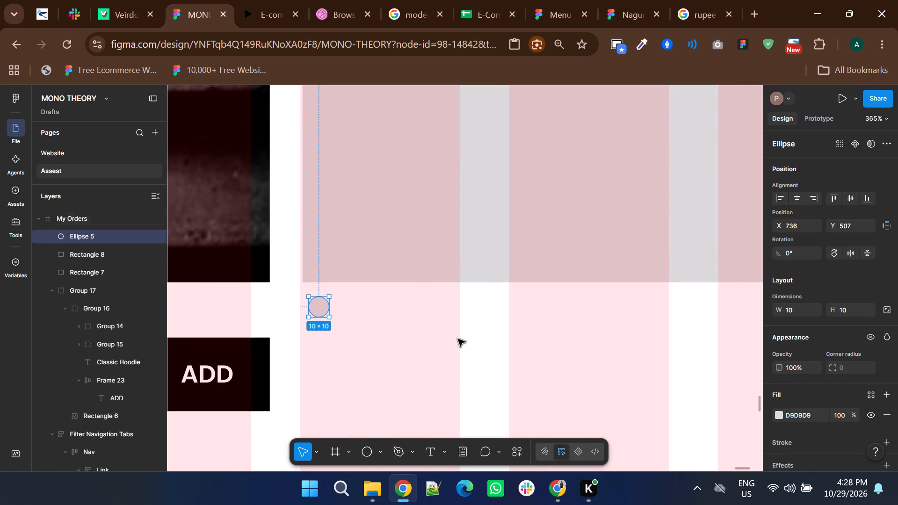
Resize the new circle to 7 × 7, matching the red colour dot on the Classic Hoodie card.
scroll(463, 339, "down", 2, "ctrl")
scroll(274, 342, "up", 3, "shift")
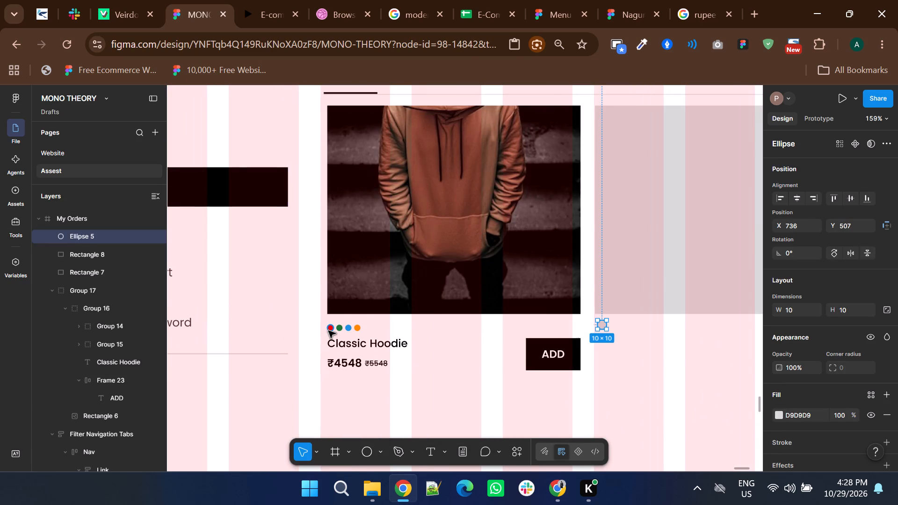
left_click(328, 331, "ctrl")
scroll(328, 331, "down", 4, "shift")
scroll(329, 322, "up", 5, "ctrl")
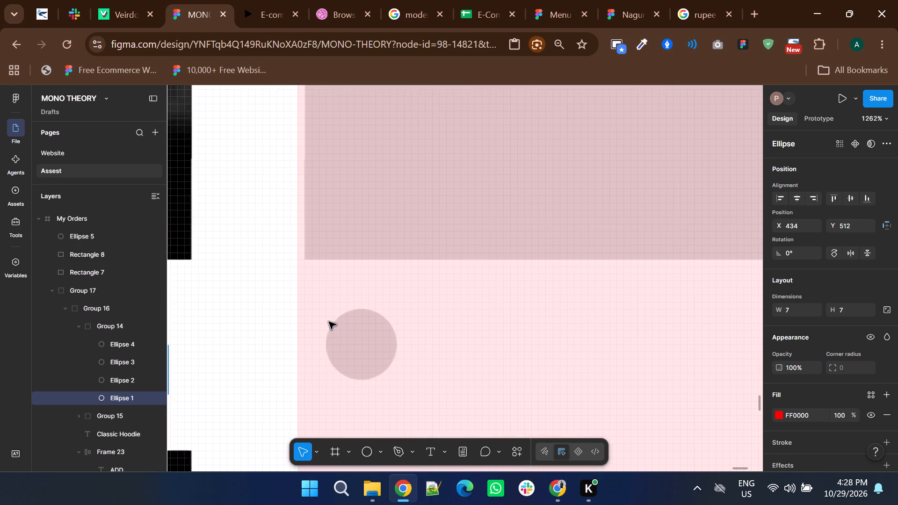
left_click(363, 342, "ctrl")
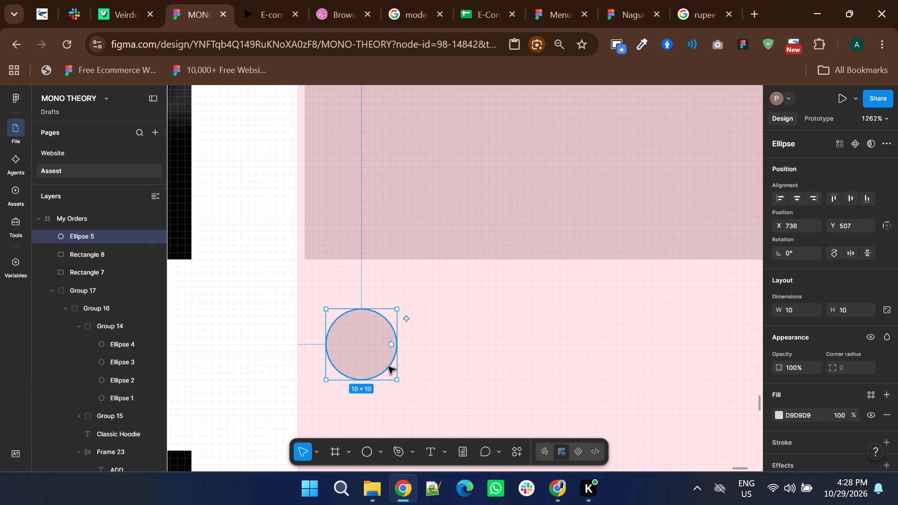
left_click_drag(397, 377, 383, 362)
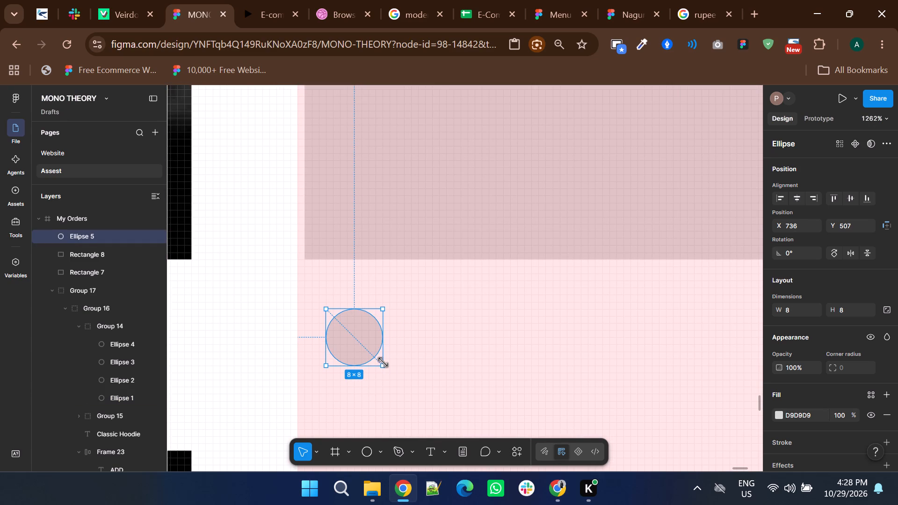
left_click_drag(383, 362, 377, 361)
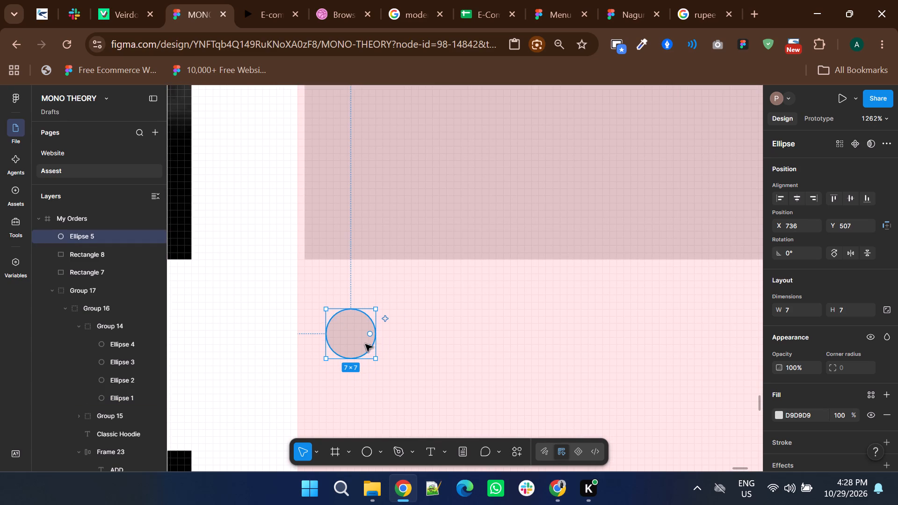
Align the circle with the middle rectangle's left edge at Y 505 and duplicate it three times into an evenly spaced row.
left_click_drag(361, 341, 341, 328)
left_click_drag(337, 328, 399, 326)
left_click_drag(395, 321, 458, 320, "alt")
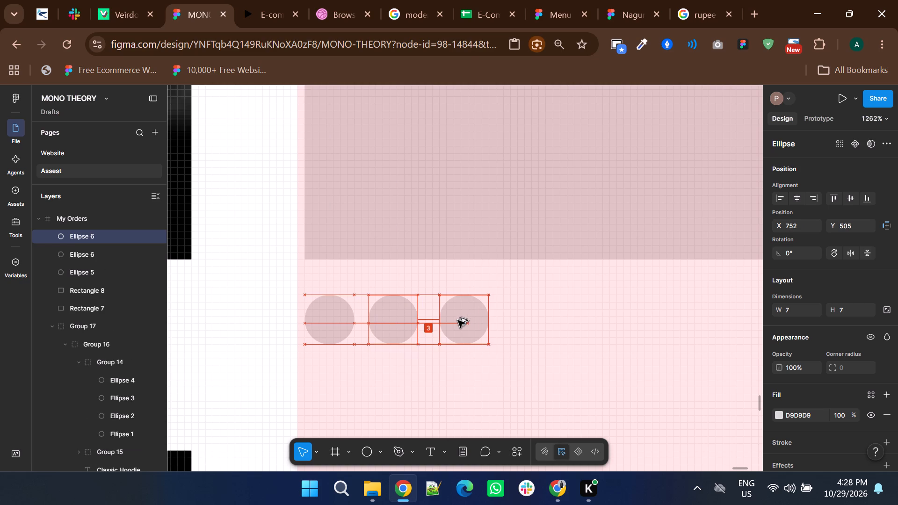
left_click_drag(458, 320, 456, 320, "alt")
left_click_drag(454, 320, 519, 321, "alt")
scroll(414, 375, "down", 2, "shift")
scroll(476, 351, "down", 2, "ctrl")
left_click(491, 343)
scroll(491, 343, "down", 1)
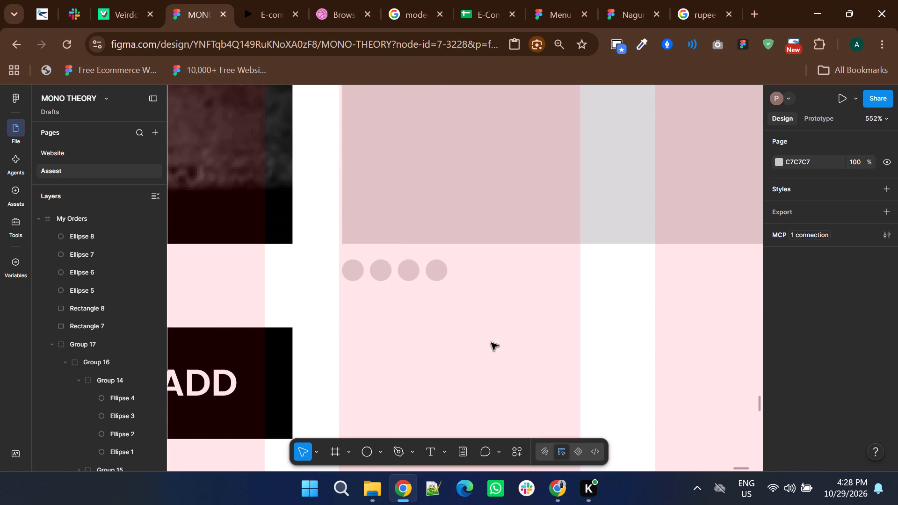
Add a text label reading 58484 just below the row of four circles.
scroll(491, 343, "down", 1, "ctrl")
left_click(427, 453)
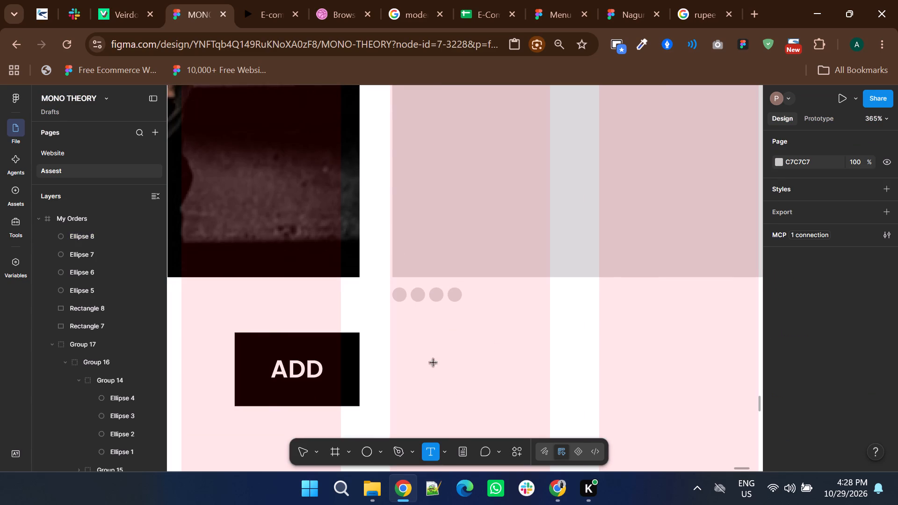
scroll(425, 301, "up", 3, "ctrl")
left_click(338, 348)
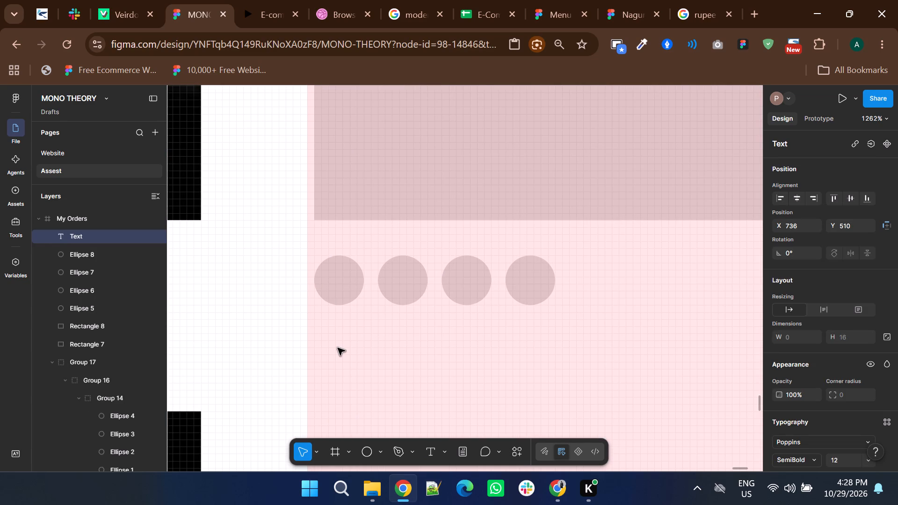
key("ctrl+shift+4")
key("ctrl+shift+4")
key("ctrl+shift+4")
key("d")
key("BackSpace")
type("58484")
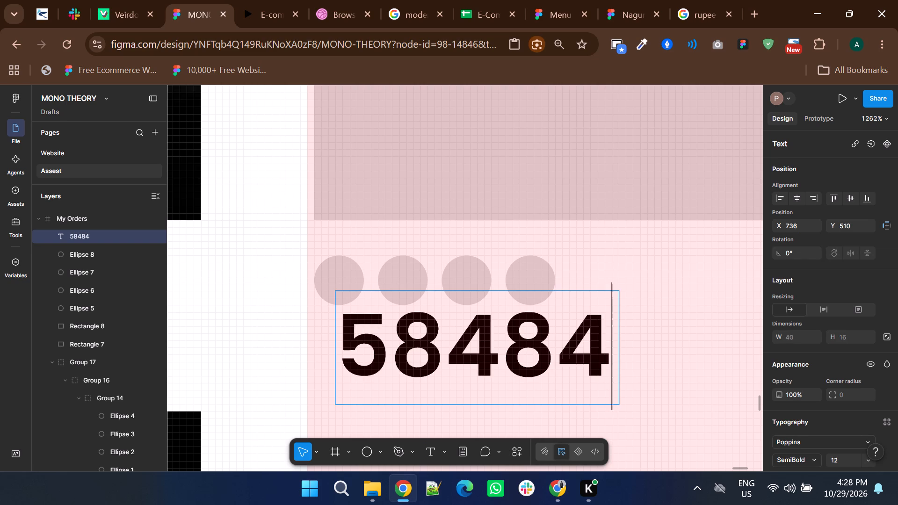
scroll(346, 338, "down", 3, "ctrl")
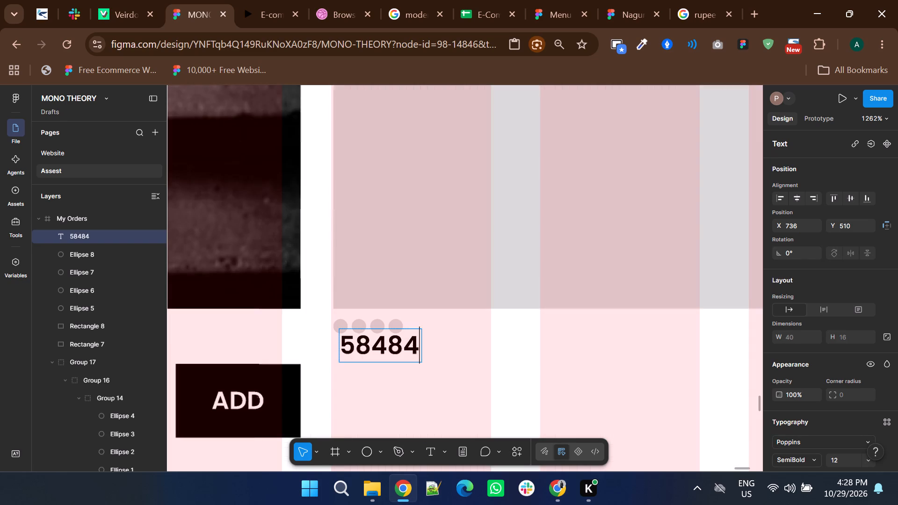
left_click(456, 357)
Move the 58484 label down, clear of the circles, to X 731, Y 524.
left_click_drag(391, 342, 391, 352)
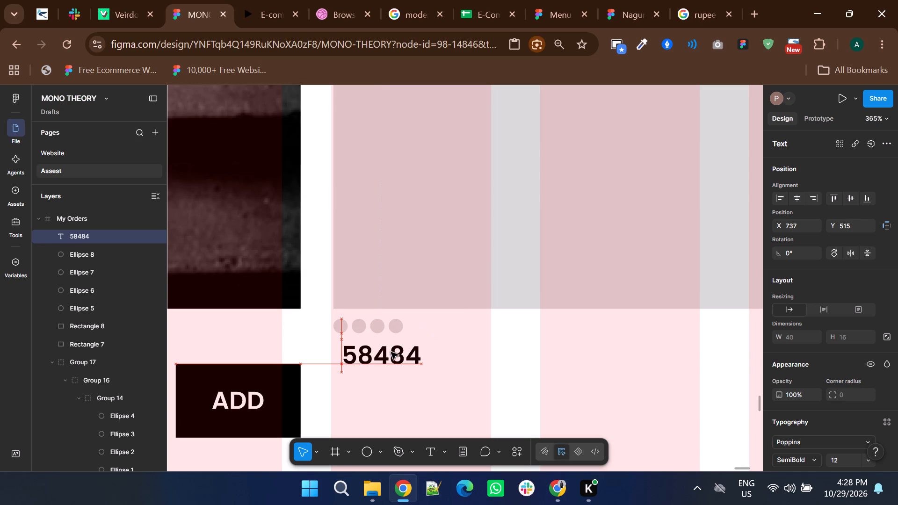
left_click_drag(391, 352, 386, 352)
scroll(482, 354, "down", 2, "ctrl")
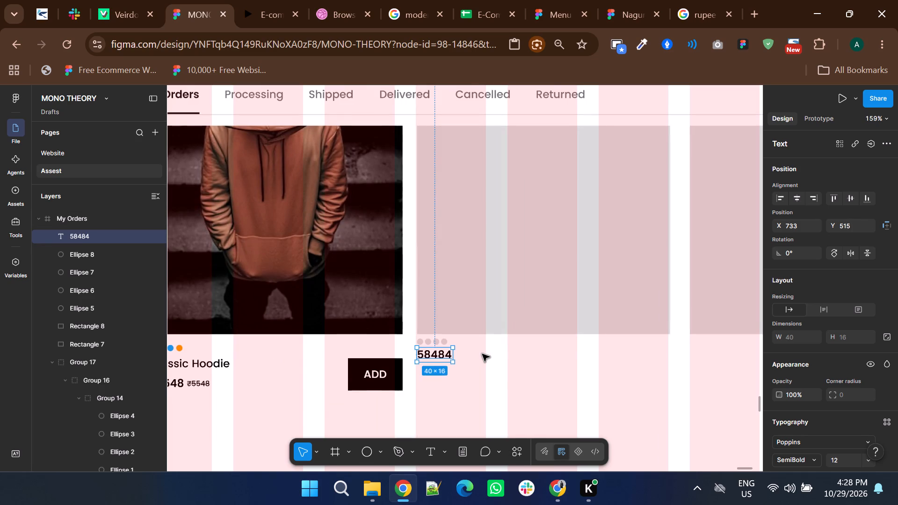
scroll(474, 352, "down", 1, "ctrl")
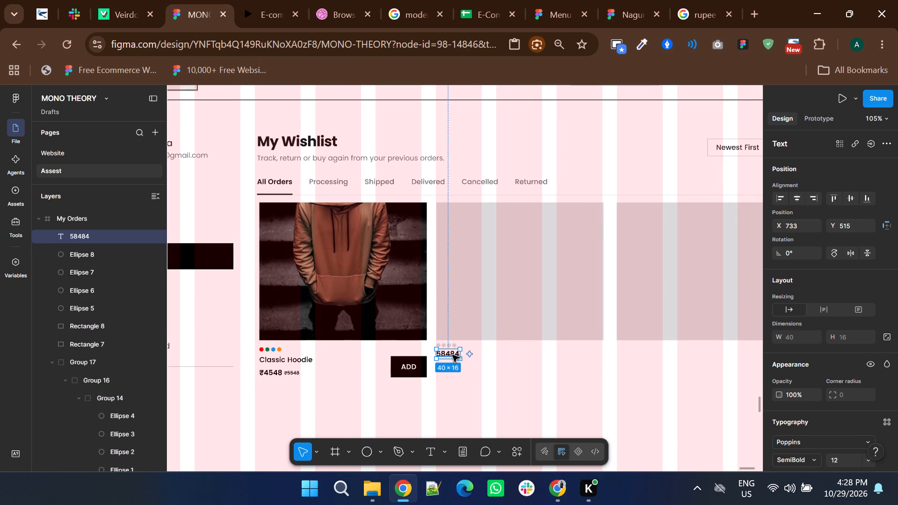
left_click_drag(452, 355, 451, 359)
Replace the label's 58484 text with the product name "Oversized Hoodie".
double_click(451, 359)
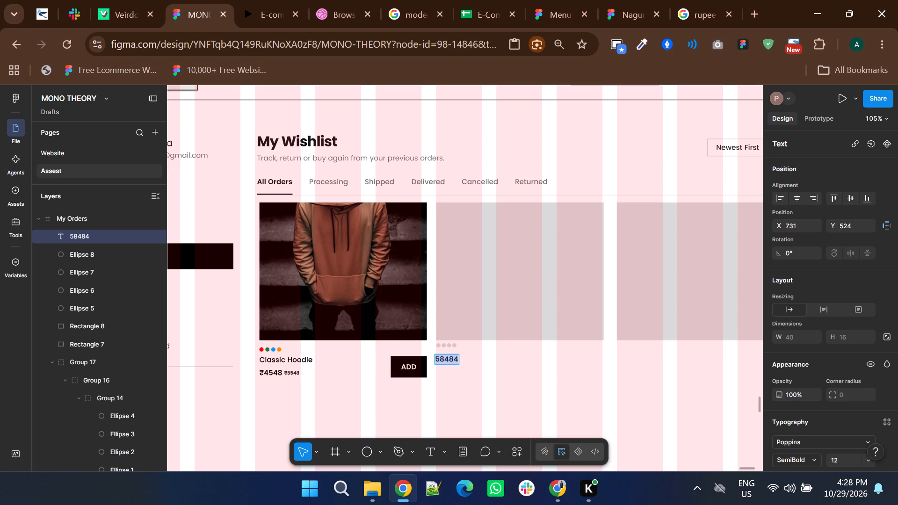
type("oVER")
key("BackSpace")
key("BackSpace")
key("BackSpace")
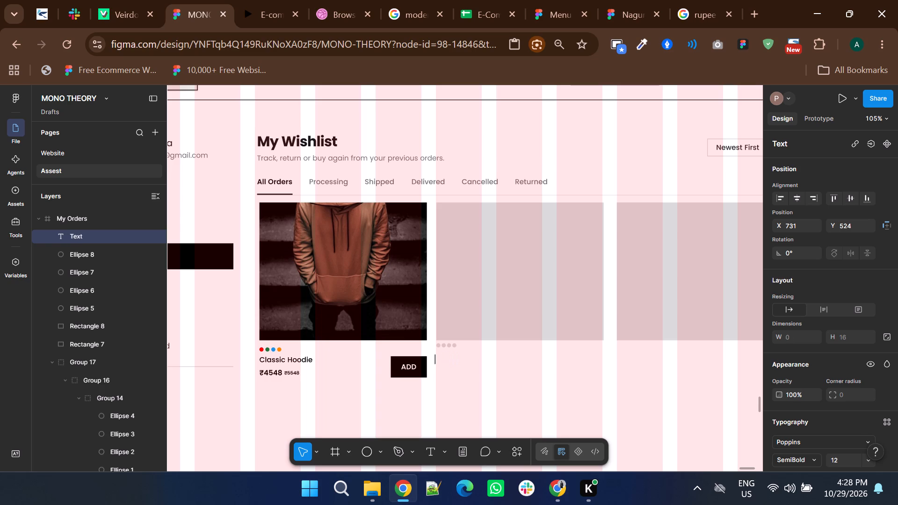
type("Over")
type("Six")
key("BackSpace")
key("BackSpace")
key("BackSpace")
type("sized")
key("space")
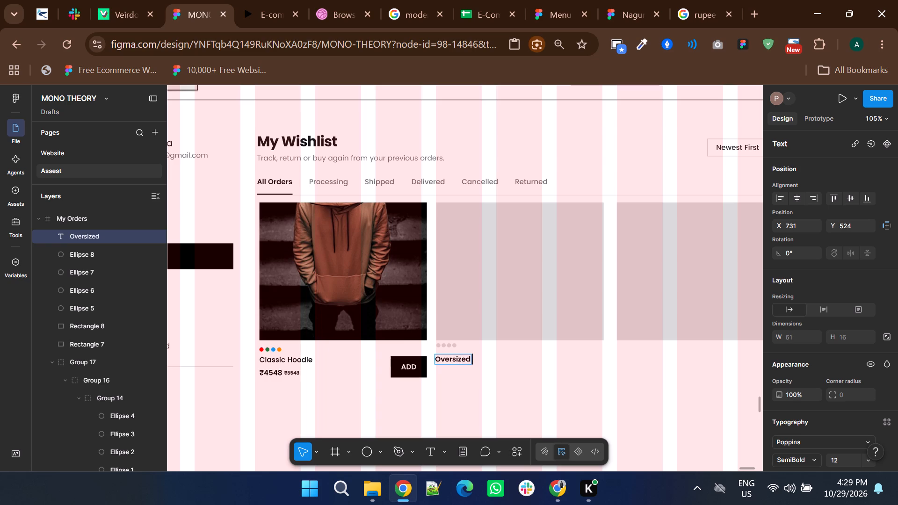
type("Hoodie")
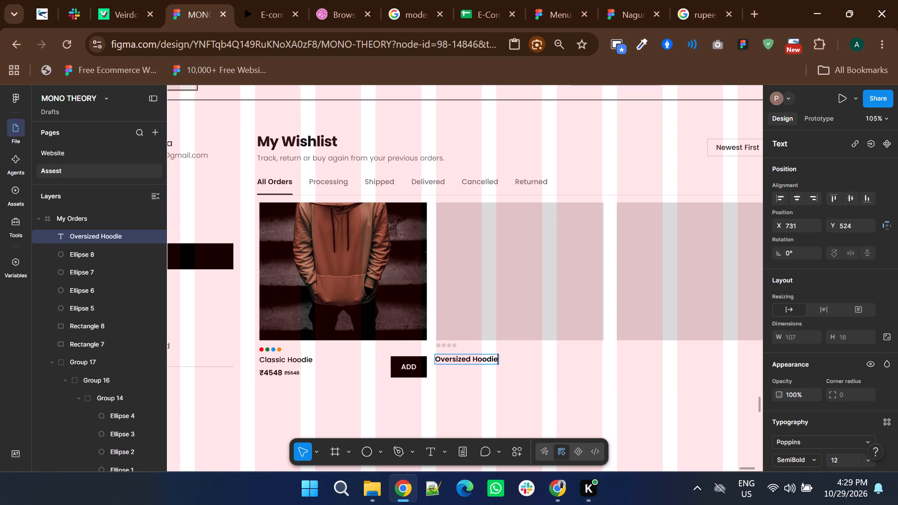
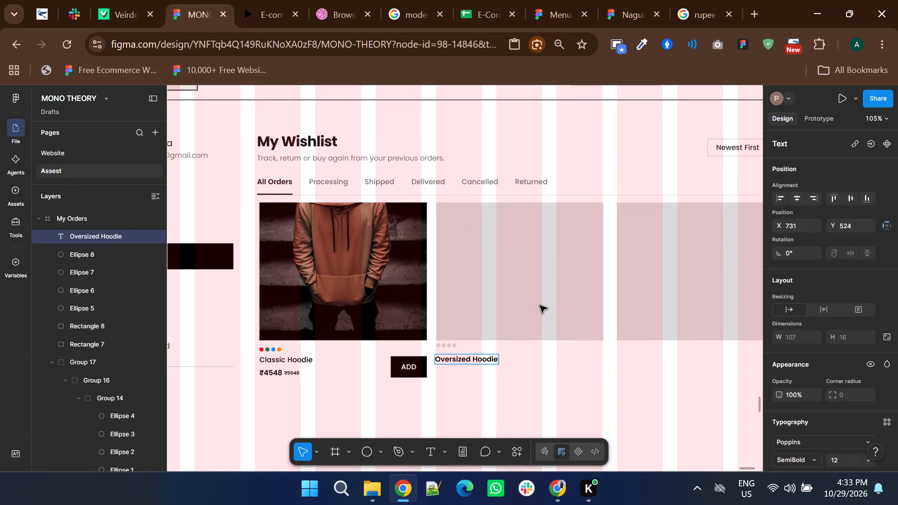
Move the Oversized Hoodie label to X 733, Y 523, lining it up with the middle rectangle's left edge.
left_click(566, 366)
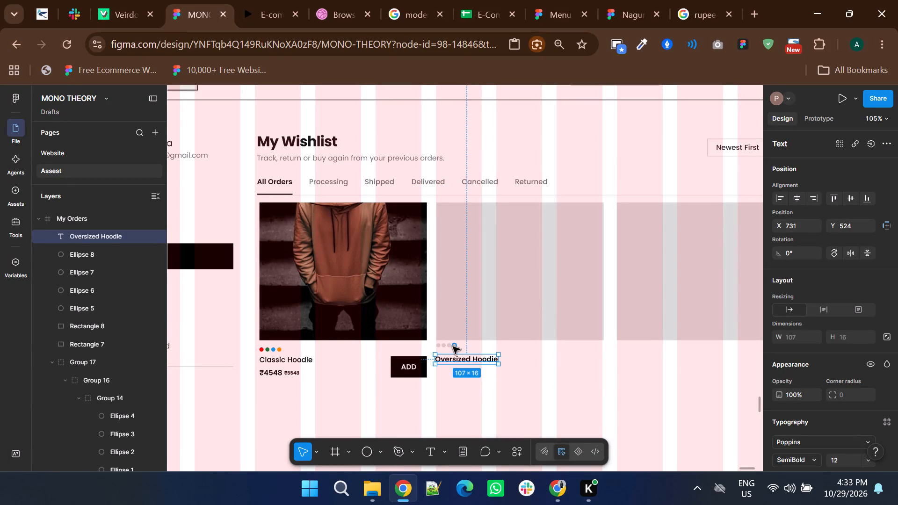
scroll(453, 346, "up", 1, "ctrl")
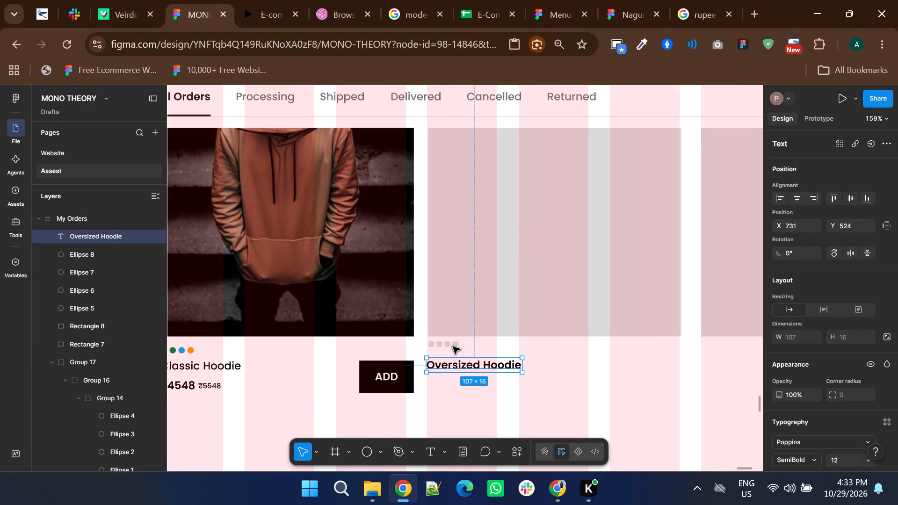
scroll(436, 353, "up", 2, "ctrl")
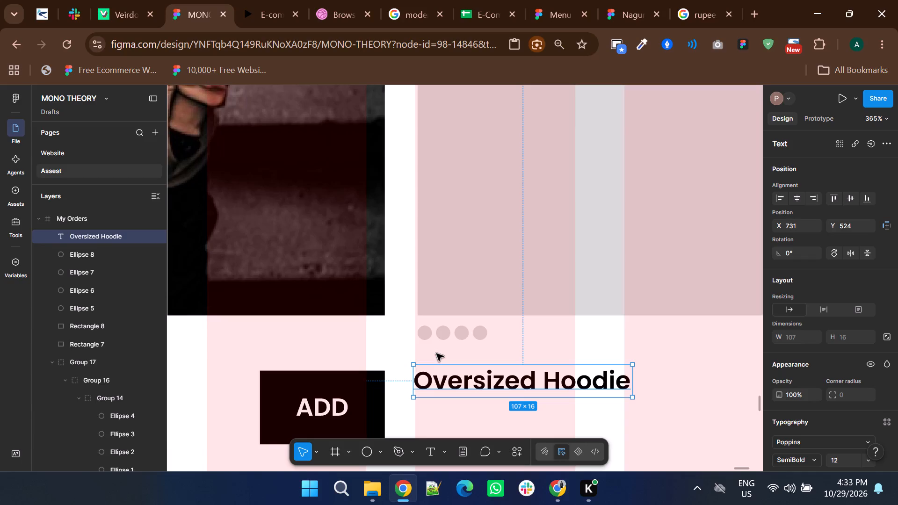
scroll(439, 368, "down", 2)
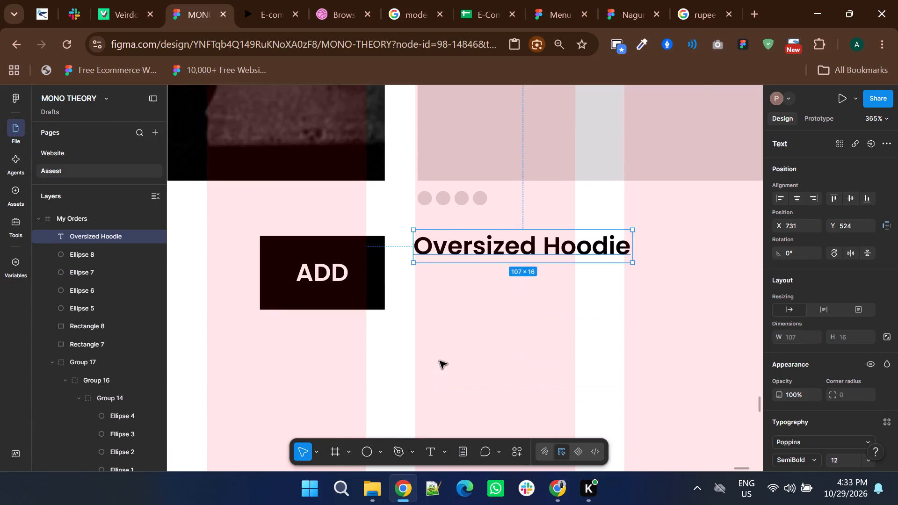
scroll(440, 344, "down", 3, "ctrl")
scroll(448, 321, "up", 4, "ctrl")
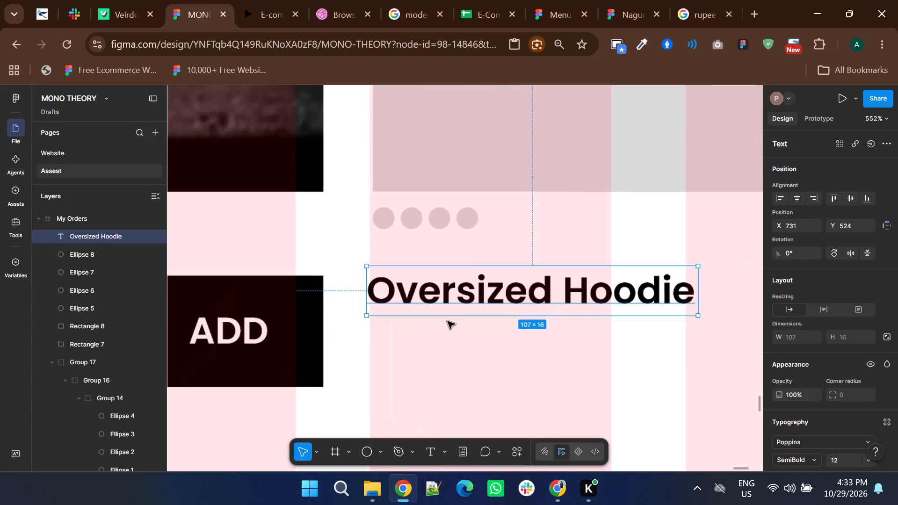
left_click_drag(432, 294, 438, 292)
Set the Oversized Hoodie label's font weight to Medium, matching the Classic Hoodie label.
scroll(477, 299, "down", 4, "ctrl")
left_click(298, 301, "ctrl")
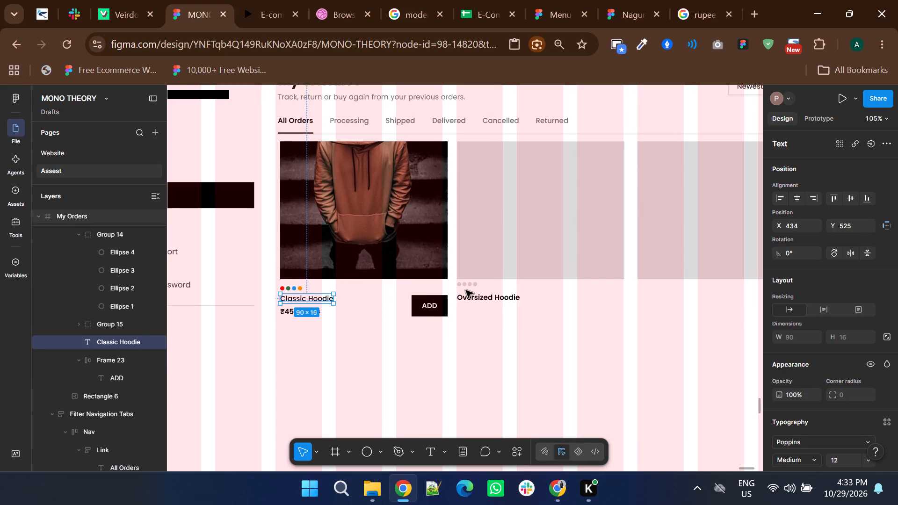
left_click(474, 300, "ctrl")
left_click(789, 456)
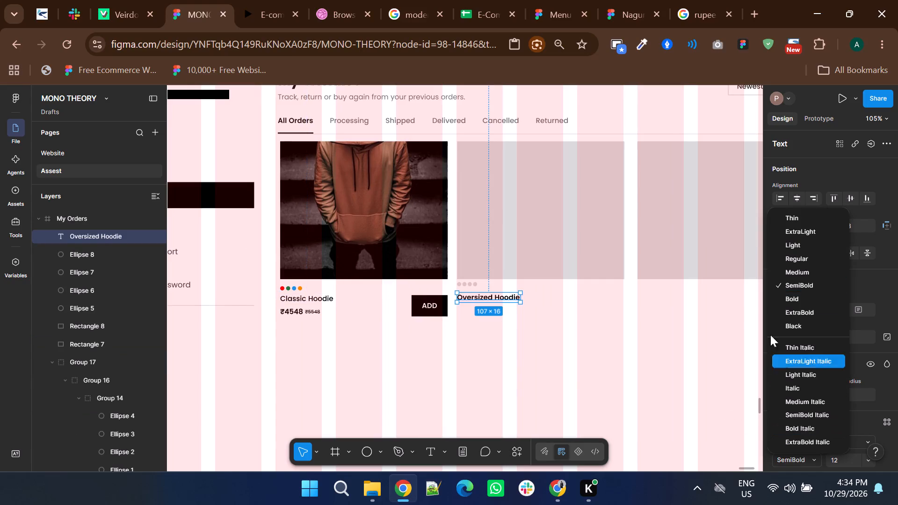
left_click(787, 278)
Duplicate the Oversized Hoodie label just below itself at X 732, Y 547, and replace the copy's text with 56464.
scroll(492, 296, "up", 2, "ctrl")
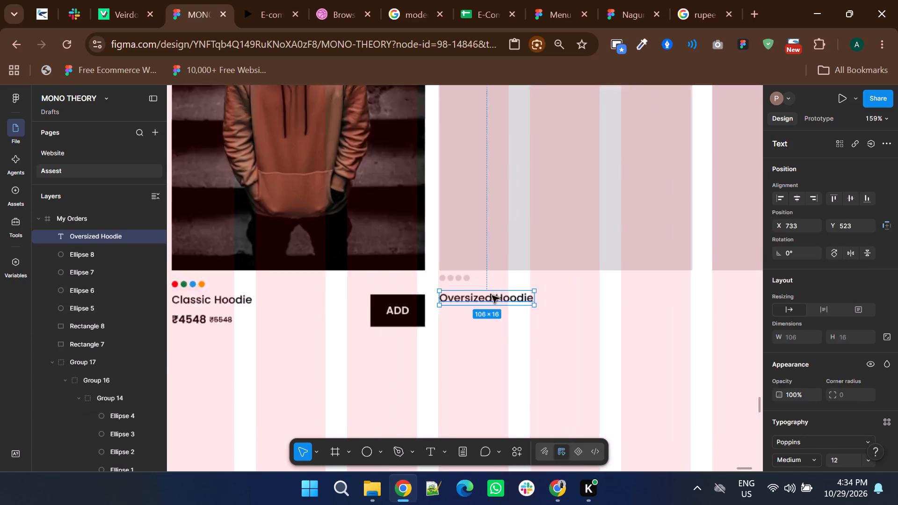
left_click_drag(475, 299, 474, 328)
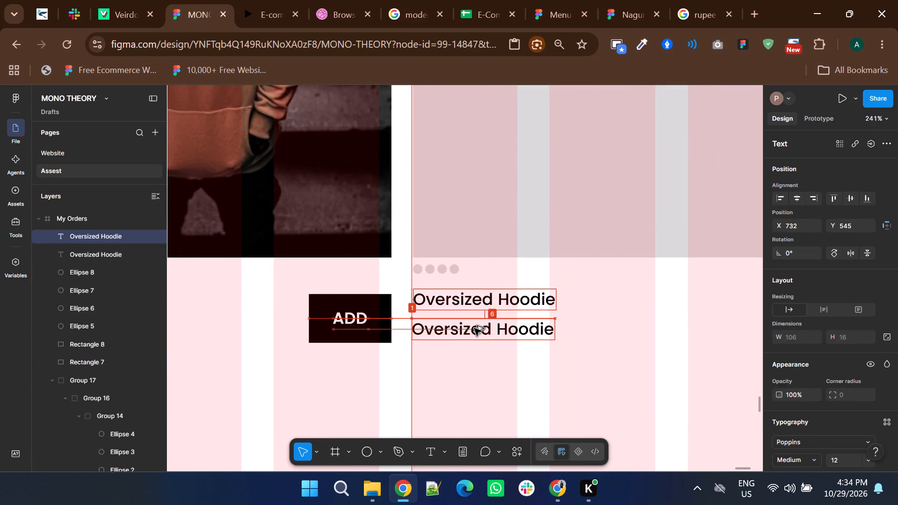
left_click_drag(474, 328, 474, 332)
double_click(474, 332)
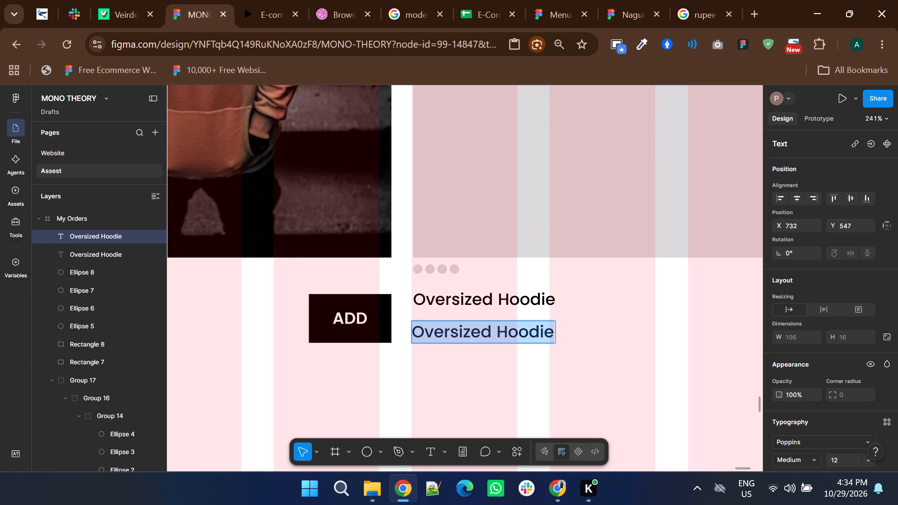
key("ctrl+shift+4")
key("shift+dollar")
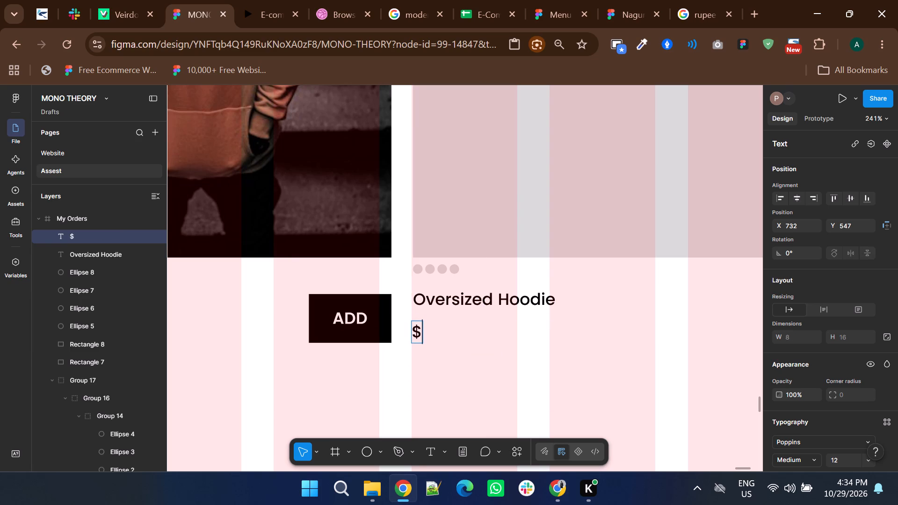
key("ctrl+shift+4")
key("ctrl+shift+4")
key("ctrl+shift+4")
key("BackSpace")
type("56464")
Copy the ₹ symbol from the Classic Hoodie price and substitute it for the first digit of 56464, giving ₹6464.
scroll(493, 348, "down", 3, "ctrl")
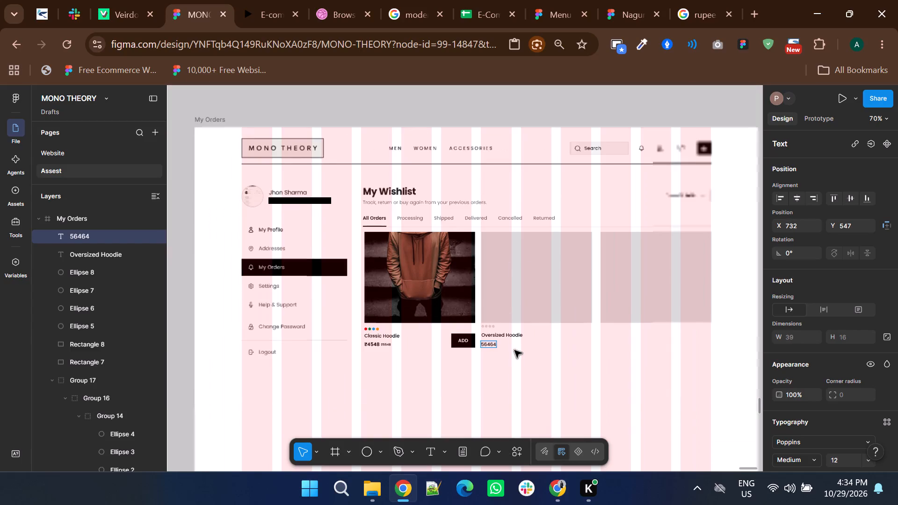
scroll(363, 346, "up", 4, "ctrl")
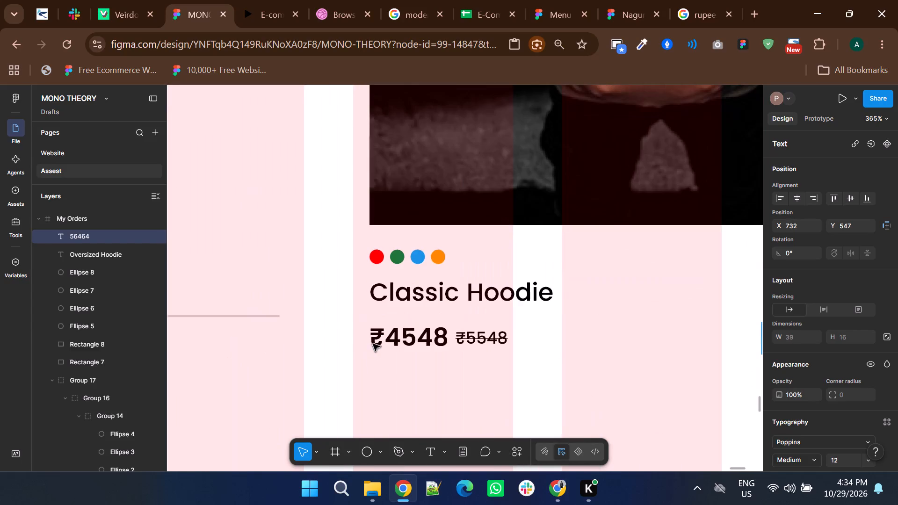
left_click_drag(391, 334, 376, 337, "ctrl")
right_click(376, 337)
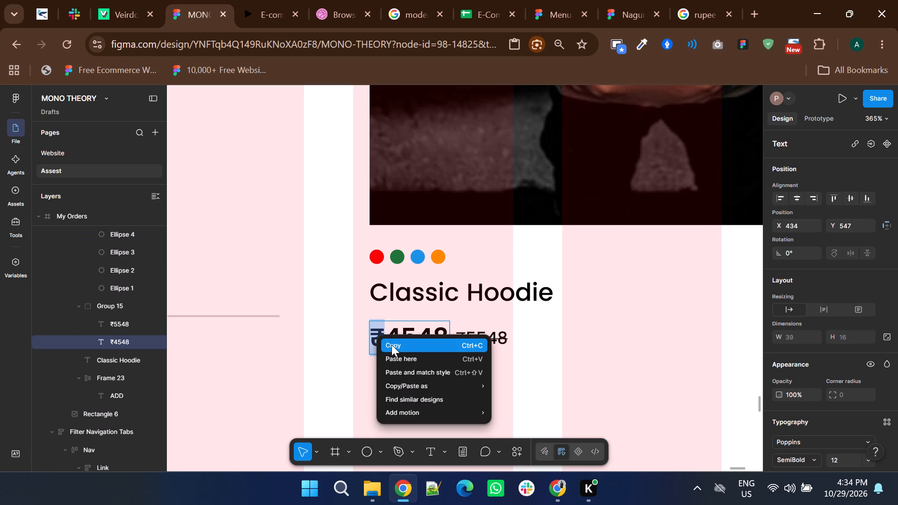
left_click(392, 346)
scroll(393, 346, "down", 6, "ctrl")
scroll(382, 346, "up", 3, "ctrl")
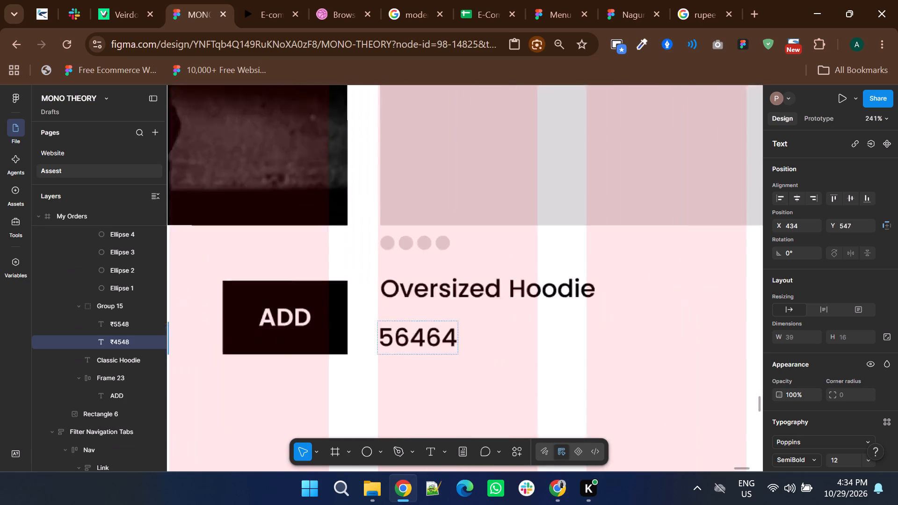
left_click_drag(400, 334, 385, 336, "ctrl")
right_click(385, 336)
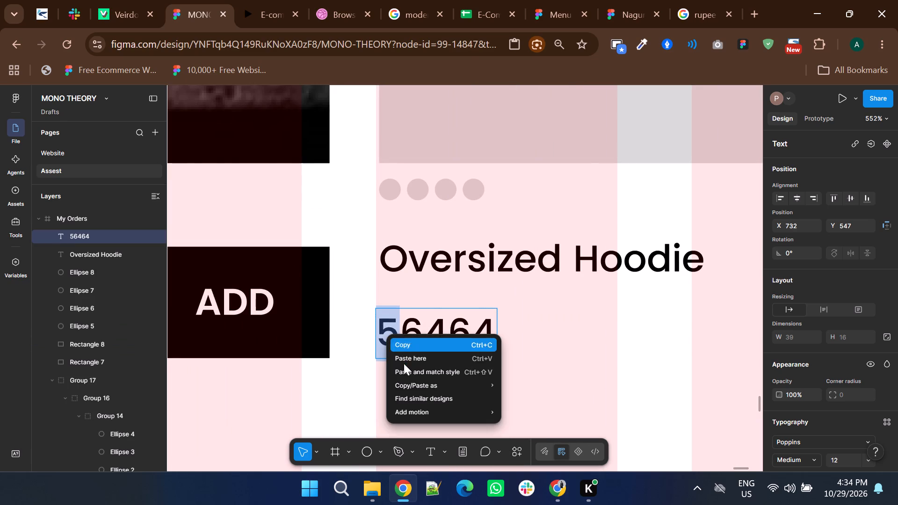
left_click(404, 368)
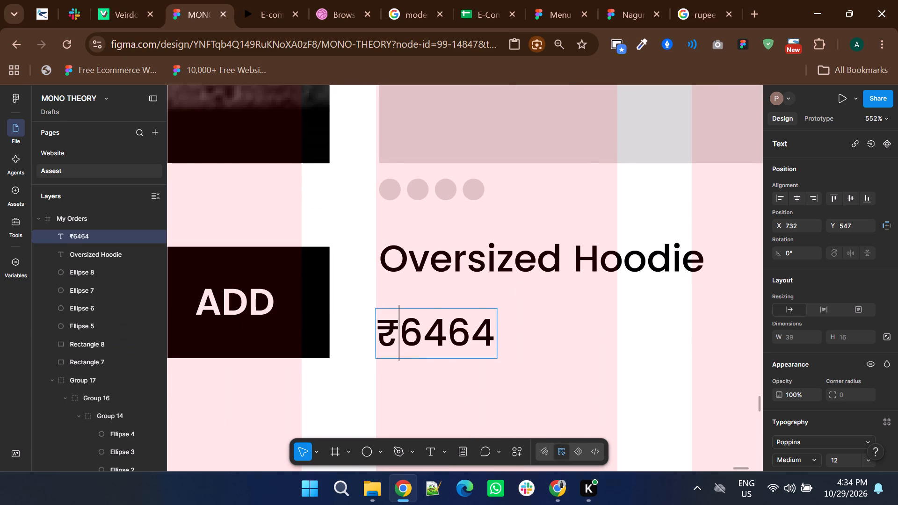
left_click(522, 345)
Remove the first 4 from the Oversized Hoodie price so that it reads ₹664.
scroll(410, 342, "down", 1, "ctrl")
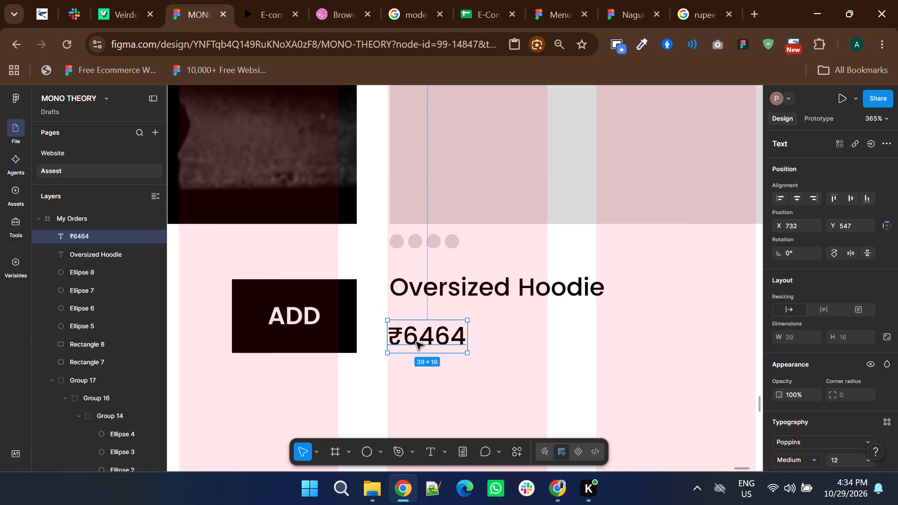
left_click_drag(420, 342, 427, 341, "ctrl")
double_click(427, 341)
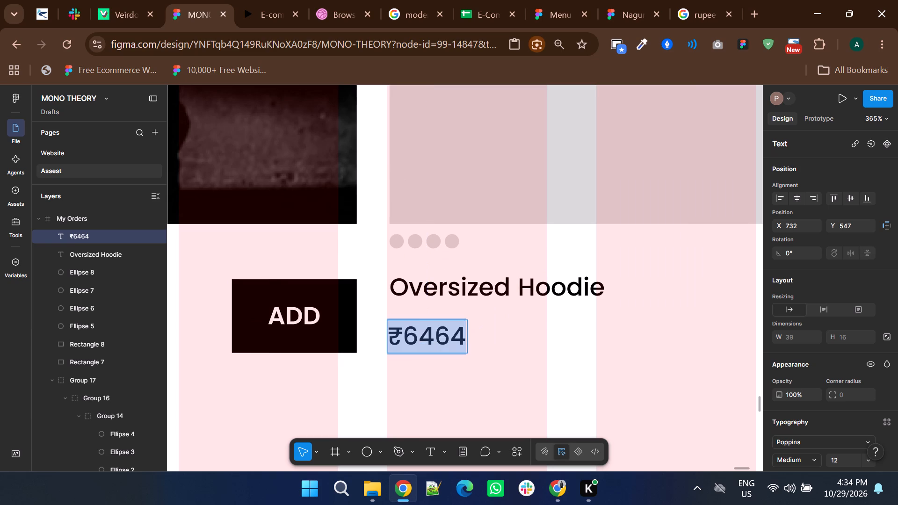
left_click_drag(437, 342, 426, 344)
key("BackSpace")
double_click(484, 341)
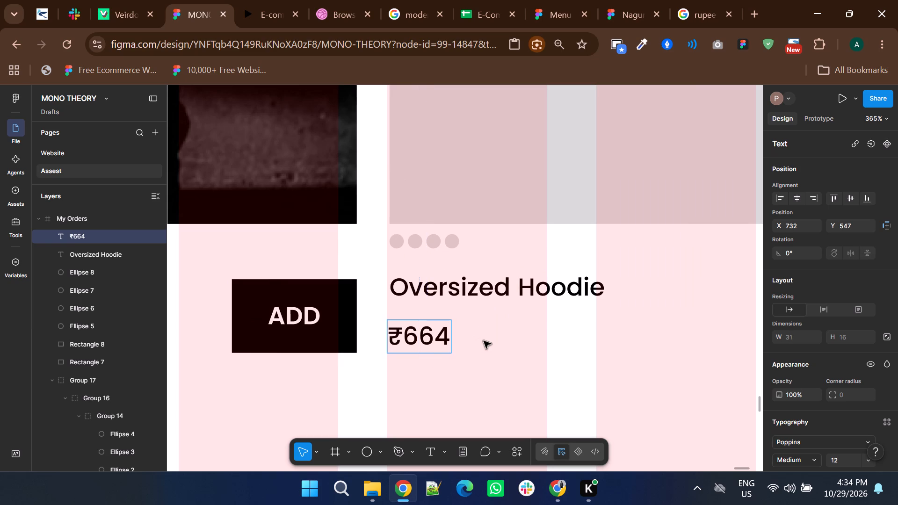
Duplicate the ₹664 price to its right, set the copy's font size to 8, and place it at X 768, Y 548.
left_click(422, 334)
left_click_drag(418, 336, 491, 337, "alt")
scroll(491, 337, "down", 2, "shift")
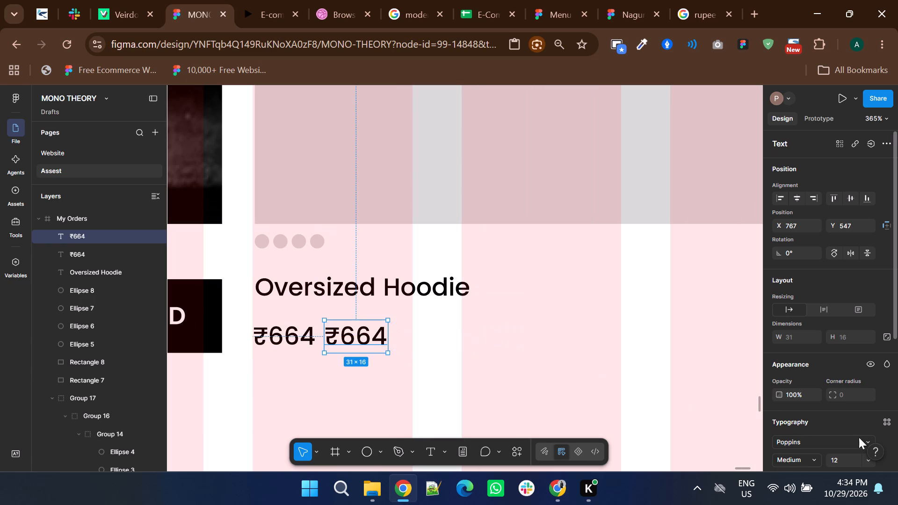
left_click(847, 459)
key("Down")
key("Down")
key("Down")
key("Down")
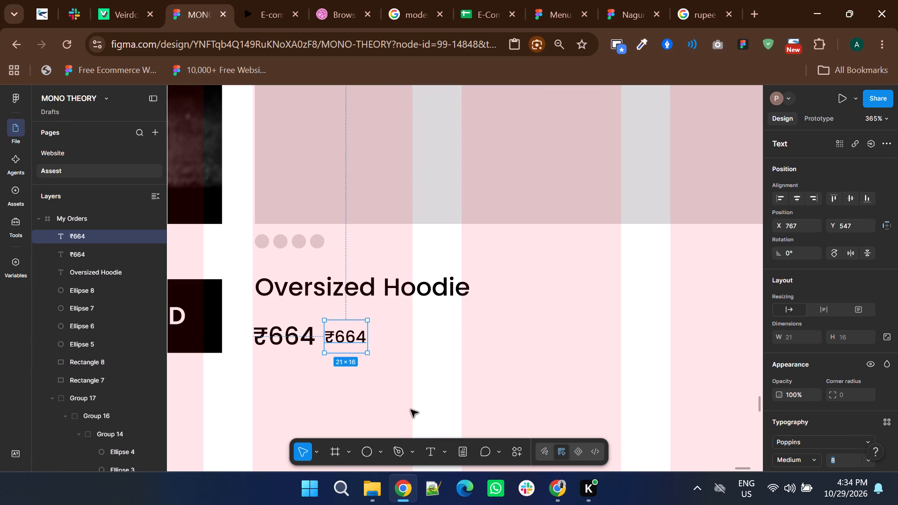
scroll(333, 337, "up", 3, "ctrl")
left_click_drag(346, 336, 351, 341)
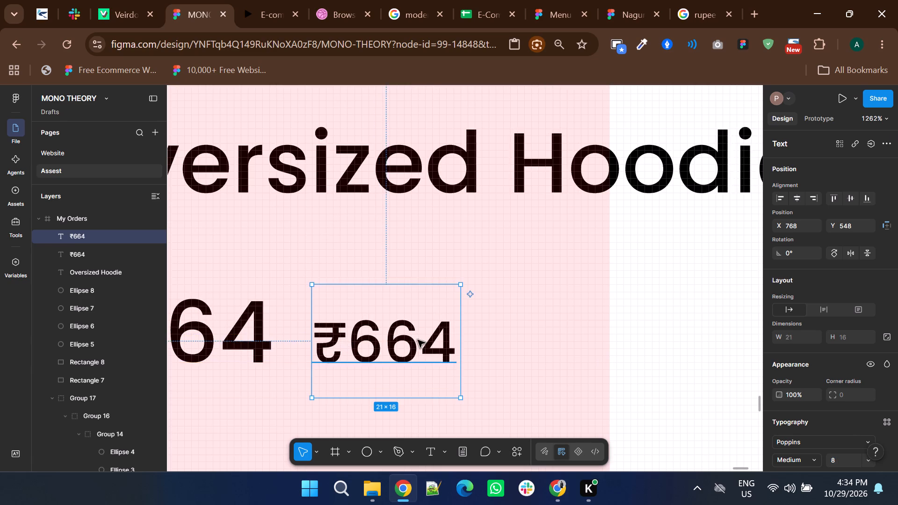
Apply strikethrough to the small ₹664 price, like the Classic Hoodie's old price, and nudge it slightly closer to the main price.
scroll(418, 340, "down", 4, "ctrl")
scroll(383, 341, "up", 4, "shift")
left_click(279, 339, "ctrl")
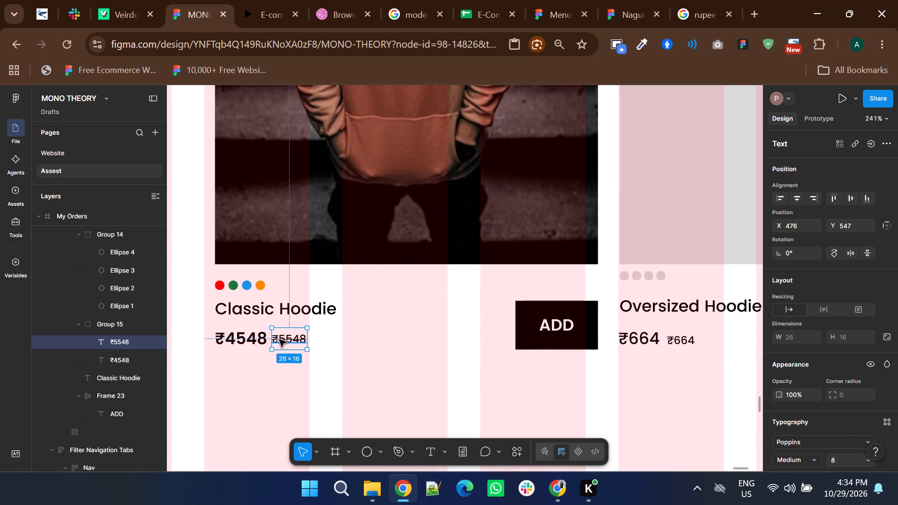
scroll(279, 339, "down", 4, "shift")
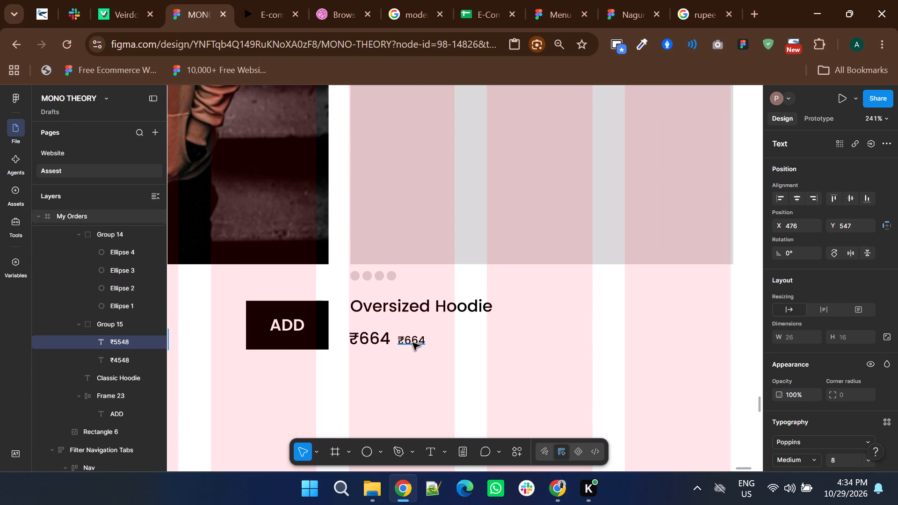
left_click(412, 342, "ctrl")
scroll(393, 348, "up", 3, "ctrl")
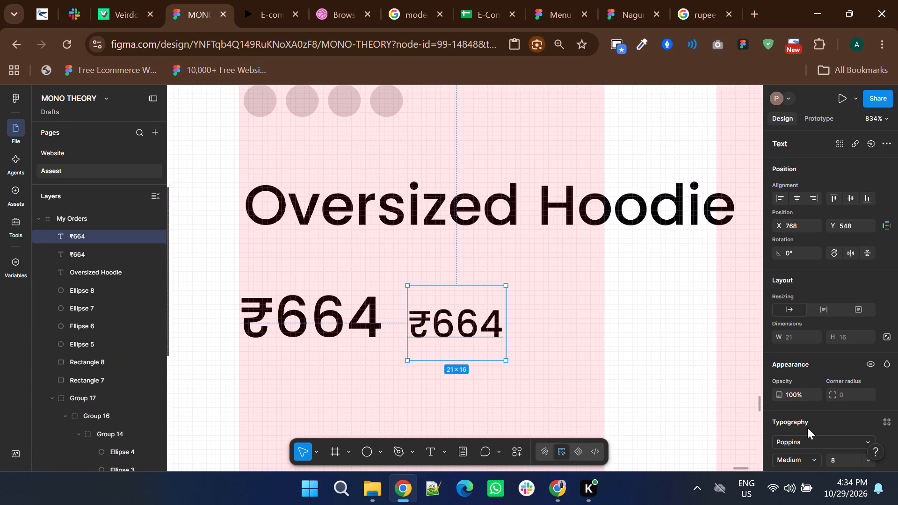
scroll(852, 415, "down", 1)
left_click(891, 312)
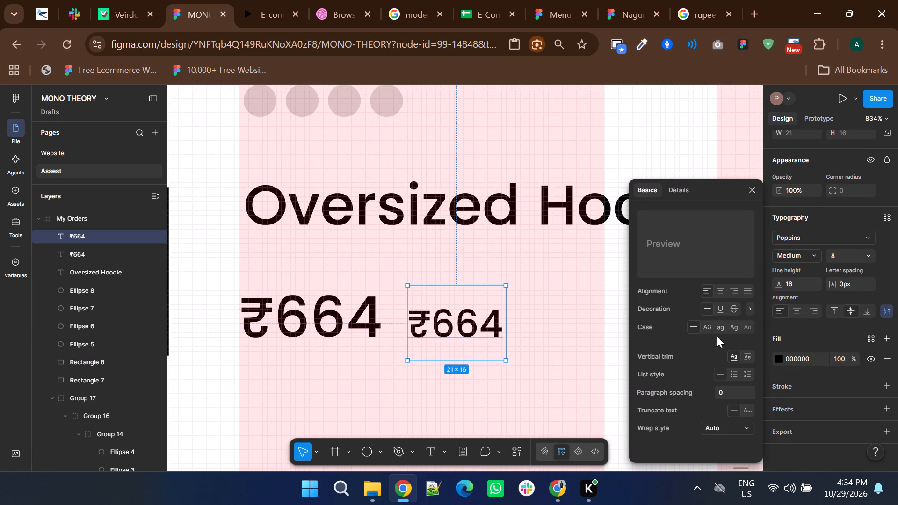
left_click(733, 306)
left_click_drag(445, 317, 438, 317)
scroll(438, 317, "down", 2, "ctrl")
left_click(438, 317, "shift")
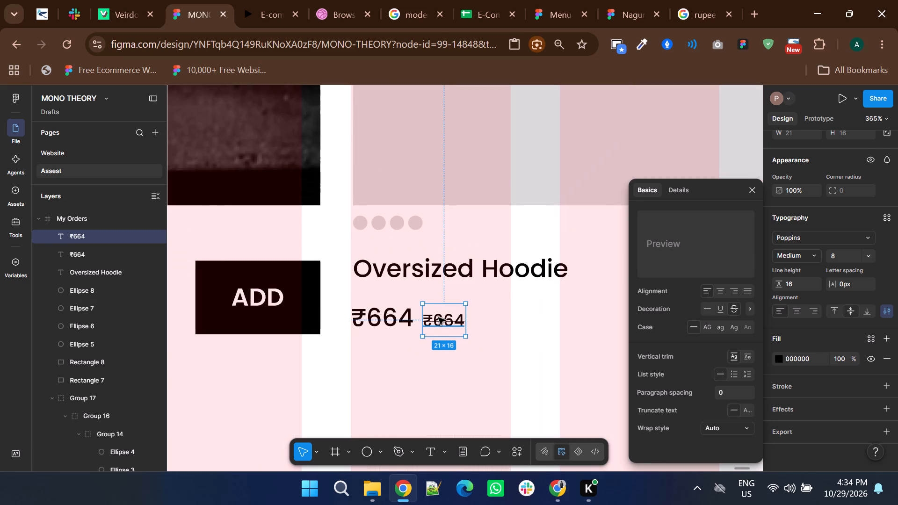
left_click(538, 349)
Add the text ADD below the second product placeholder, level with the ₹664 price, at X 974, Y 545.
scroll(538, 349, "down", 4, "shift")
scroll(444, 347, "down", 1, "ctrl")
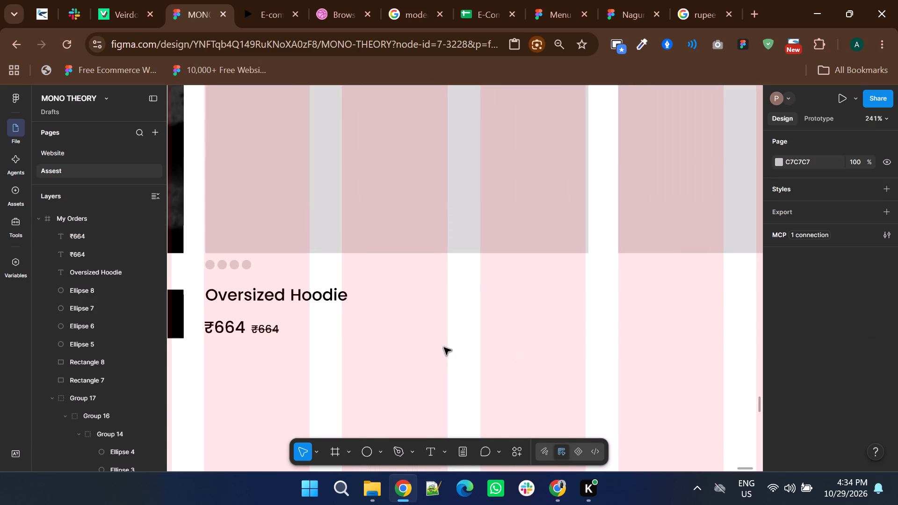
left_click(396, 458)
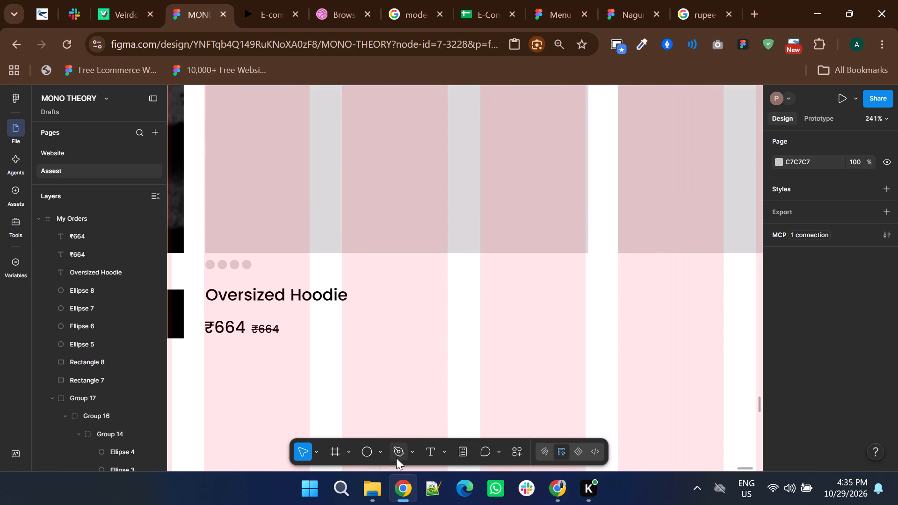
left_click(431, 455)
left_click(531, 325)
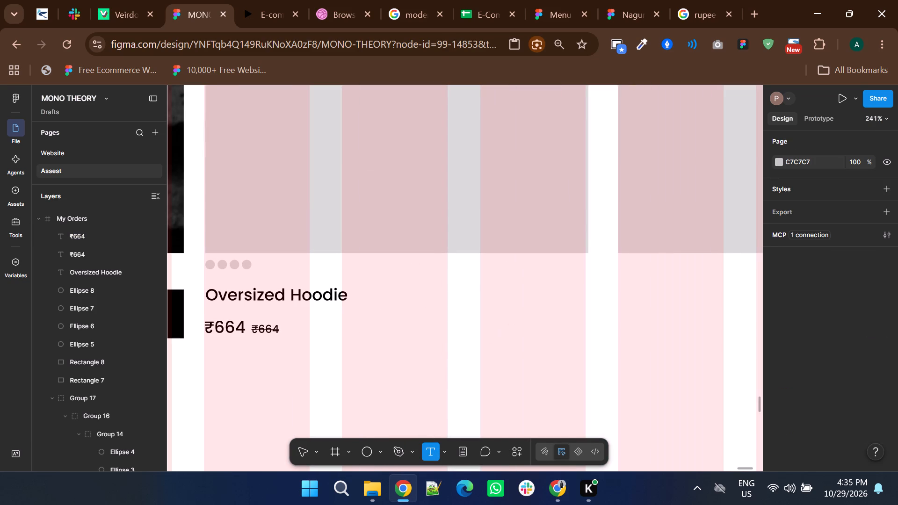
type("Add")
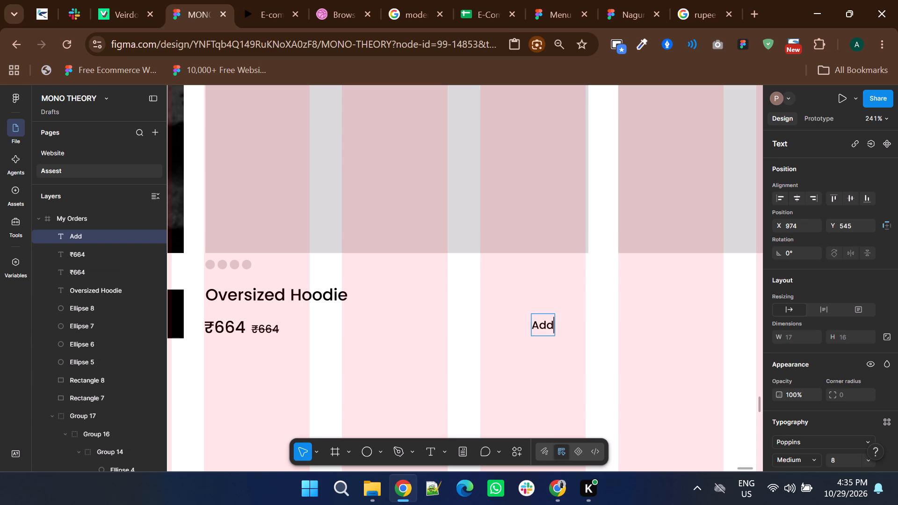
key("BackSpace")
key("BackSpace")
type("DDD")
key("BackSpace")
scroll(572, 325, "down", 2, "ctrl")
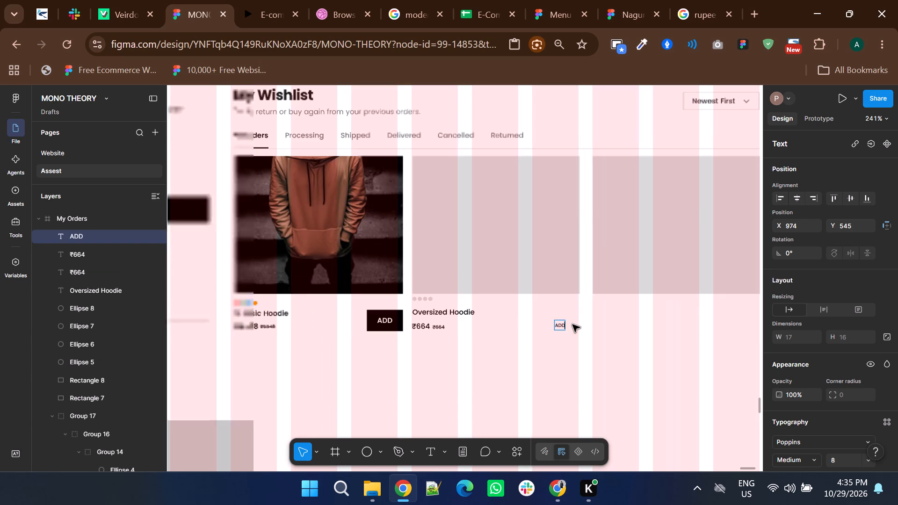
left_click(522, 331)
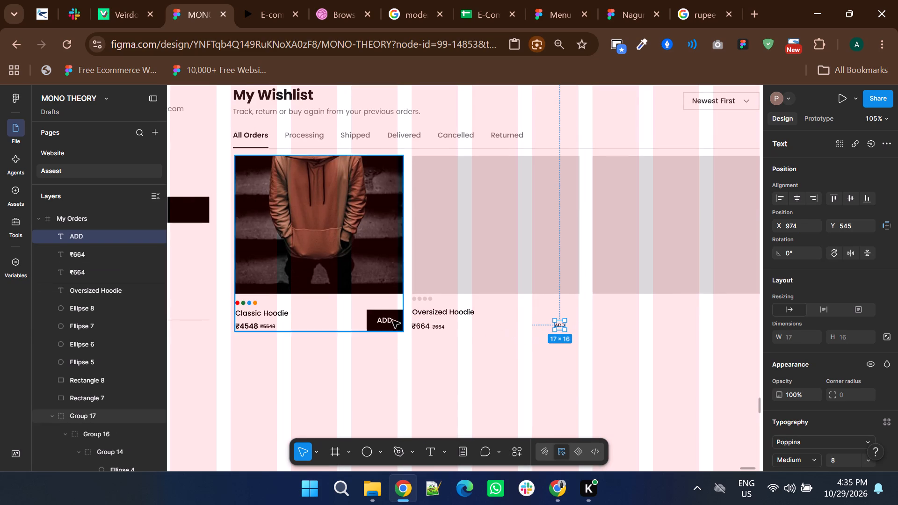
Match the new ADD text to the Classic Hoodie's button label by setting font size 12 and SemiBold weight.
left_click(390, 320, "ctrl")
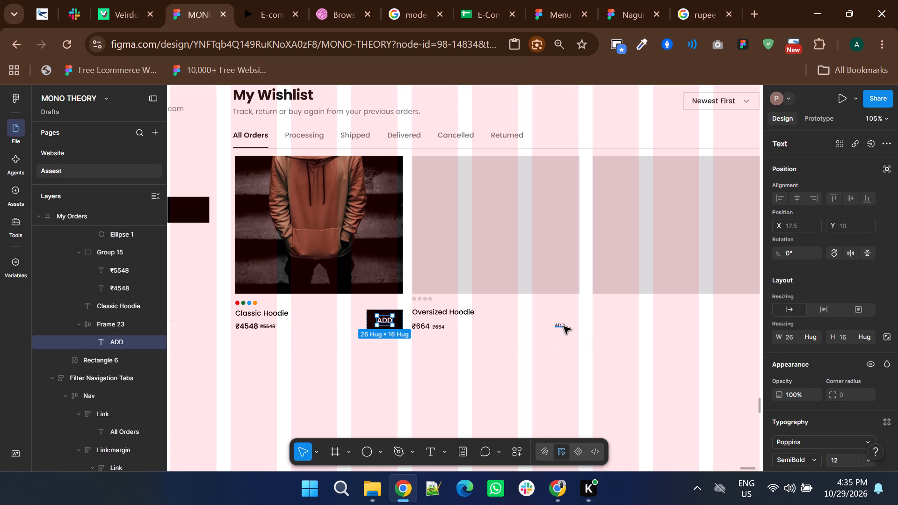
left_click(564, 326, "ctrl")
left_click(841, 460)
key("Up")
key("Up")
key("Up")
key("Up")
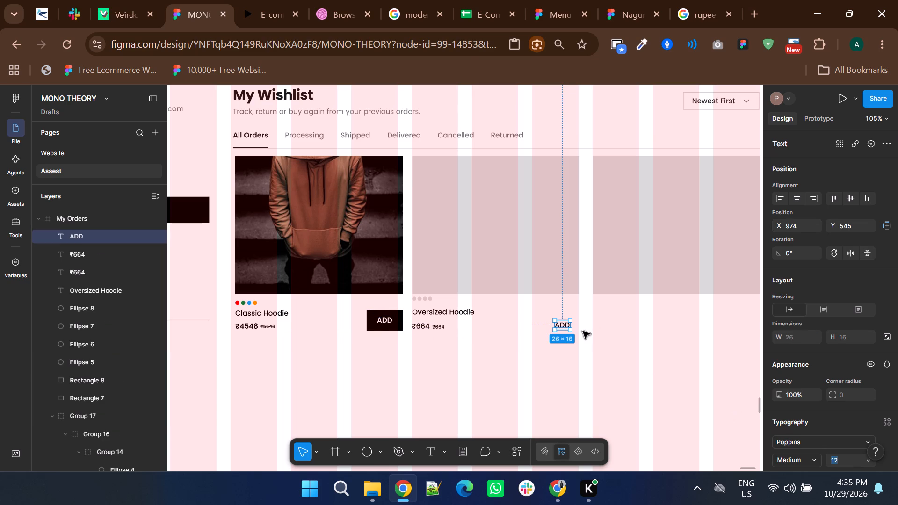
left_click(390, 316, "ctrl")
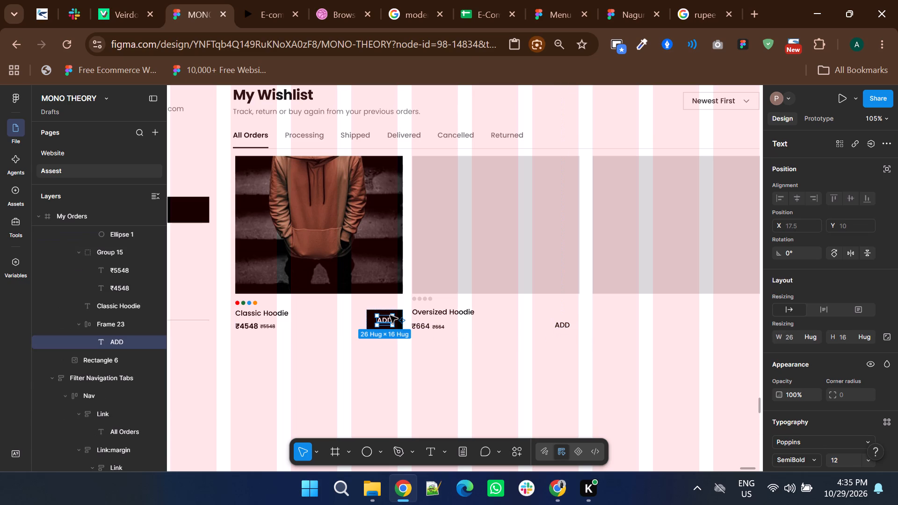
left_click(554, 325, "ctrl")
left_click(793, 454)
left_click(795, 290)
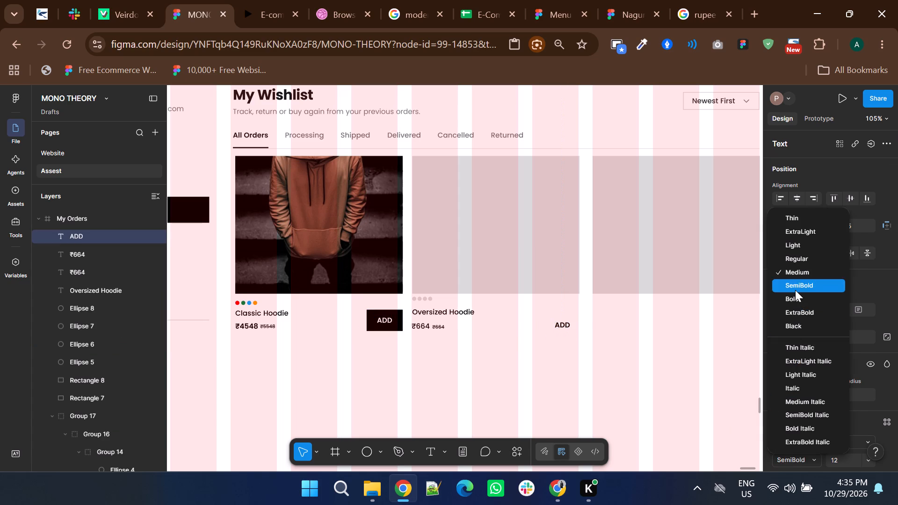
Wrap the new ADD text in an auto layout frame and give the frame a black 000000 fill.
key("shift+a")
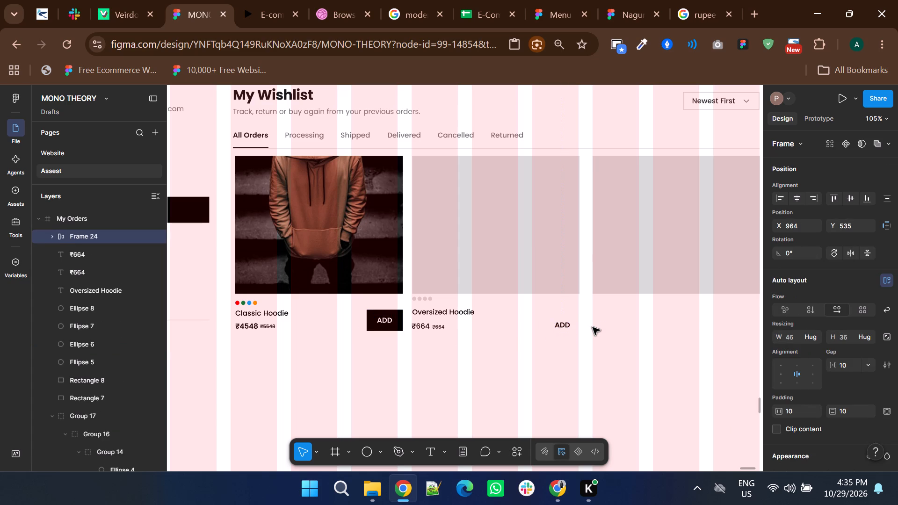
scroll(568, 324, "up", 3, "ctrl")
scroll(873, 382, "down", 2)
left_click(861, 294)
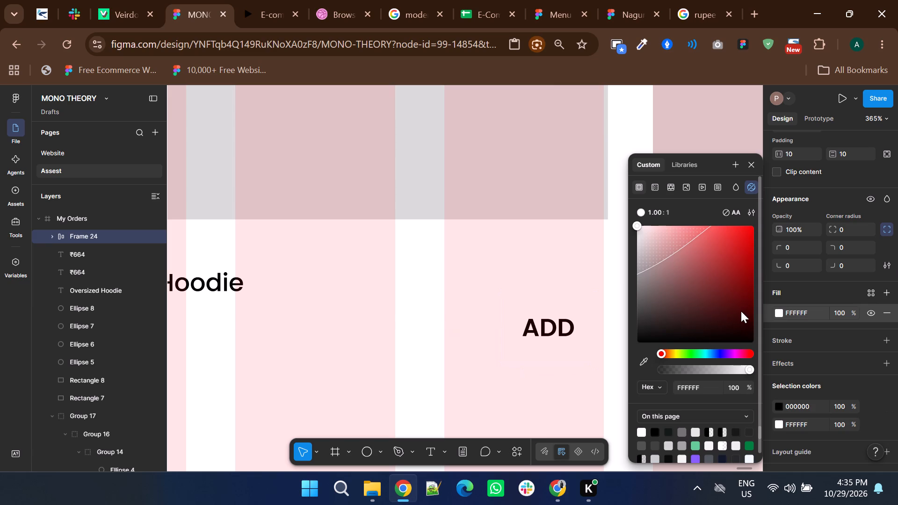
left_click_drag(701, 300, 543, 426)
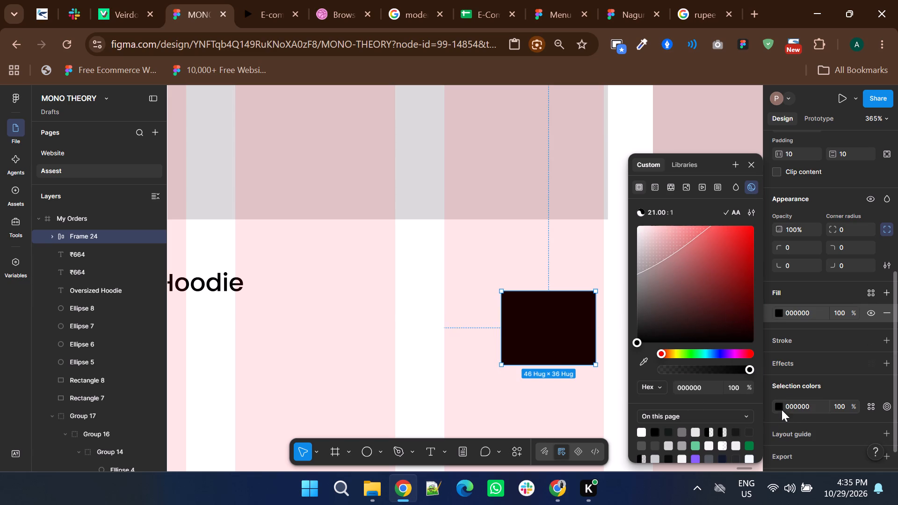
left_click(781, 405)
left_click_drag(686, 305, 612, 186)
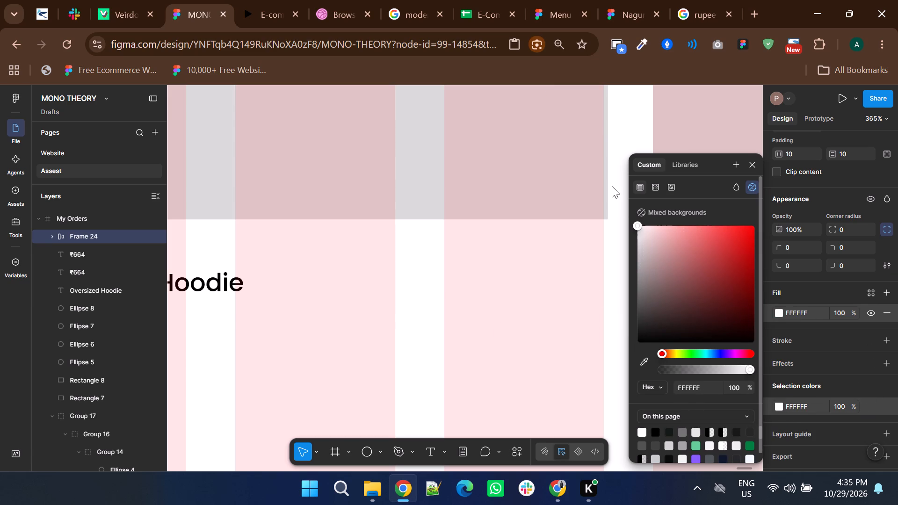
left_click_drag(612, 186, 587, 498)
Change the fill of the ADD label inside the new black button to white.
double_click(554, 333)
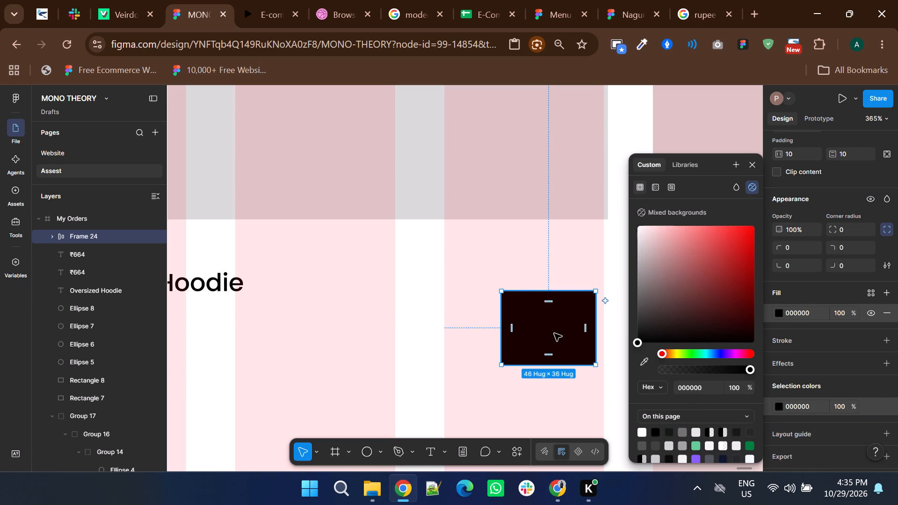
left_click(779, 359)
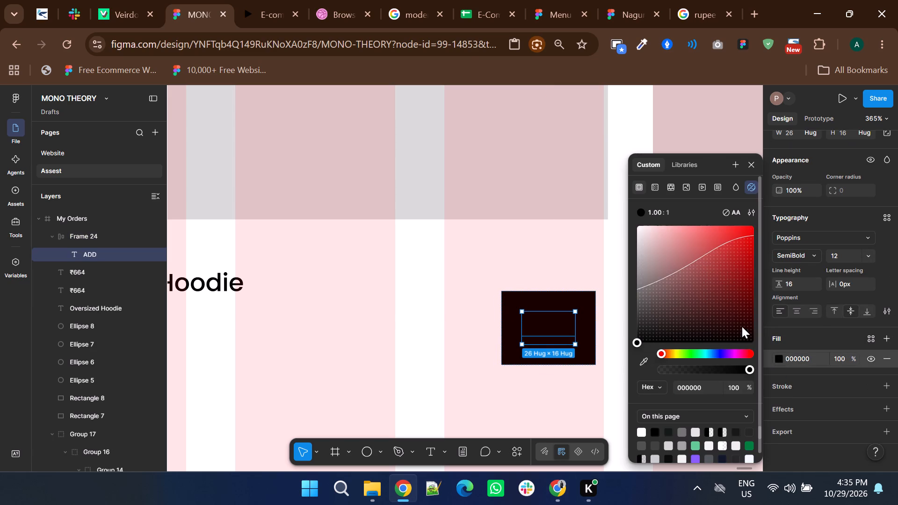
left_click_drag(721, 306, 581, 158)
left_click(541, 251)
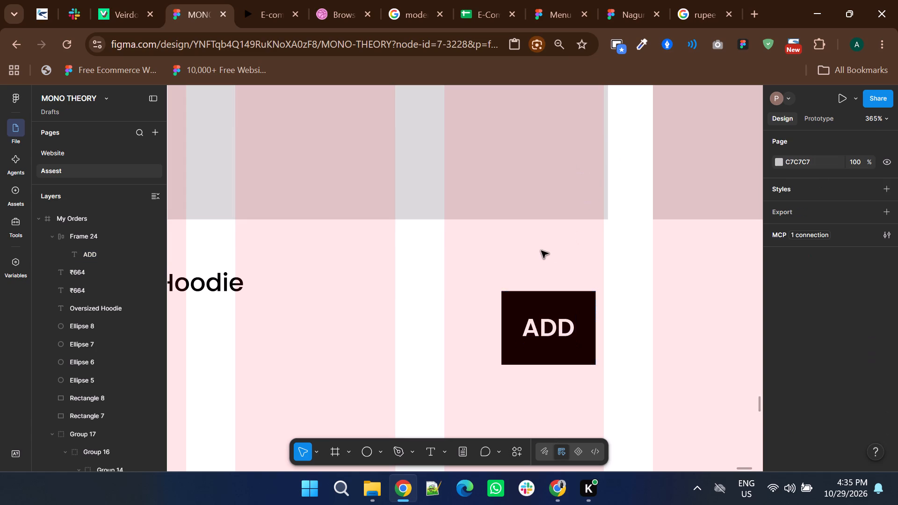
Set the Oversized Hoodie's ADD button width to 61, the same as the Classic Hoodie's ADD button.
scroll(541, 251, "down", 3, "ctrl")
double_click(354, 259)
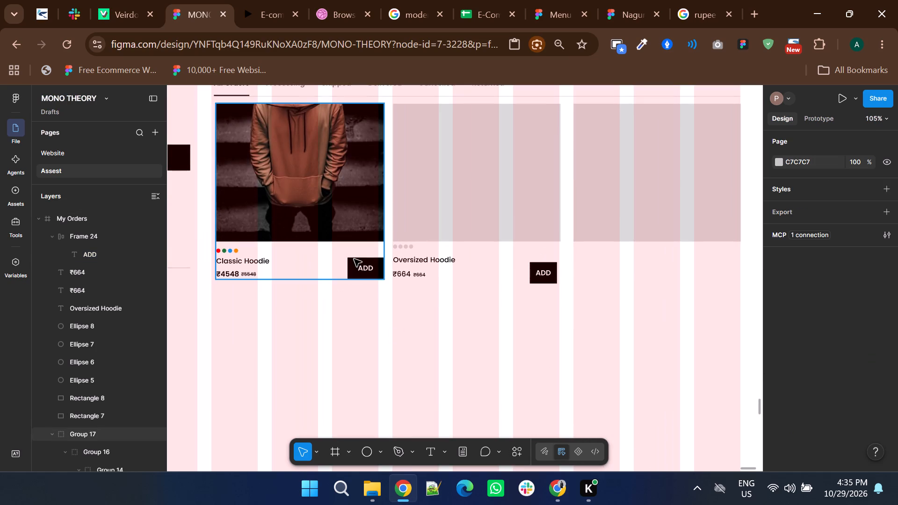
double_click(354, 259)
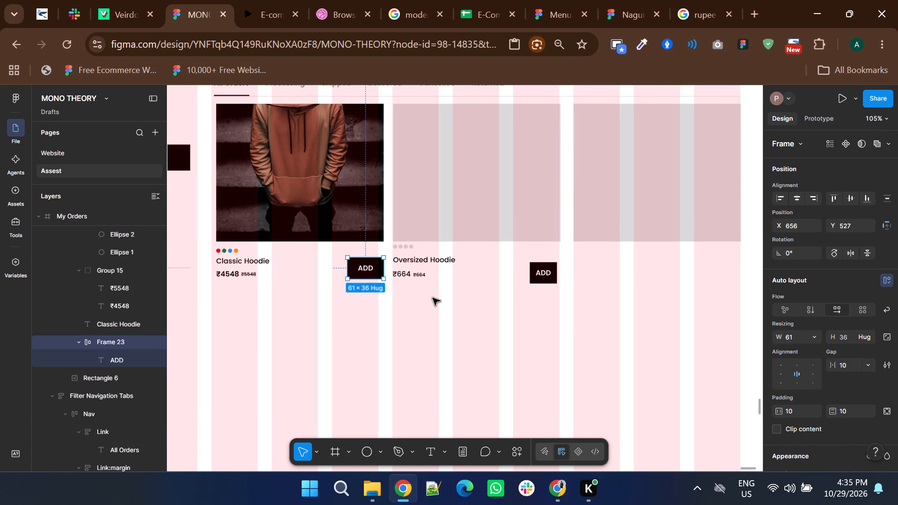
left_click(539, 276)
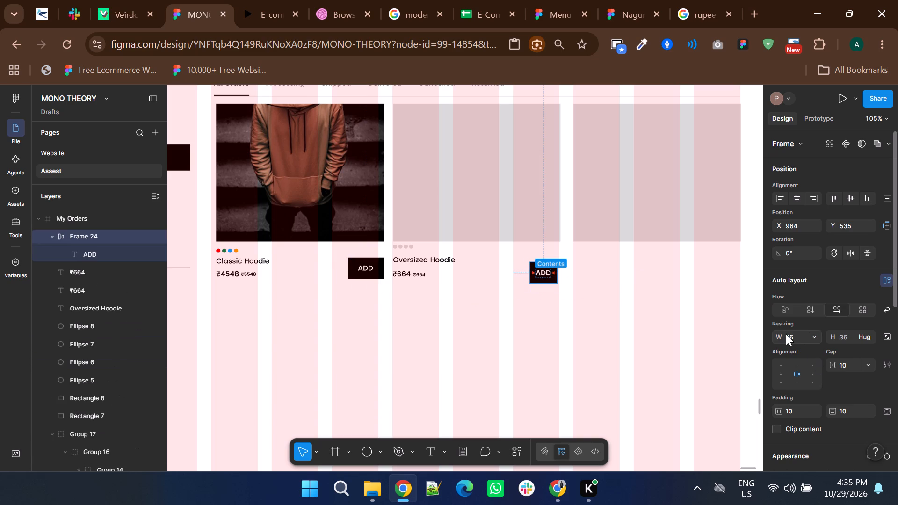
left_click(795, 335)
key("Up")
key("Up")
key("Up")
key("Up")
key("Up")
key("Up")
key("Up")
key("Up")
key("Up")
key("Up")
key("Up")
key("Up")
key("Up")
key("Up")
key("Up")
key("Up")
key("Up")
key("Up")
key("Up")
key("Up")
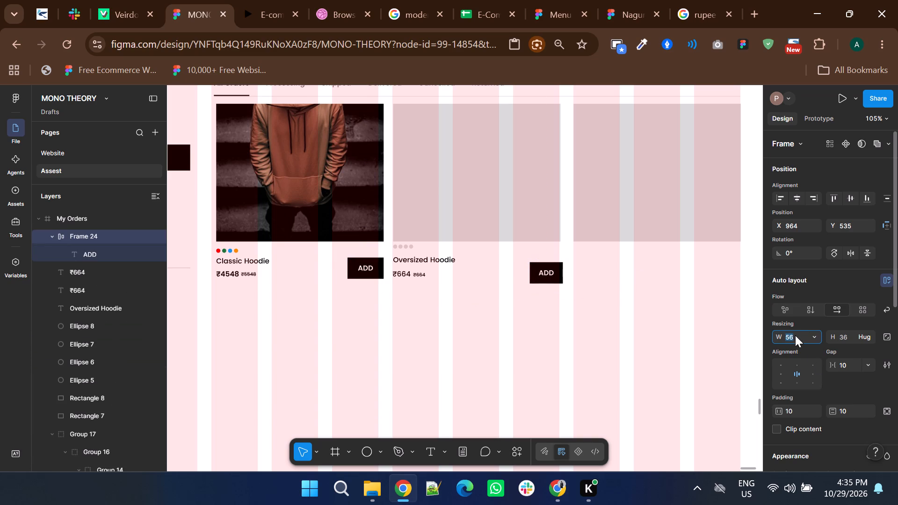
key("Down")
key("Down")
key("Down")
key("Up")
key("Up")
Move the Oversized Hoodie's ADD button to X 955, Y about 530, flush with the placeholder's right edge.
scroll(559, 260, "up", 4, "ctrl")
left_click_drag(542, 281, 529, 278)
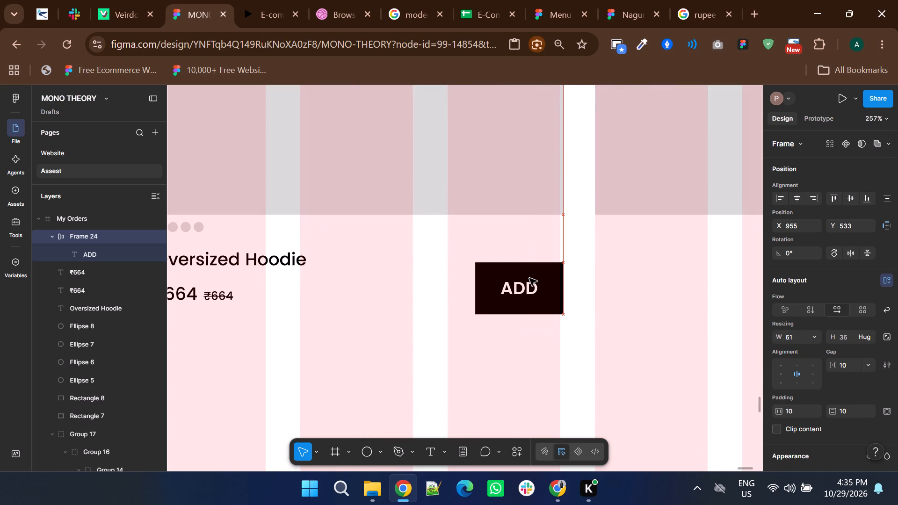
left_click_drag(529, 278, 529, 273)
Group the Oversized Hoodie's main ₹664 price with its small struck-through ₹664 price.
scroll(530, 274, "down", 2, "ctrl")
left_click(391, 284)
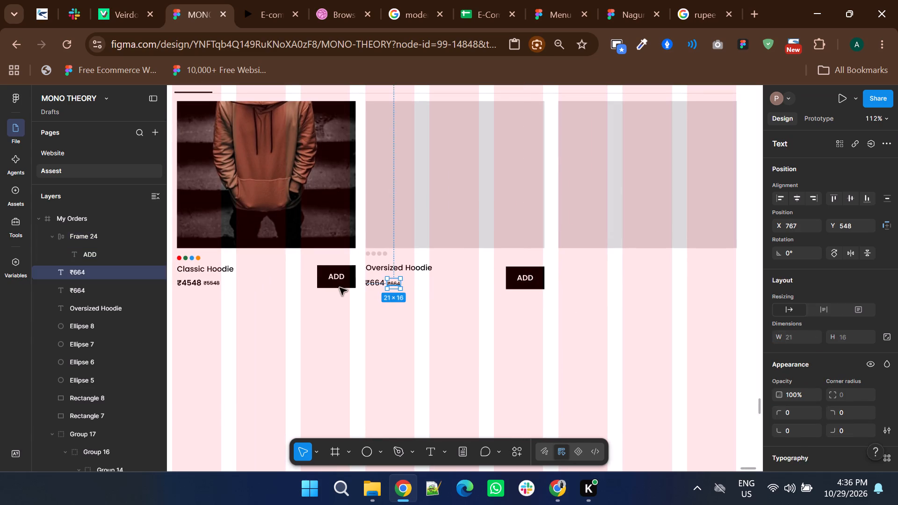
scroll(348, 287, "up", 2, "ctrl")
left_click(398, 280, "shift")
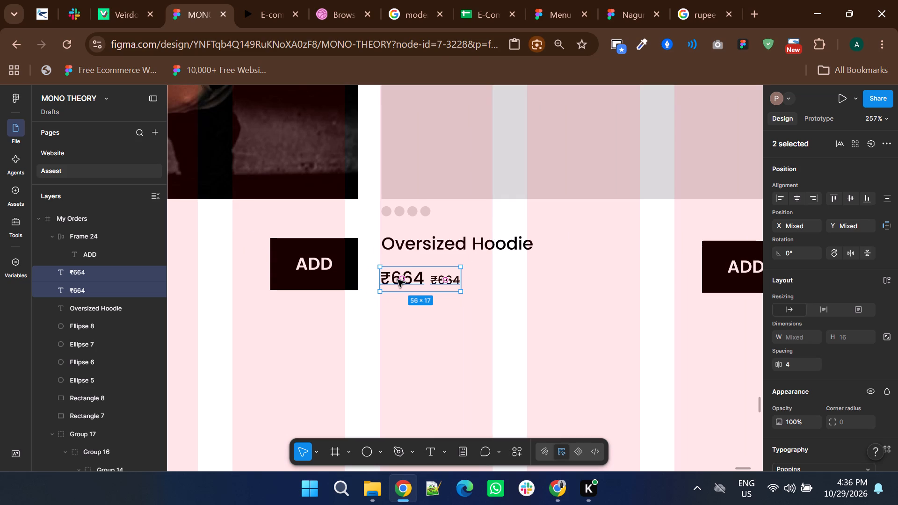
key("ctrl+g")
Nudge the Oversized Hoodie name up slightly, to about Y 522, closer to its colour dots.
left_click(431, 249)
key("Up")
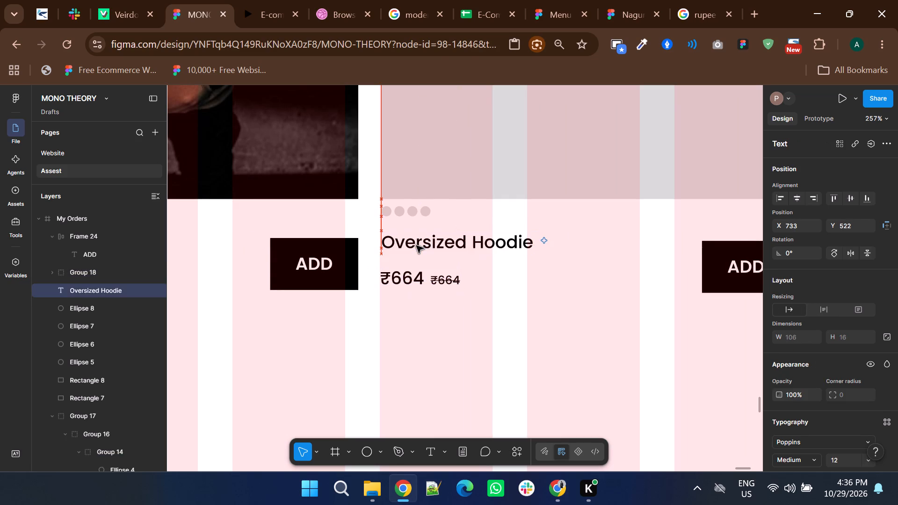
key("Up")
Nudge the Oversized Hoodie's price group down to Y 550 to adjust its spacing below the name.
scroll(459, 268, "down", 2, "ctrl")
left_click(447, 269)
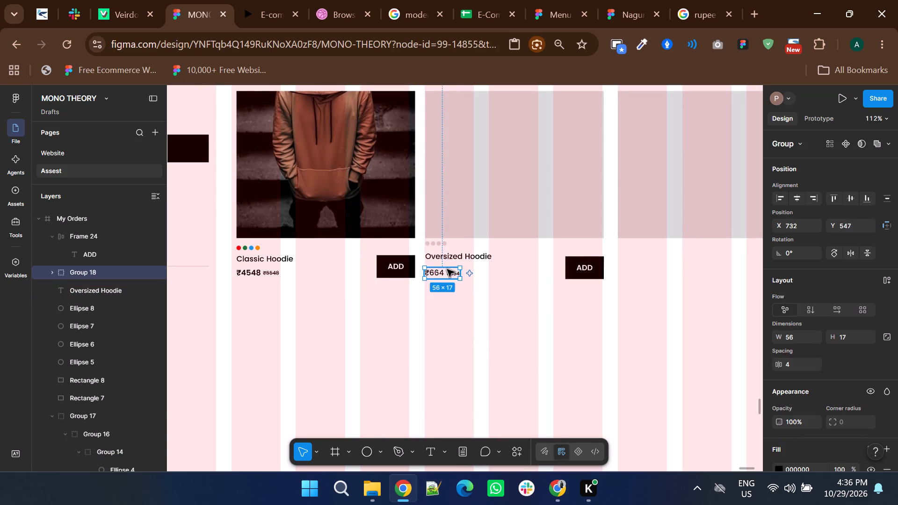
key("Up")
key("Up")
key("Down")
key("Down")
key("Down")
key("Down")
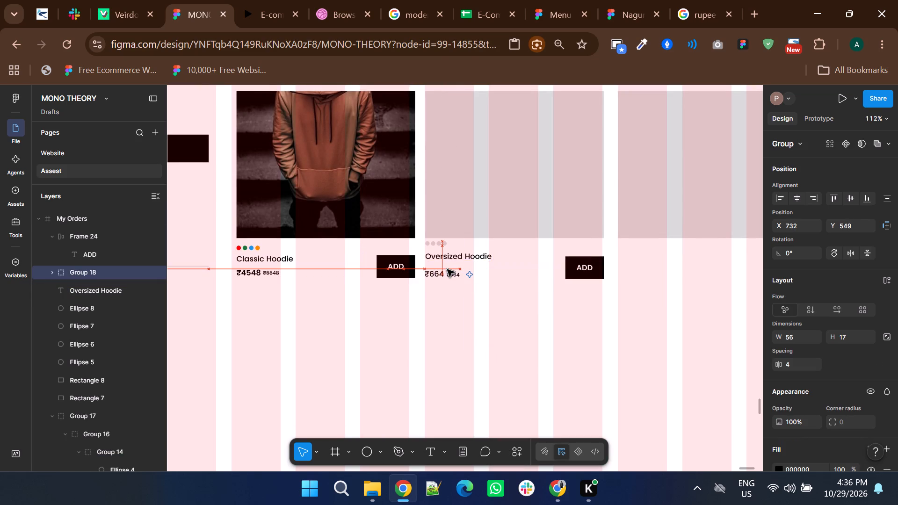
key("Down")
key("Down")
key("Down")
key("Up")
key("Up")
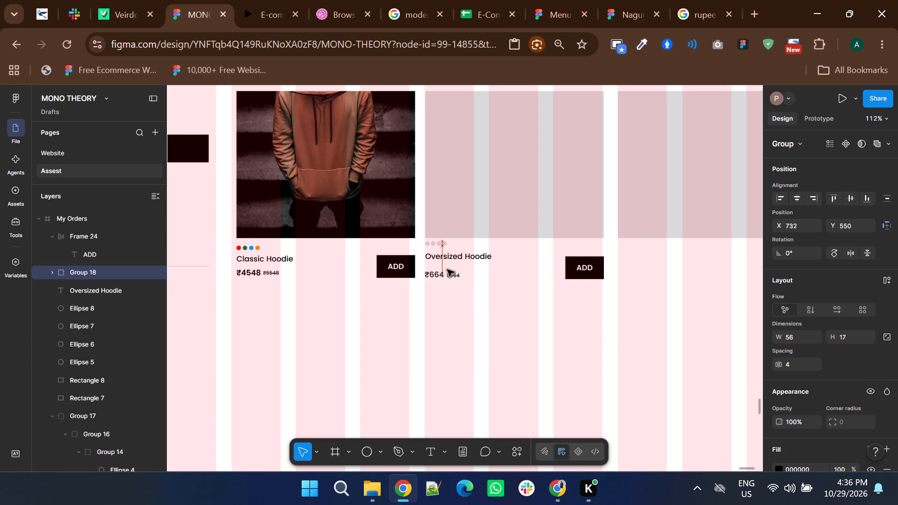
Nudge the Oversized Hoodie's ADD button vertically to Y 532, beside its name and price.
left_click(577, 266)
key("Down")
key("Down")
key("Down")
key("Up")
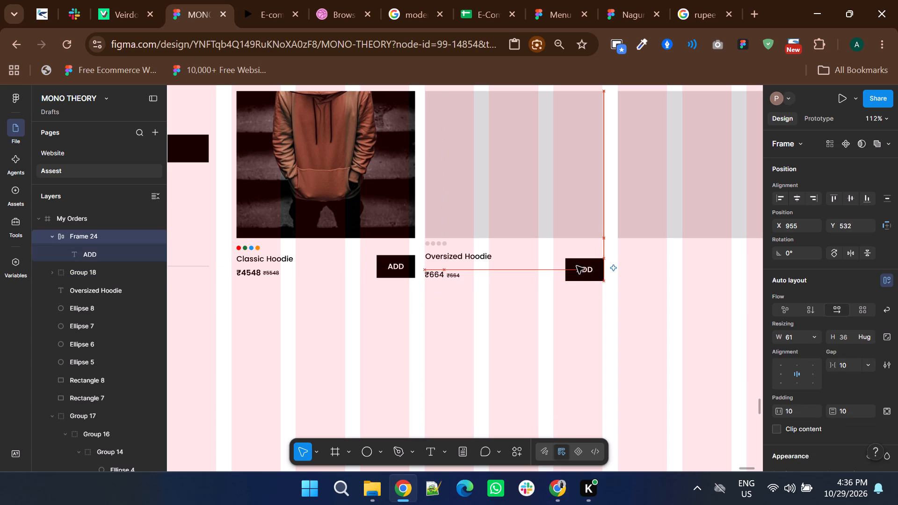
key("Up")
key("Up")
key("Up")
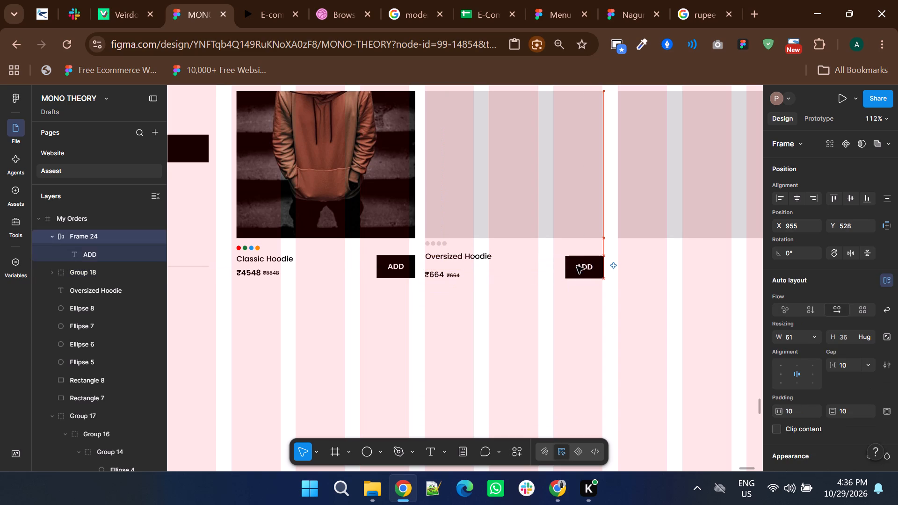
key("Down")
key("Down")
key("Down")
key("Down")
key("Down")
key("Down")
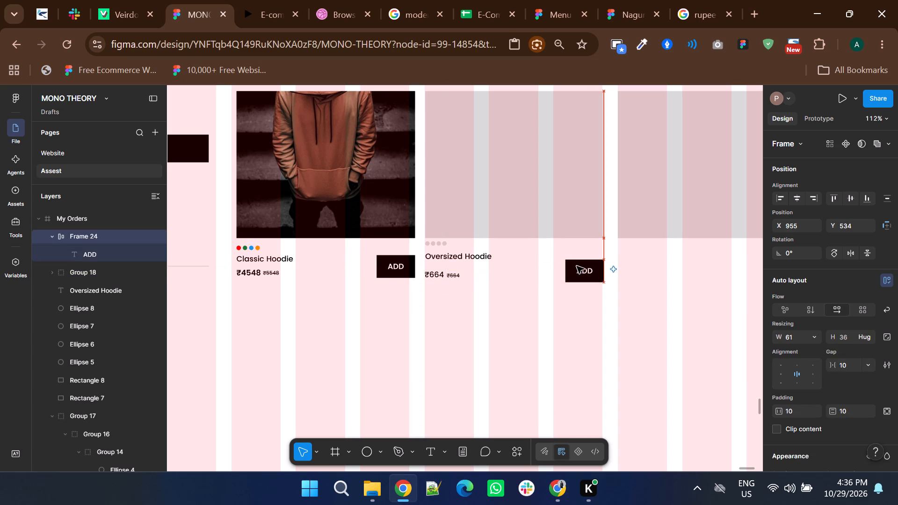
key("Down")
key("Down")
key("Up")
key("Up")
key("Up")
key("Up")
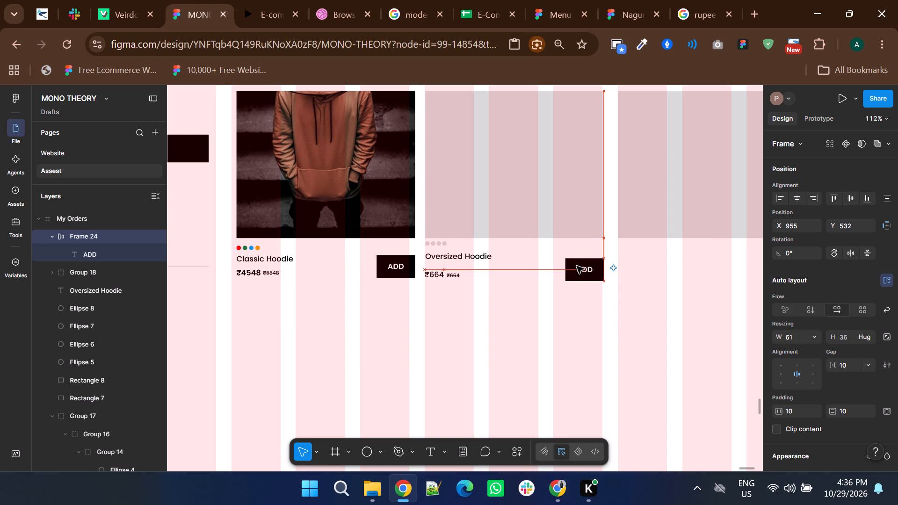
Nudge the Oversized Hoodie name down to Y 526, bringing it closer to its price.
left_click(441, 258)
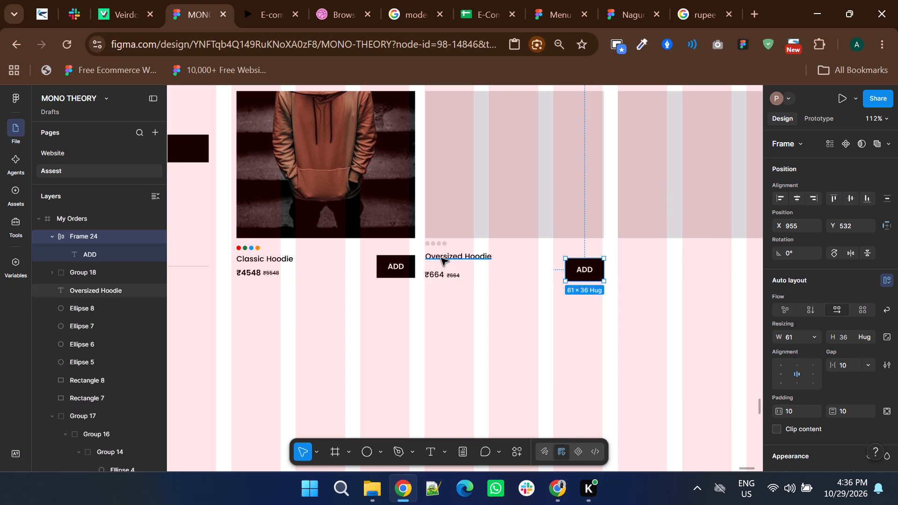
key("Down")
key("Down")
key("Down")
key("Down")
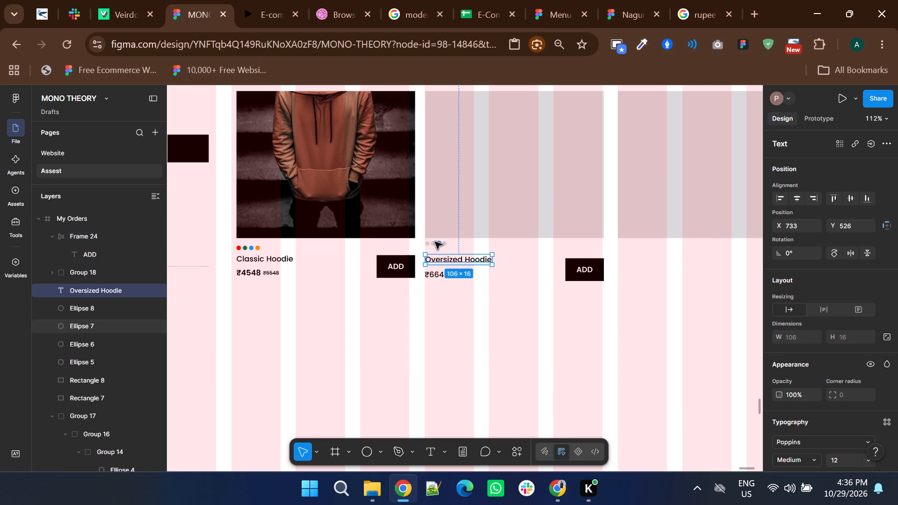
Nudge the Oversized Hoodie's four colour dots down together to Y 512, closer to the product name.
scroll(435, 242, "up", 5, "ctrl")
left_click_drag(387, 228, 503, 267)
key("Down")
key("Down")
key("Down")
key("Down")
key("Down")
key("Down")
key("Down")
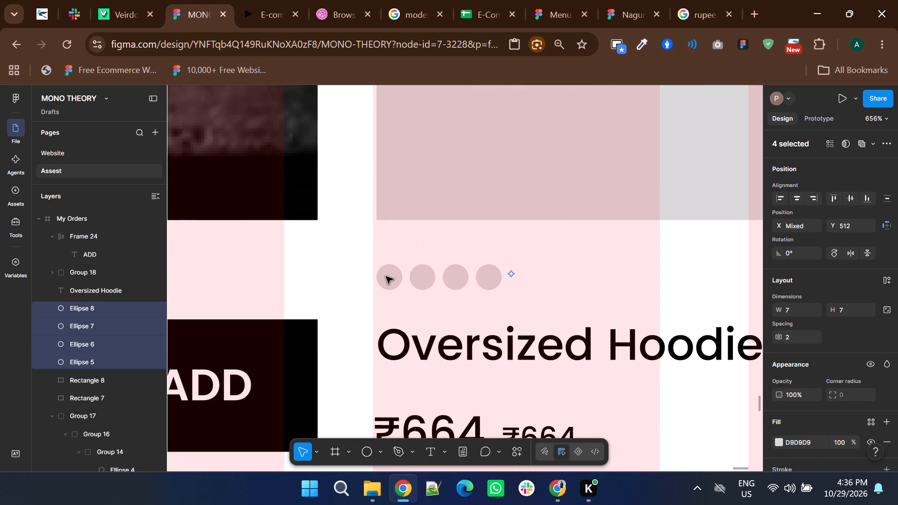
Fill all four of the Oversized Hoodie's colour dots with dark brown 4C3D3D.
left_click(386, 276)
scroll(806, 325, "down", 3)
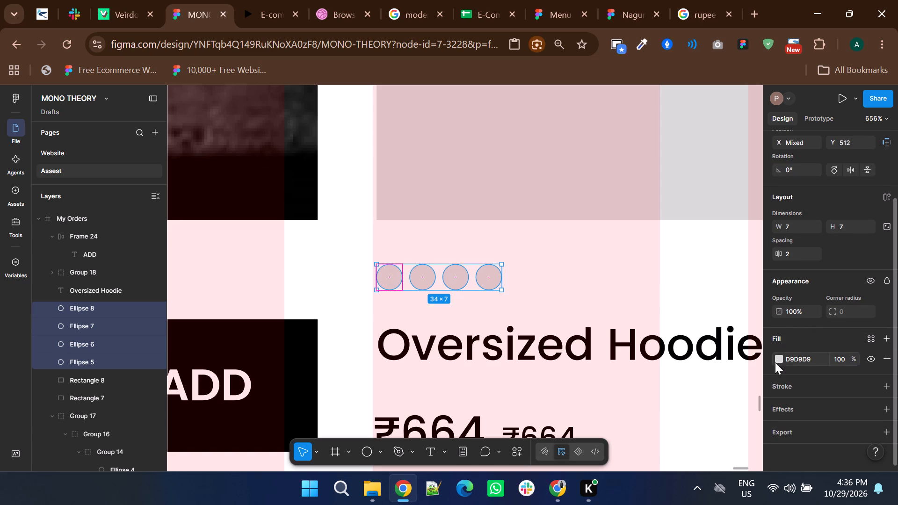
left_click(782, 356)
left_click_drag(666, 299, 660, 308)
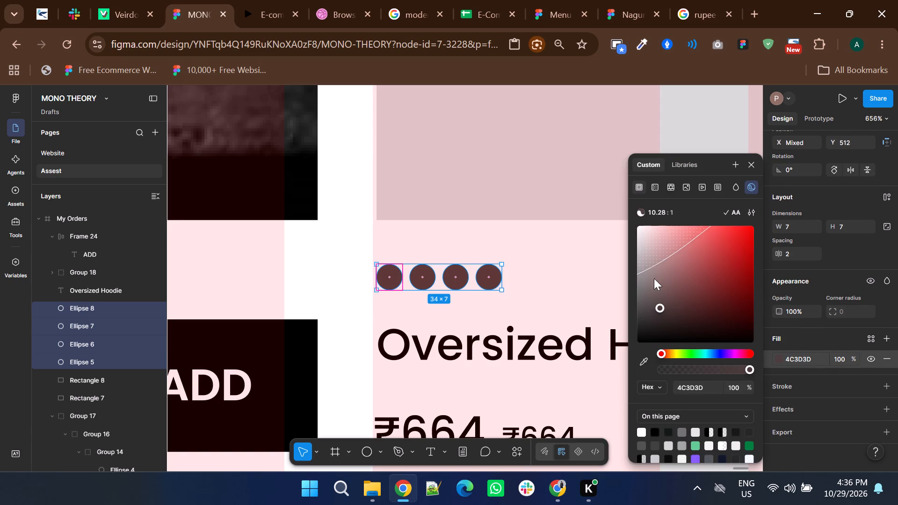
Fill only the first of the Oversized Hoodie's colour dots with light tan F3DB93.
left_click(399, 286)
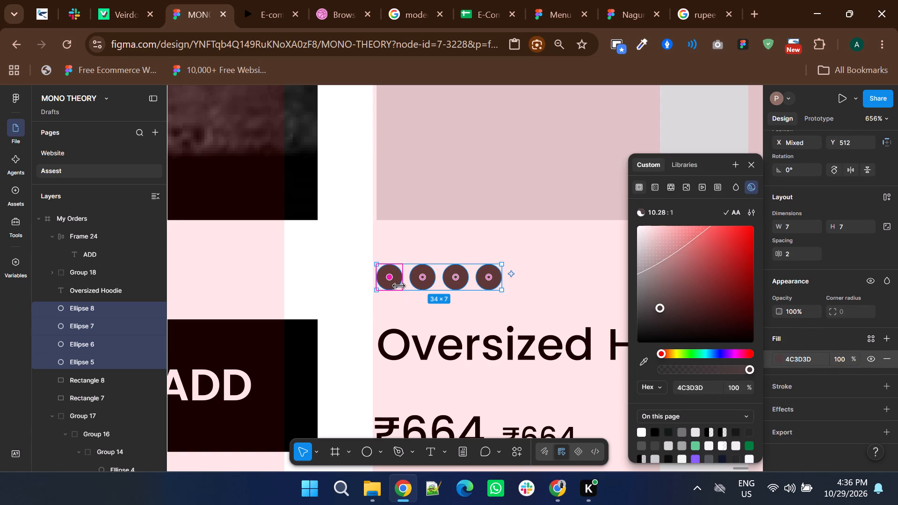
left_click(395, 286)
left_click(394, 279)
left_click(398, 278)
left_click(389, 269, "ctrl")
left_click(422, 315)
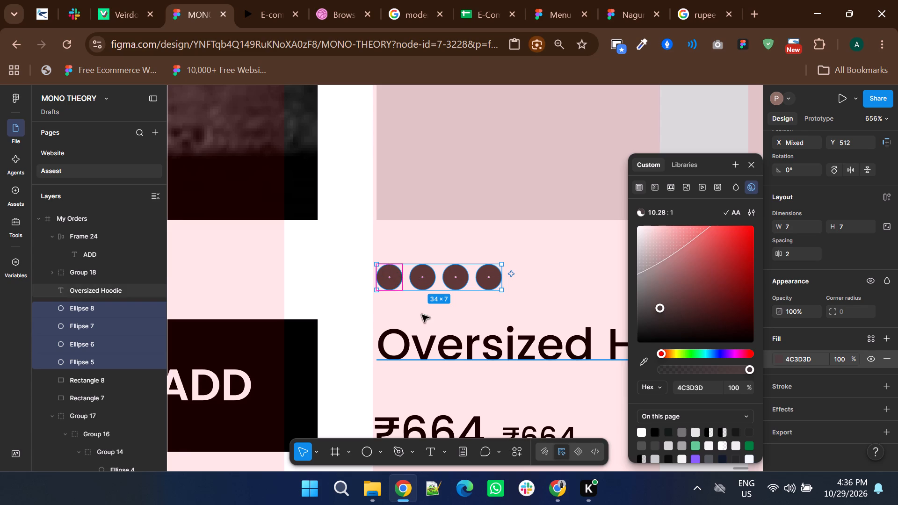
left_click(387, 281, "ctrl")
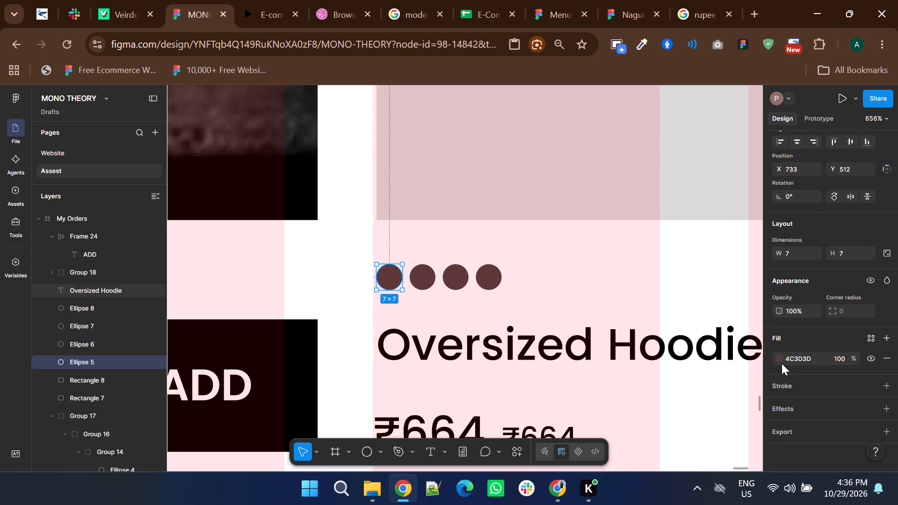
left_click(775, 357)
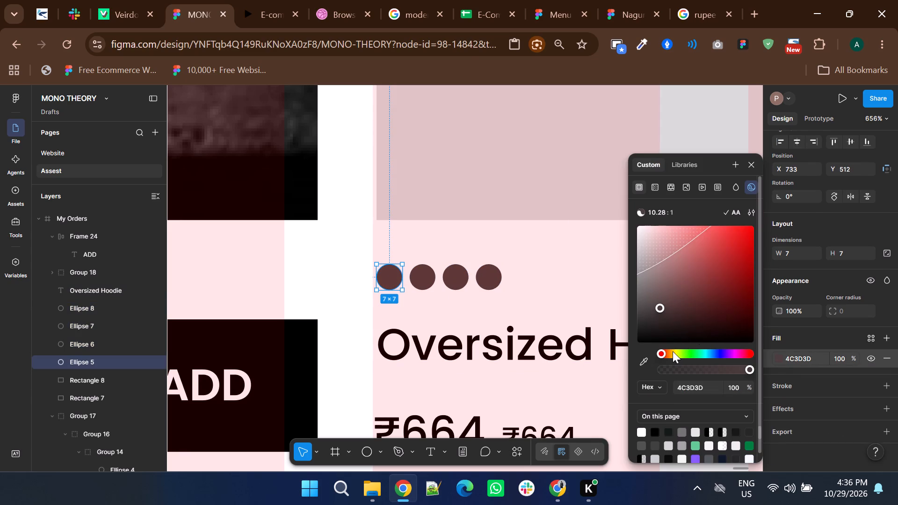
left_click(673, 351)
left_click_drag(695, 267, 683, 231)
Fill the third of the Oversized Hoodie's colour dots with red FF0000, leaving the second dot brown.
left_click(425, 284, "ctrl")
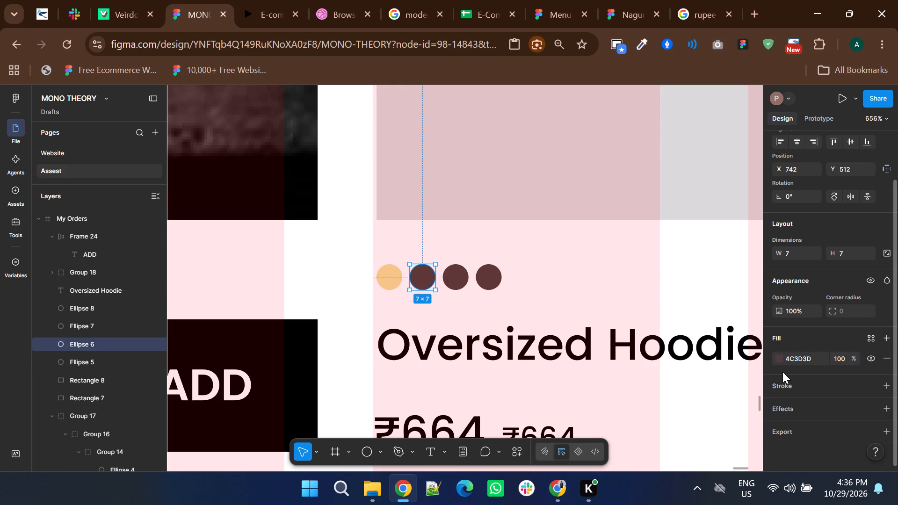
left_click(778, 361)
left_click(448, 285, "ctrl")
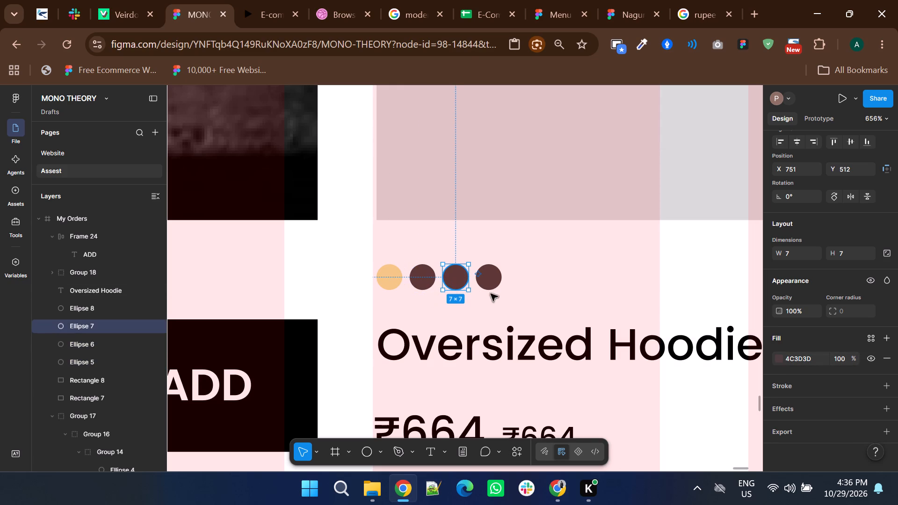
left_click(779, 361)
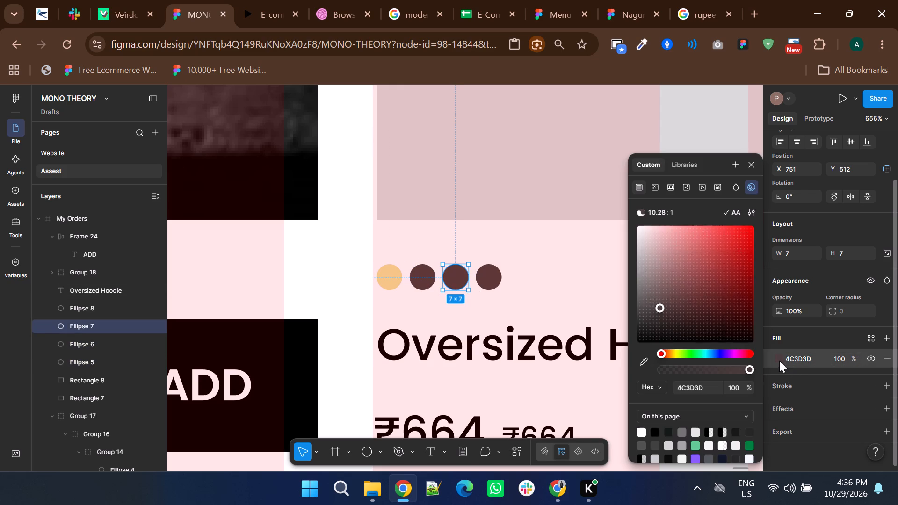
left_click_drag(695, 298, 779, 209)
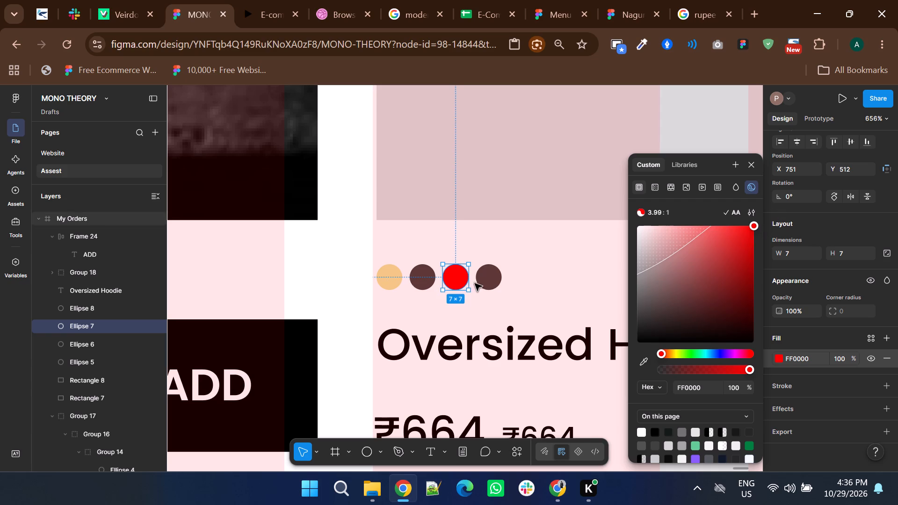
Fill the fourth of the Oversized Hoodie's colour dots with violet-blue 5100FF.
left_click(486, 282, "ctrl")
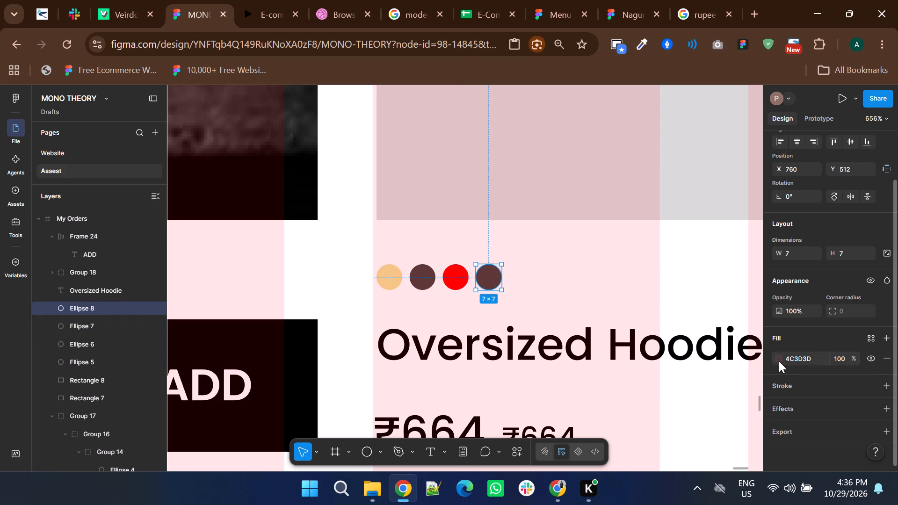
left_click(779, 361)
left_click(746, 354)
left_click_drag(719, 289, 761, 341)
left_click(725, 356)
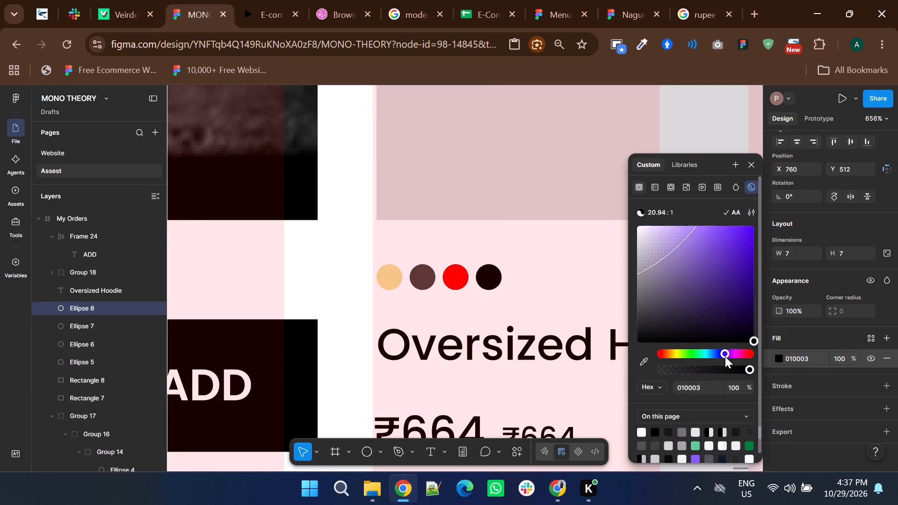
left_click_drag(720, 288, 770, 174)
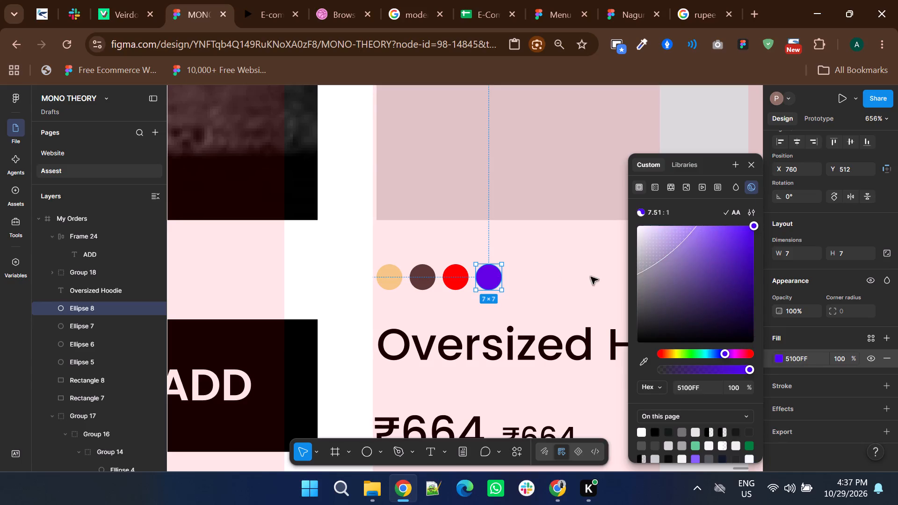
double_click(553, 286)
Compare the position and spacing of the Oversized Hoodie's price group with the Classic Hoodie's price group.
scroll(553, 286, "down", 4, "ctrl")
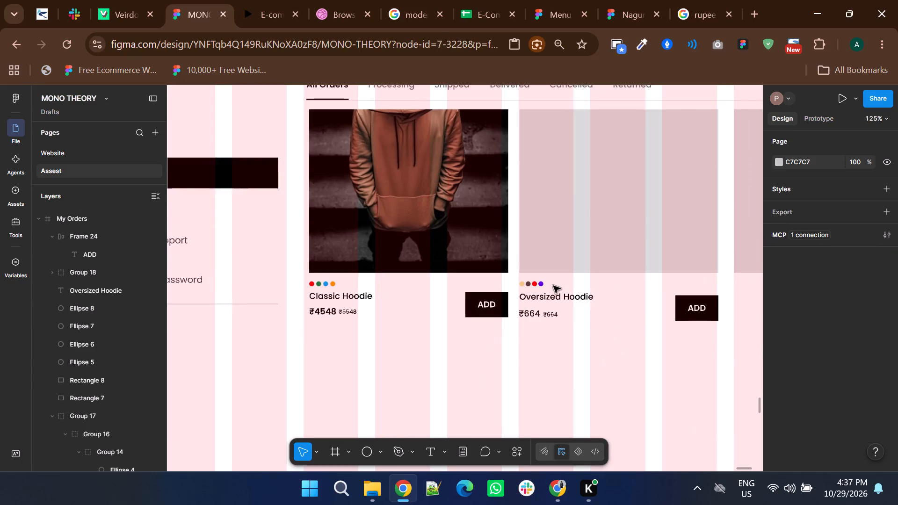
scroll(553, 286, "down", 2, "shift")
scroll(553, 286, "down", 1, "ctrl")
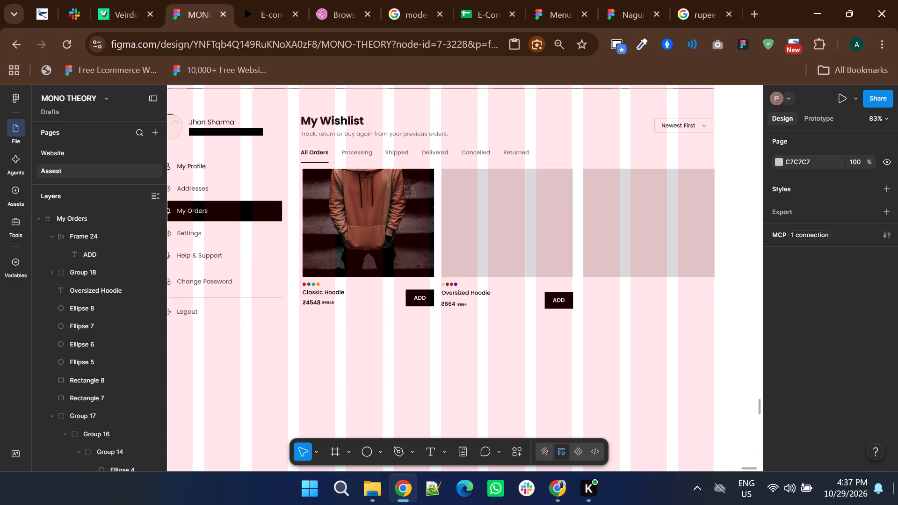
left_click(456, 306)
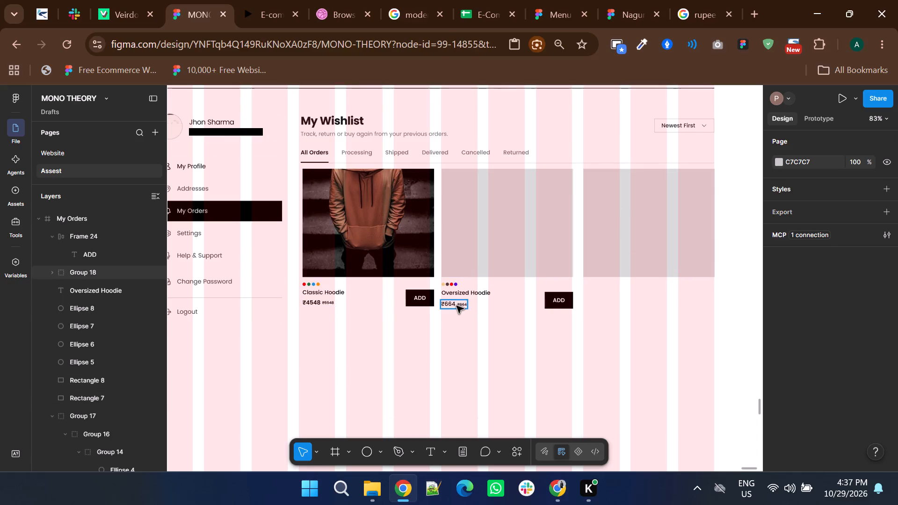
left_click(561, 312, "shift")
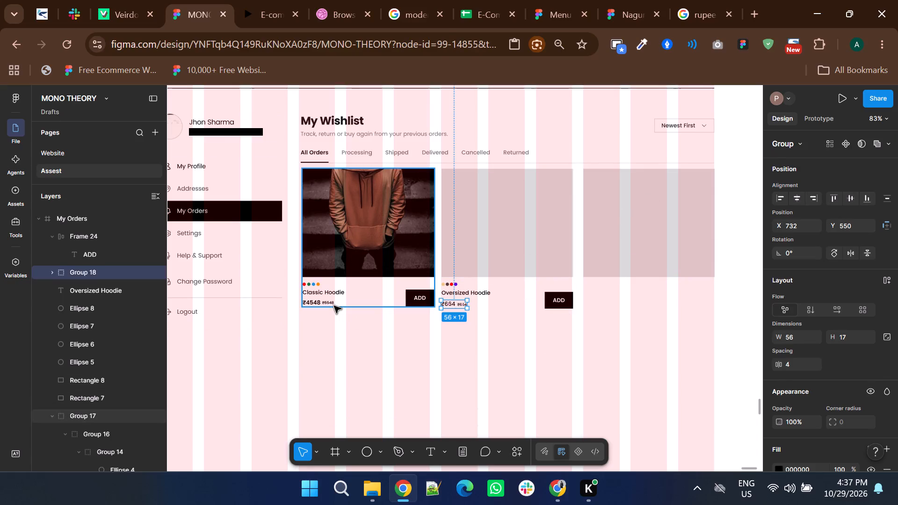
double_click(330, 303)
double_click(330, 303)
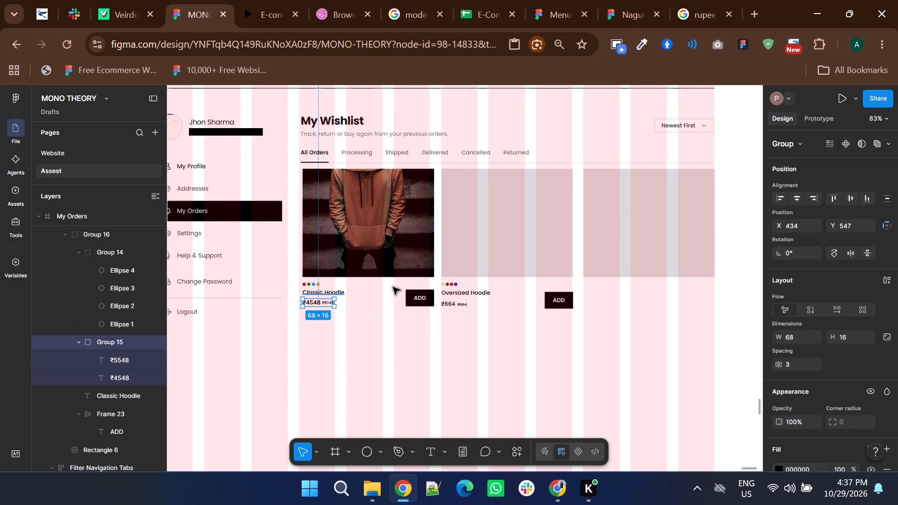
left_click(467, 304)
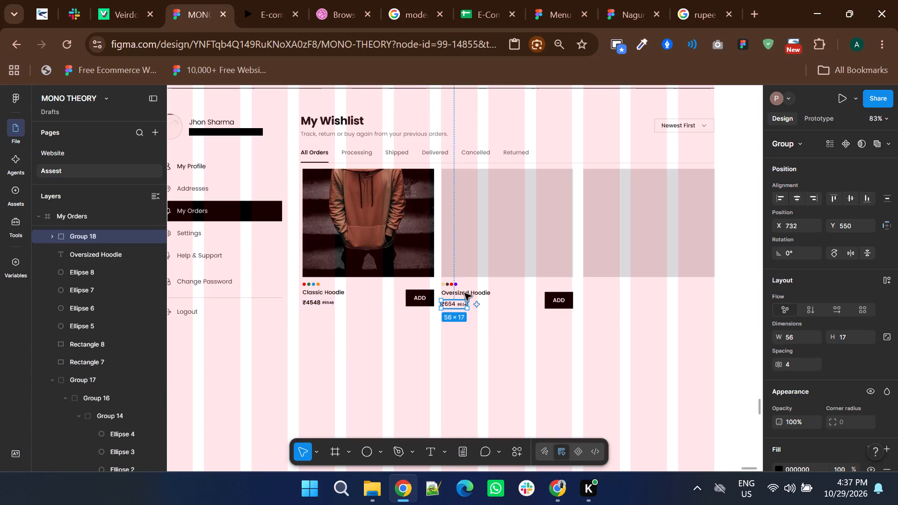
Group the Oversized Hoodie's four colour dots.
scroll(464, 293, "up", 1, "ctrl")
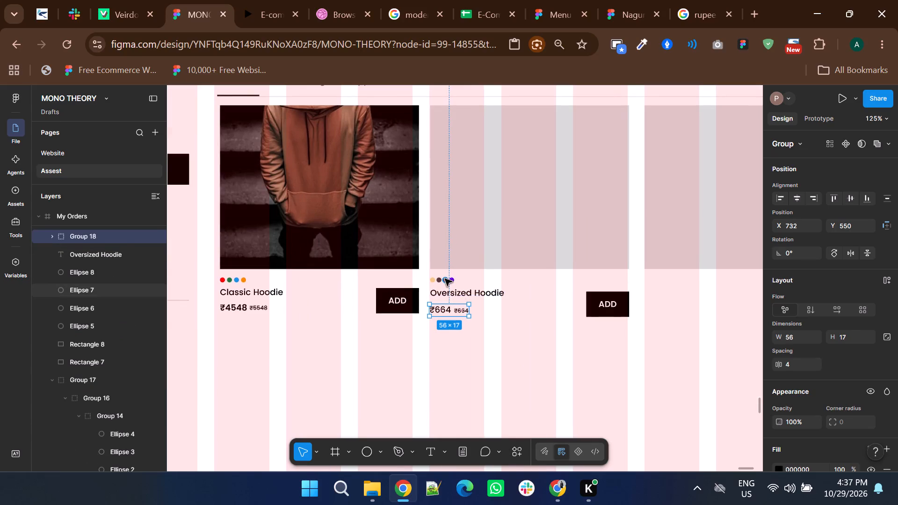
scroll(445, 279, "up", 5, "ctrl")
left_click_drag(380, 249, 509, 284)
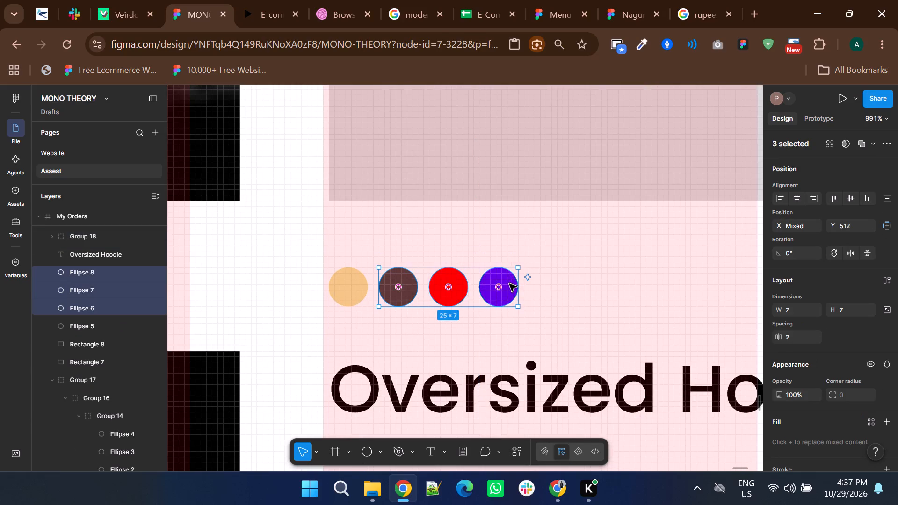
left_click_drag(536, 327, 341, 284, "shift")
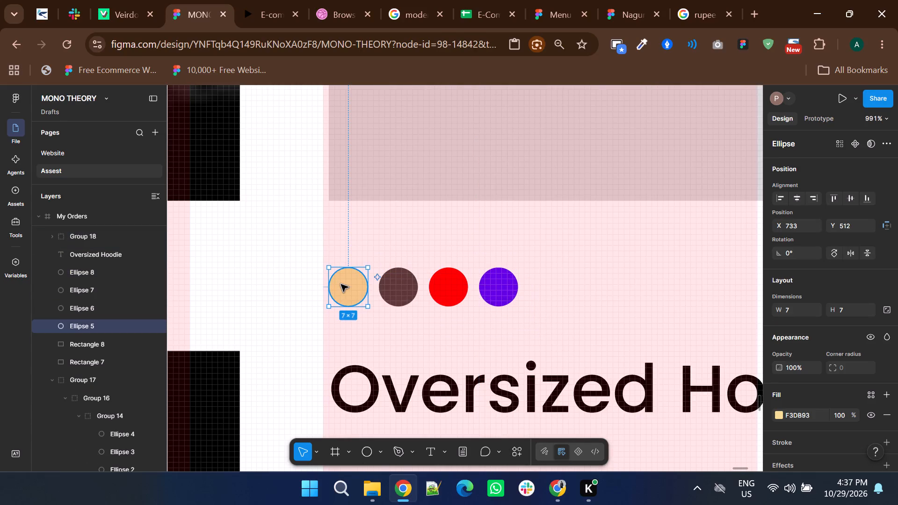
left_click(346, 249, "shift")
left_click(346, 249)
left_click_drag(346, 249, 539, 307)
key("ctrl+g")
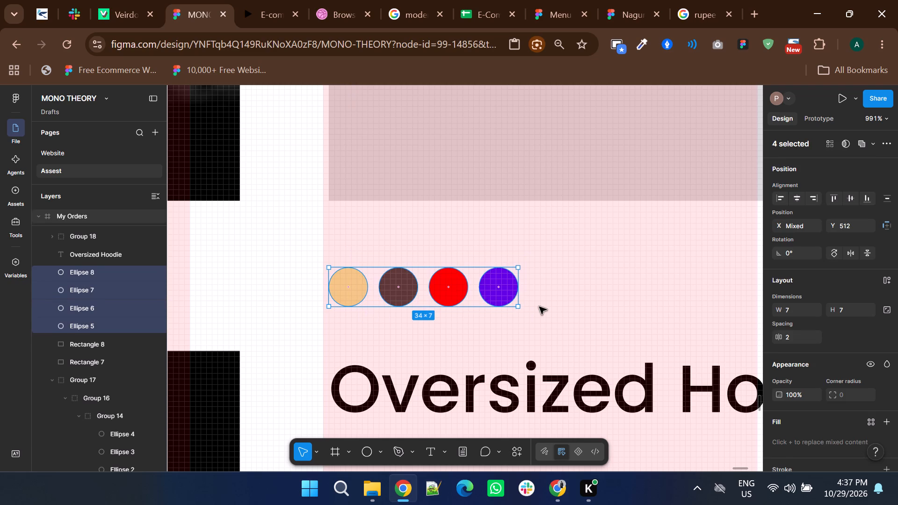
Group the Oversized Hoodie's colour dots, name, prices and ADD button into one details block.
scroll(403, 315, "down", 4, "ctrl")
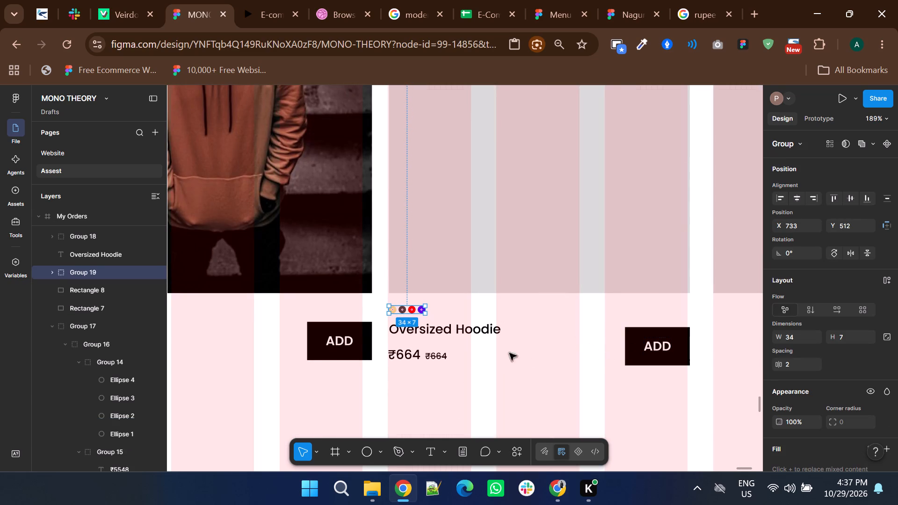
left_click(460, 328, "shift")
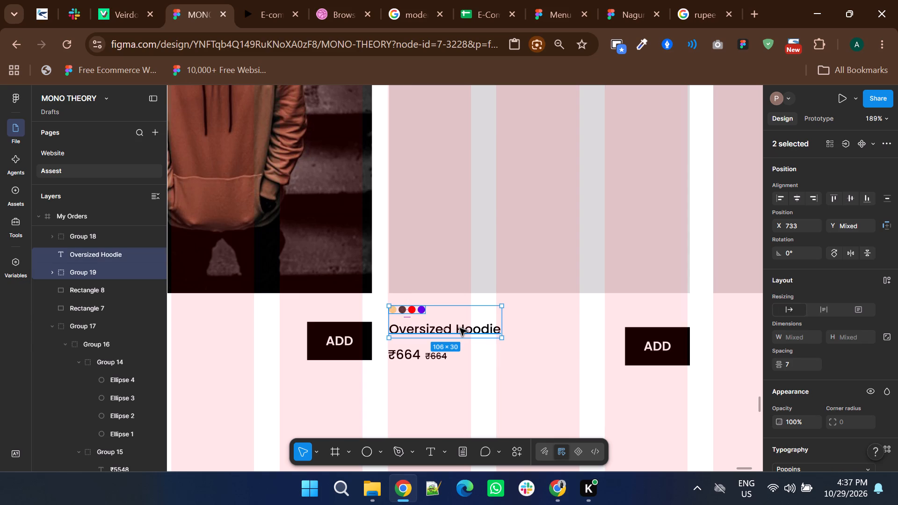
left_click(439, 355, "shift")
left_click(637, 338, "shift")
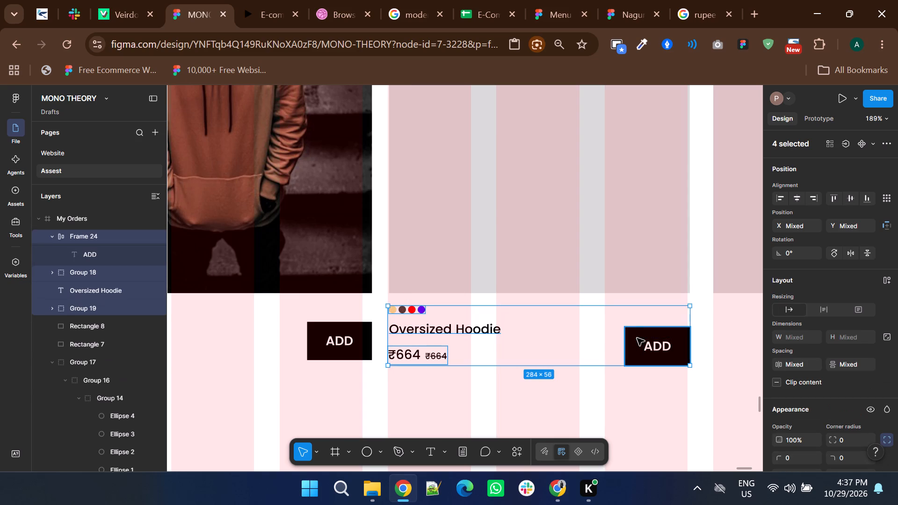
key("ctrl+g")
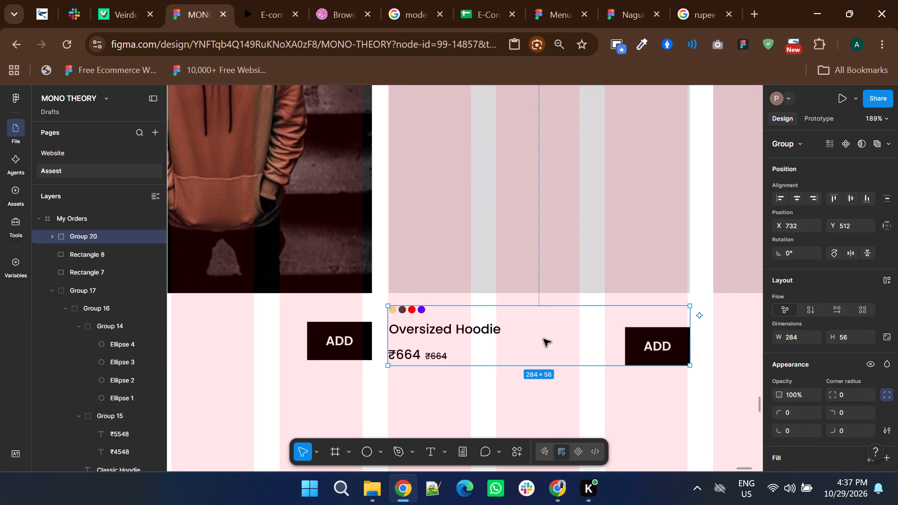
Group the Oversized Hoodie's details block with the grey image placeholder above it as one product card.
scroll(501, 336, "down", 1, "ctrl")
left_click(546, 278, "shift")
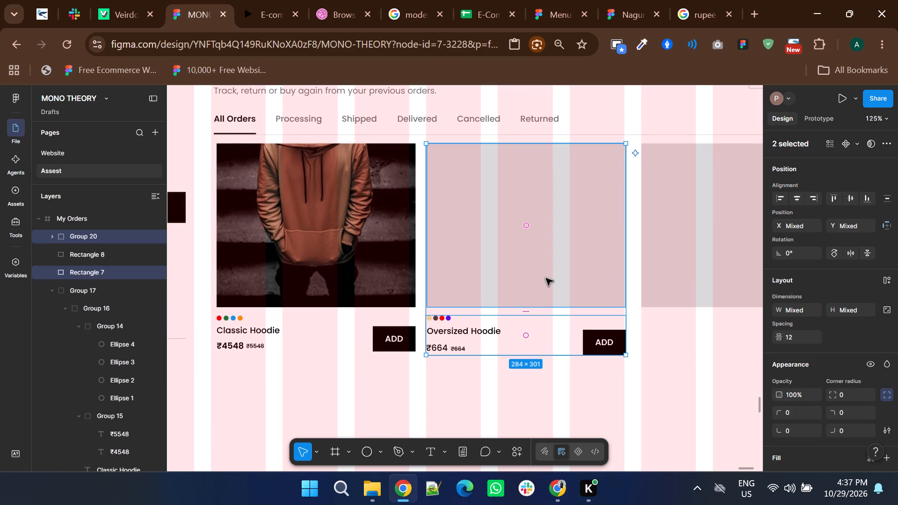
key("ctrl+g")
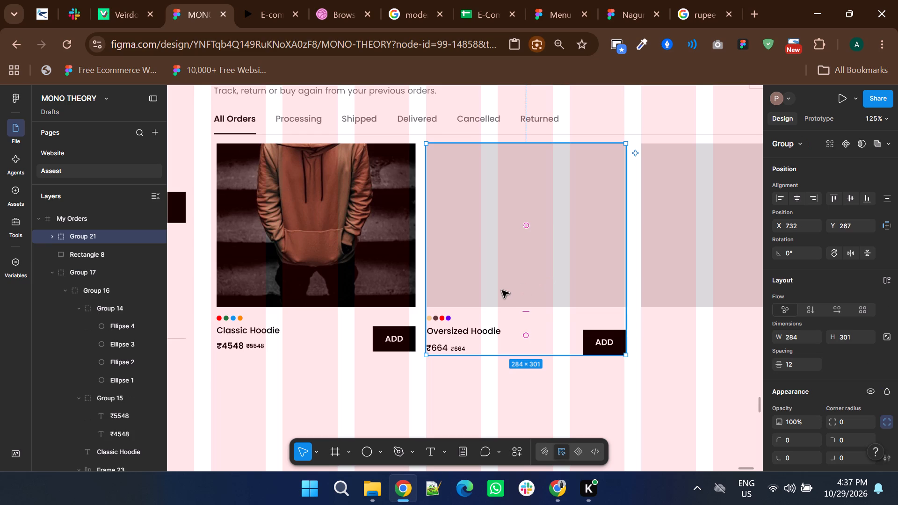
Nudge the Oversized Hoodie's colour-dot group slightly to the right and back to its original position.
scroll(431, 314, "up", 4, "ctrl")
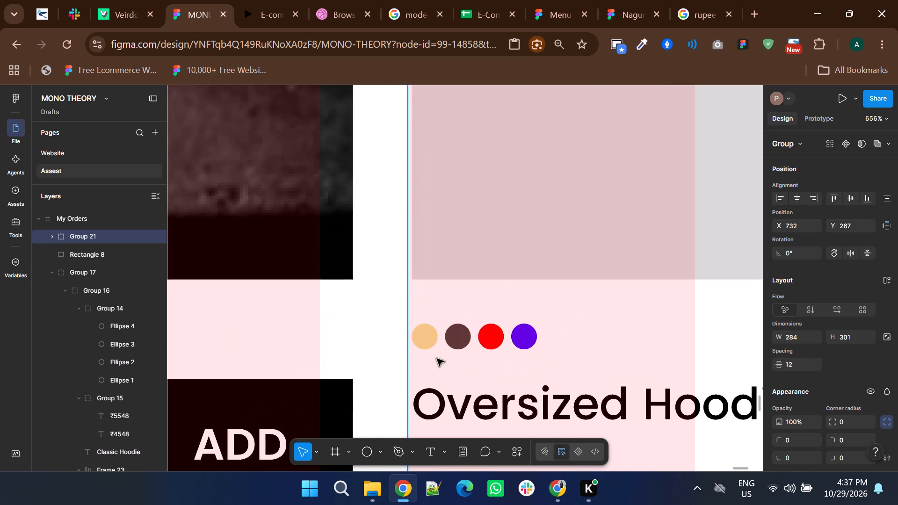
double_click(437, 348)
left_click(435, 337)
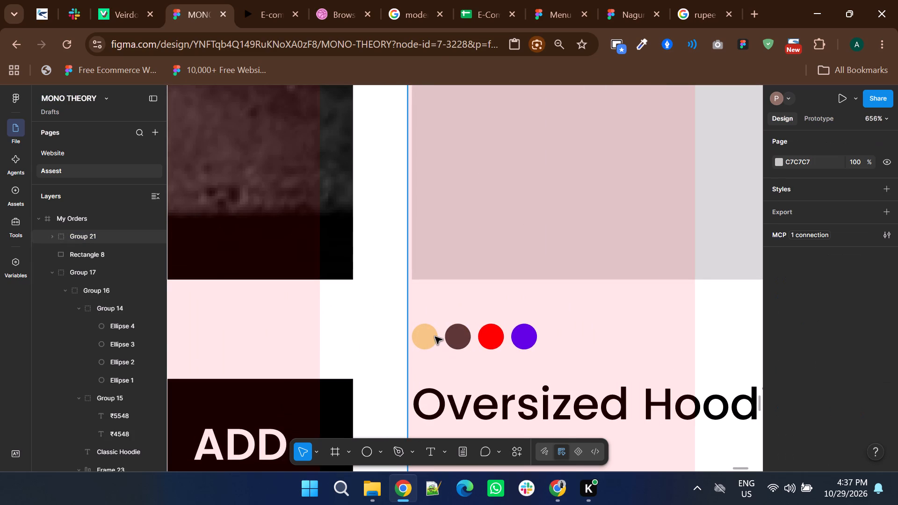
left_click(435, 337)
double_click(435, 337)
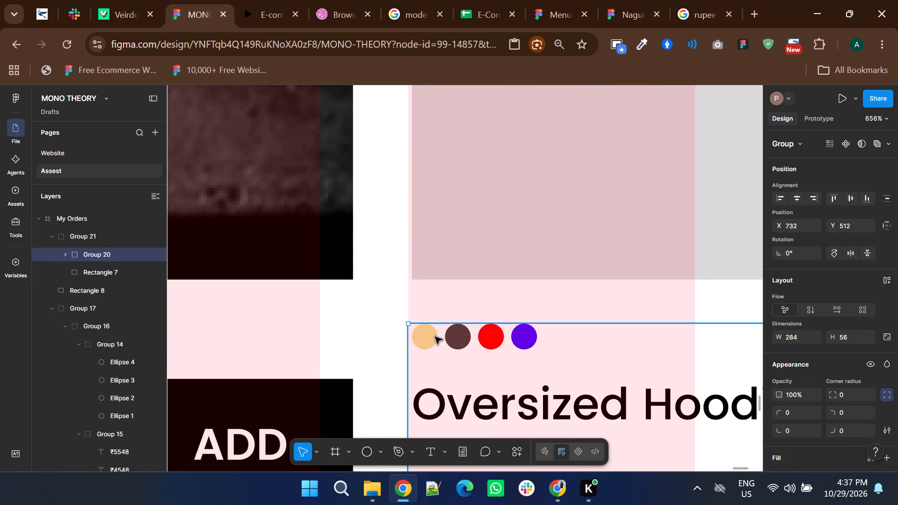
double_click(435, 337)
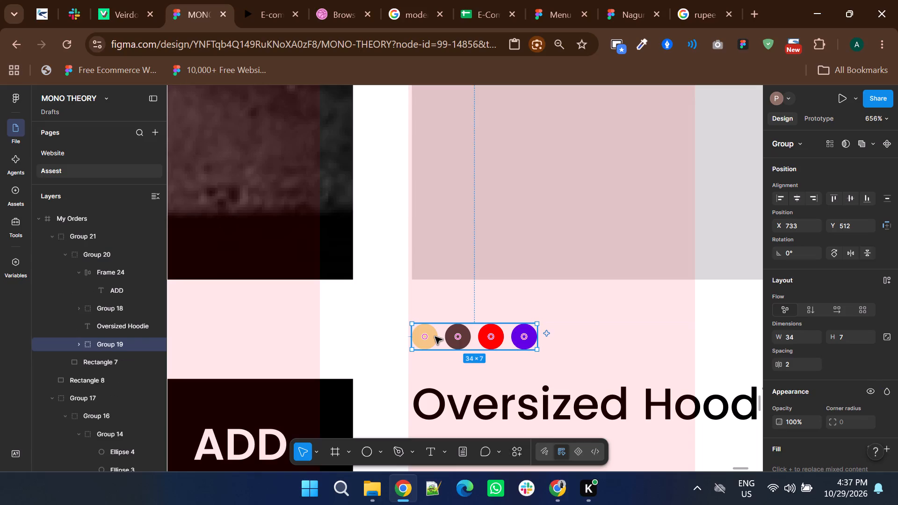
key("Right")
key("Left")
Align the Oversized Hoodie's price group at X 733, flush with the colour dots above it.
scroll(435, 337, "down", 1)
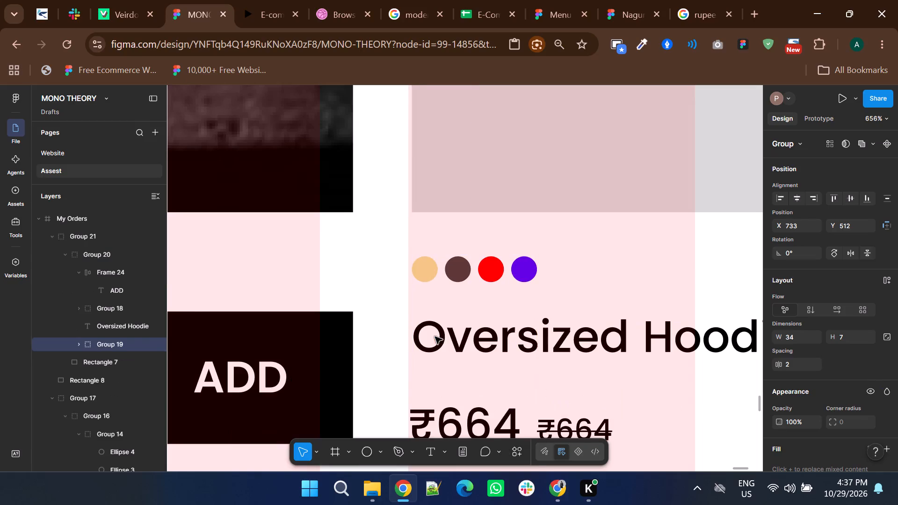
scroll(447, 397, "down", 2)
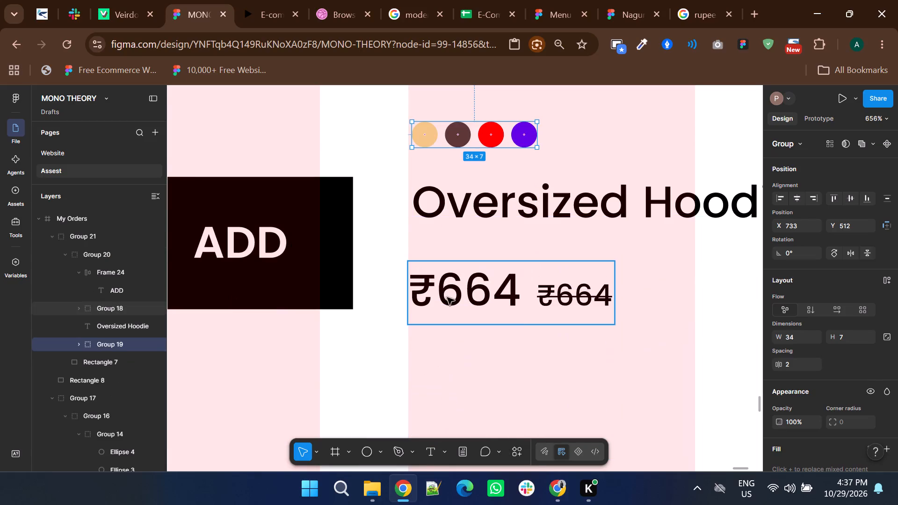
left_click(447, 297)
scroll(439, 351, "down", 4, "ctrl")
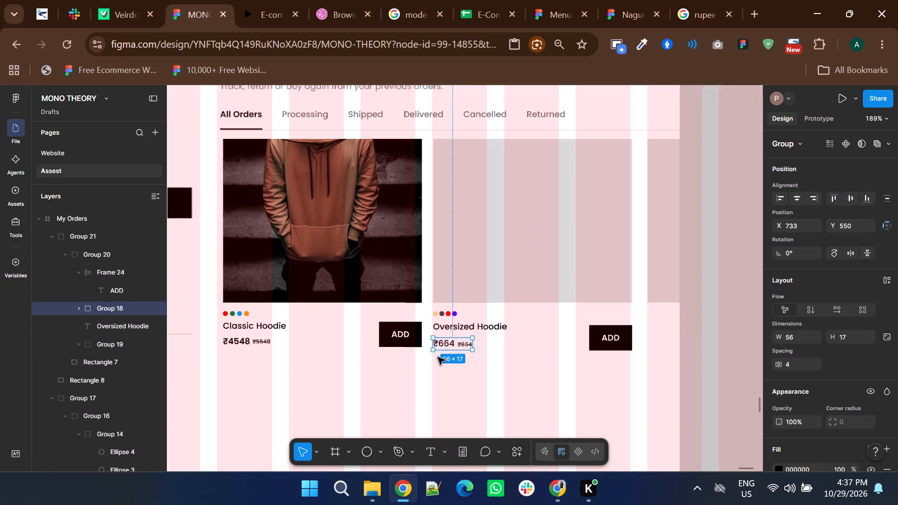
scroll(438, 357, "down", 1, "ctrl")
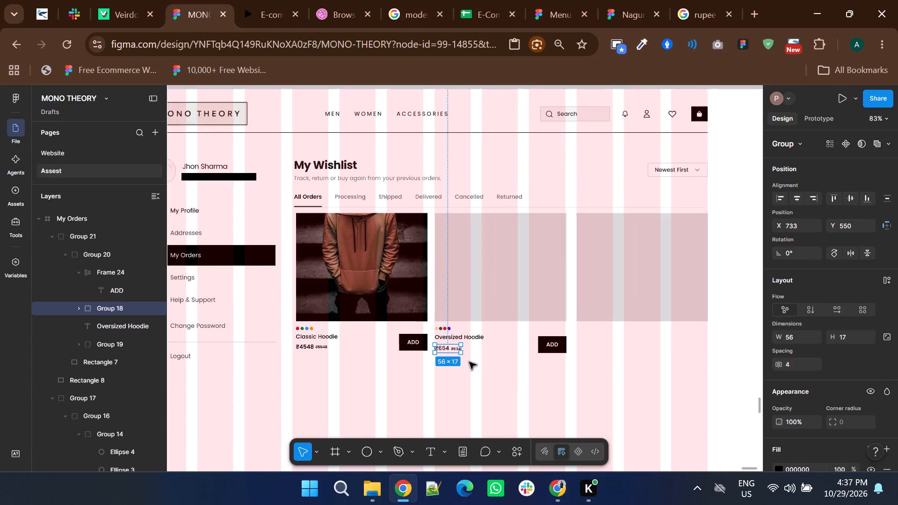
scroll(643, 356, "down", 1, "ctrl")
scroll(643, 356, "down", 2, "shift")
left_click(649, 328)
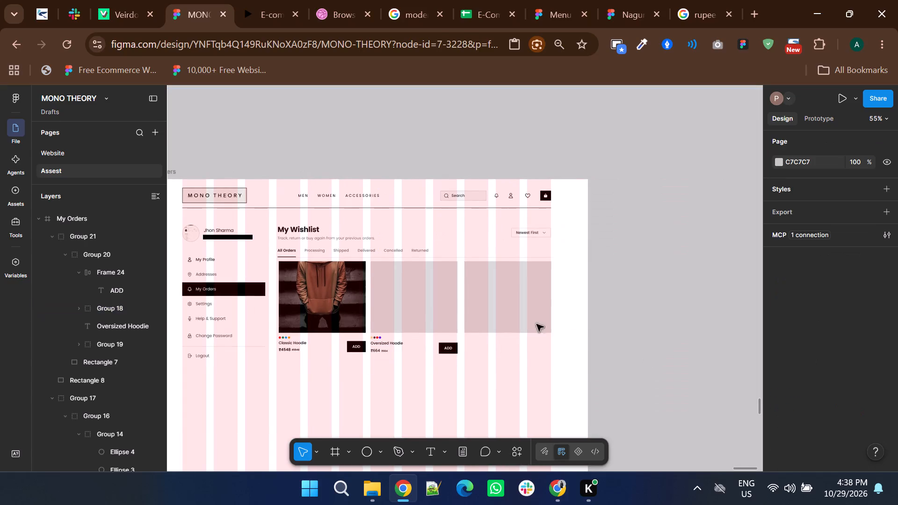
Search the Unsplash plugin for "over sized hoodie" with the Oversized Hoodie's grey image placeholder selected.
left_click(420, 304, "ctrl")
scroll(803, 364, "down", 2)
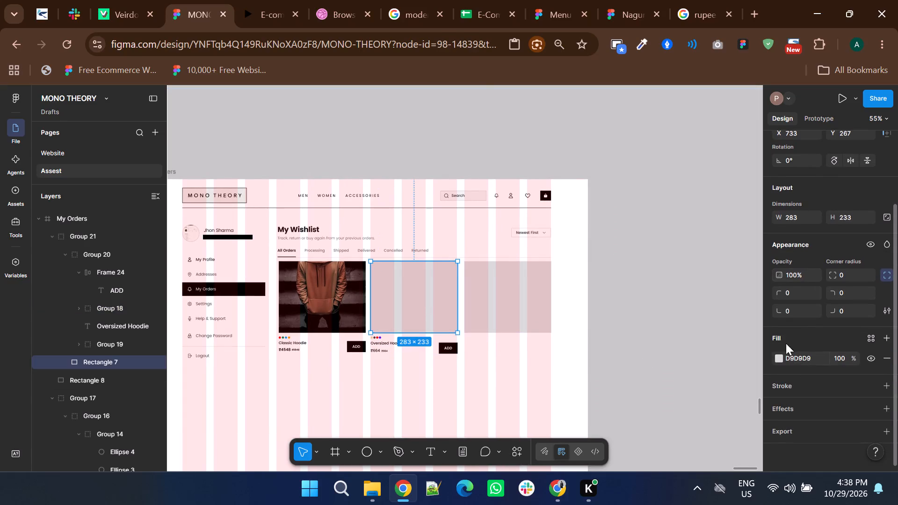
left_click(777, 353)
left_click(521, 451)
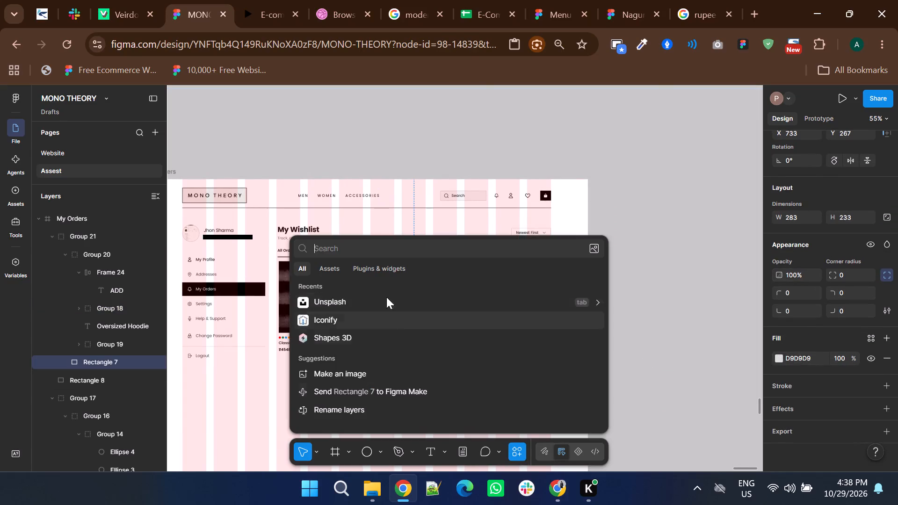
left_click(369, 309)
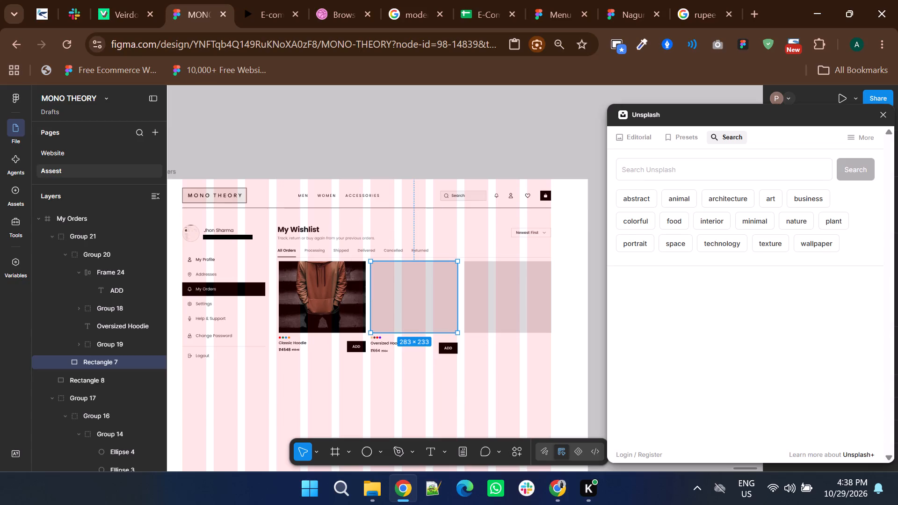
left_click(716, 172)
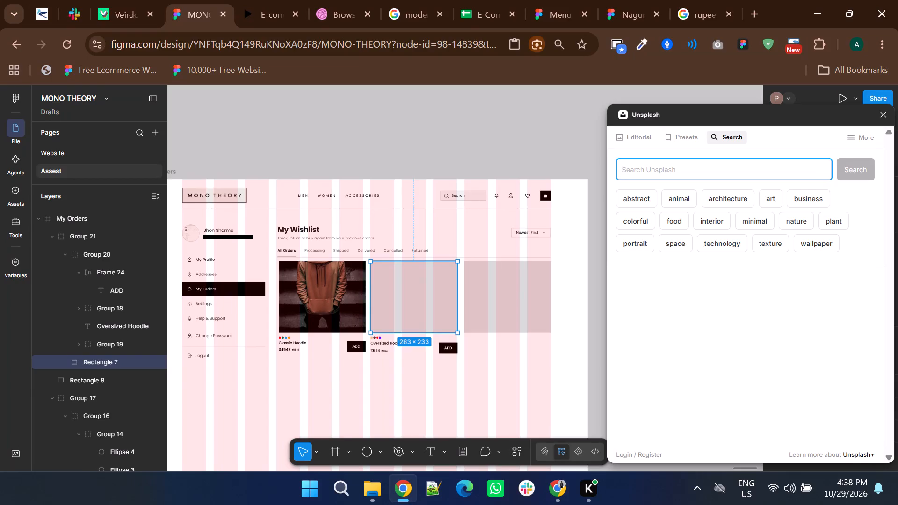
type("over sized h")
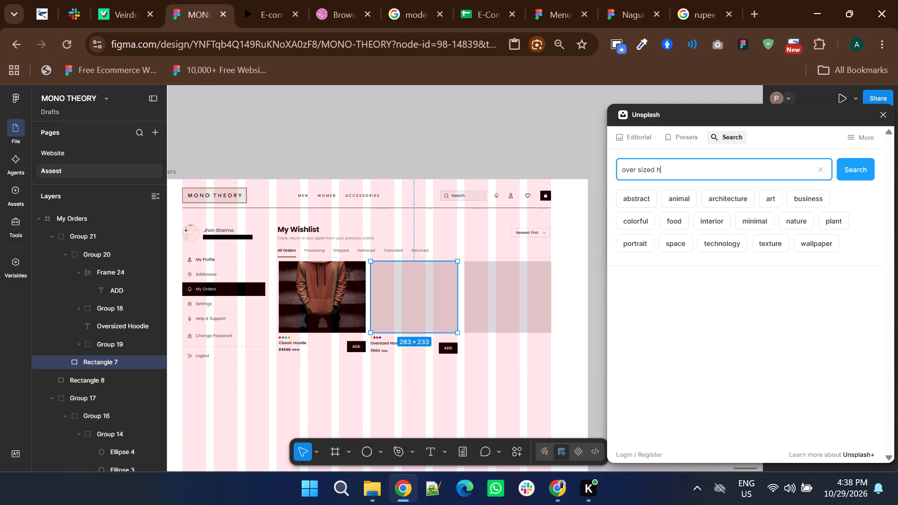
type("ood")
type("ie")
key("Return")
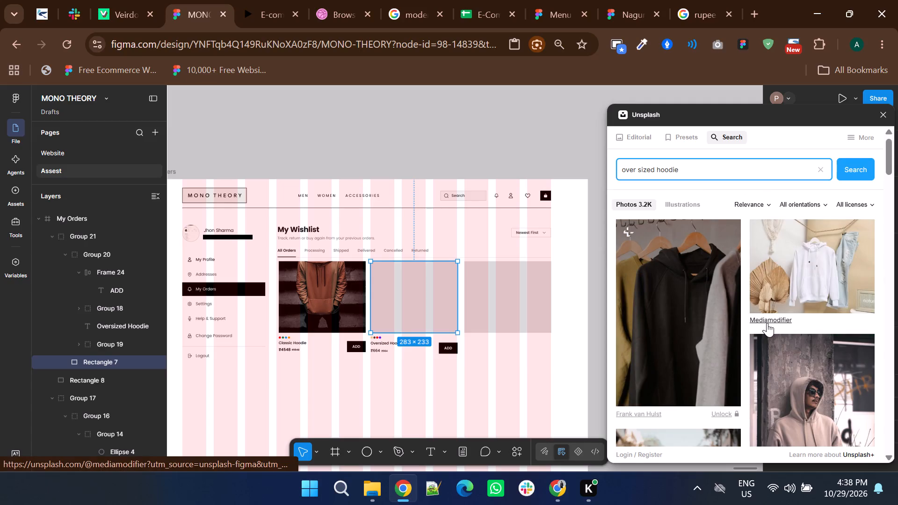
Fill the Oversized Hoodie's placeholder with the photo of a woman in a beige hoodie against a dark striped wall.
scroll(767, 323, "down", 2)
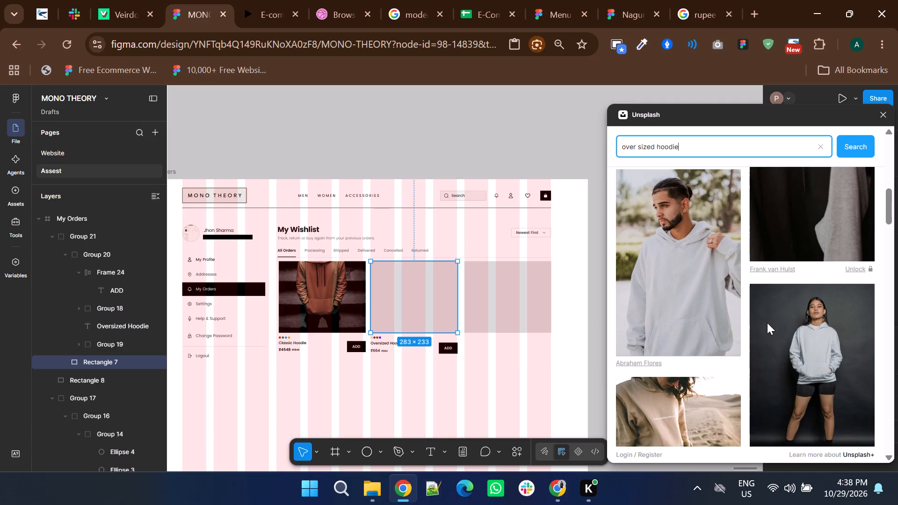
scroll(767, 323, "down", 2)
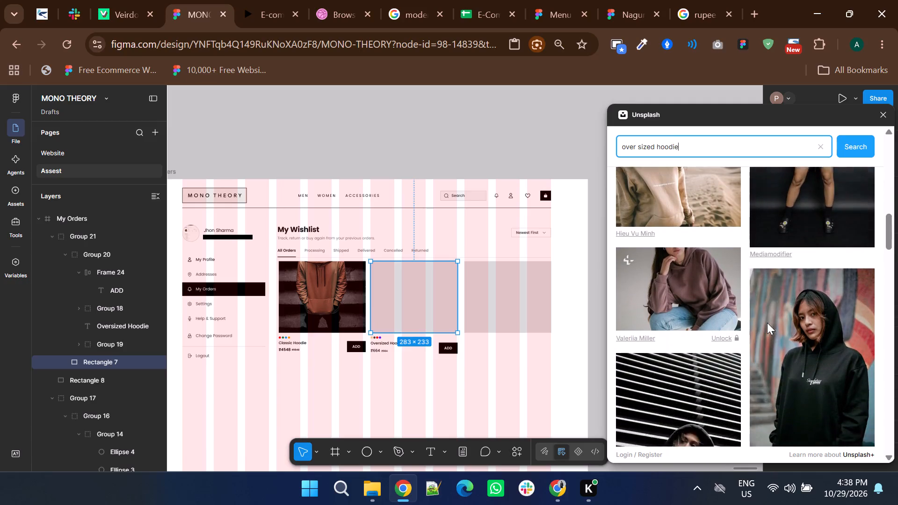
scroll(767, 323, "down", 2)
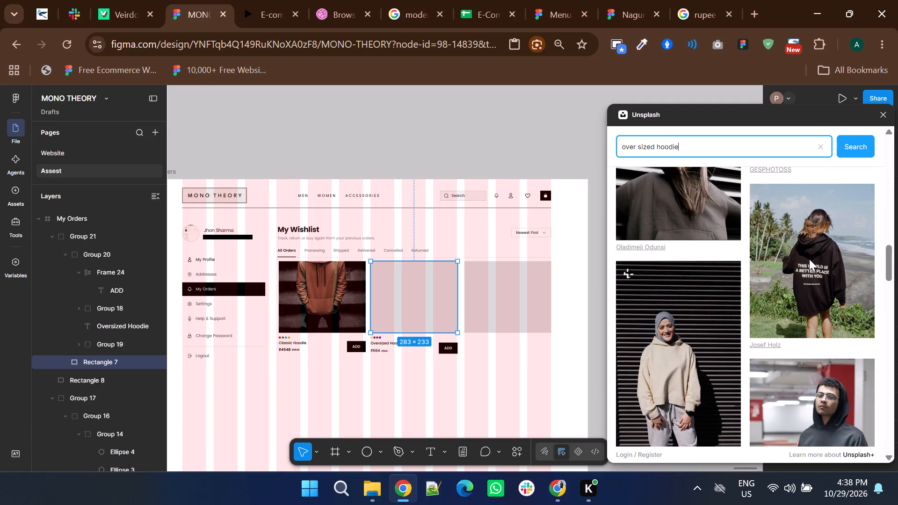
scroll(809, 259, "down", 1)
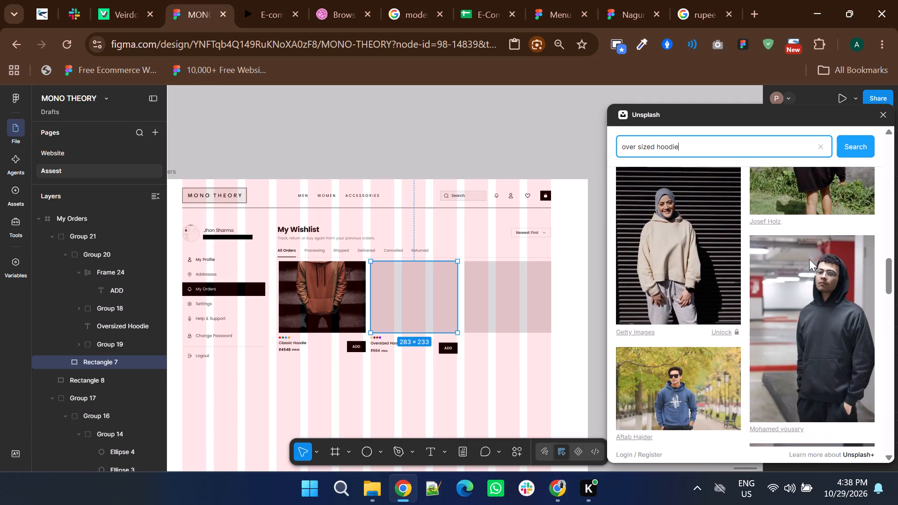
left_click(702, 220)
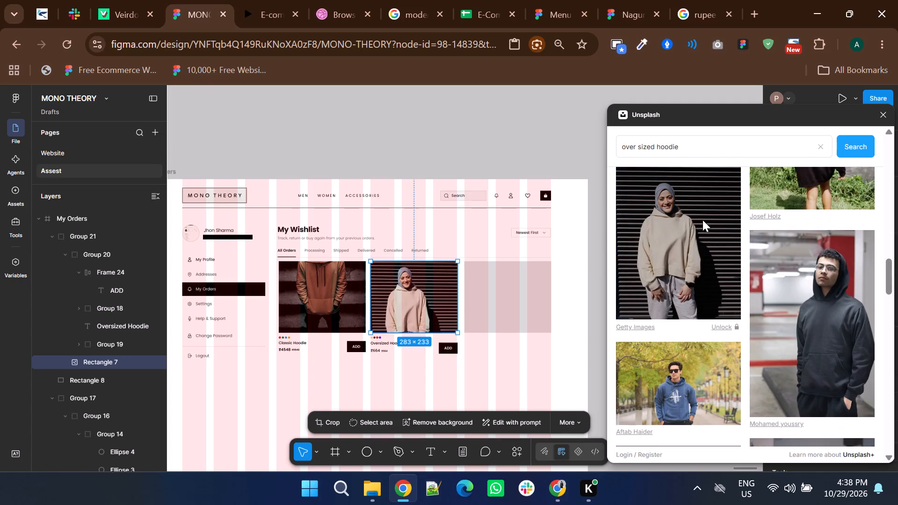
Replace the Oversized Hoodie's image with the photo of a long-haired woman in a pink hoodie, and deselect it.
scroll(702, 220, "down", 2)
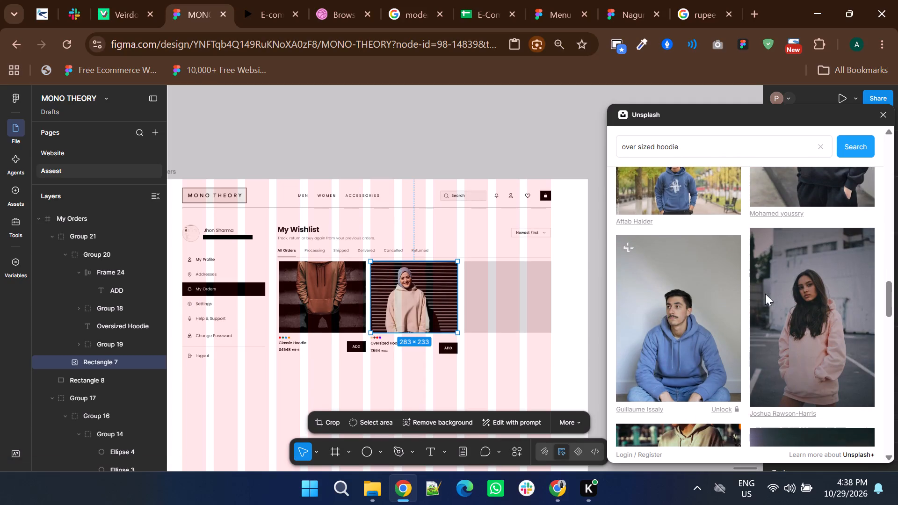
left_click(787, 303)
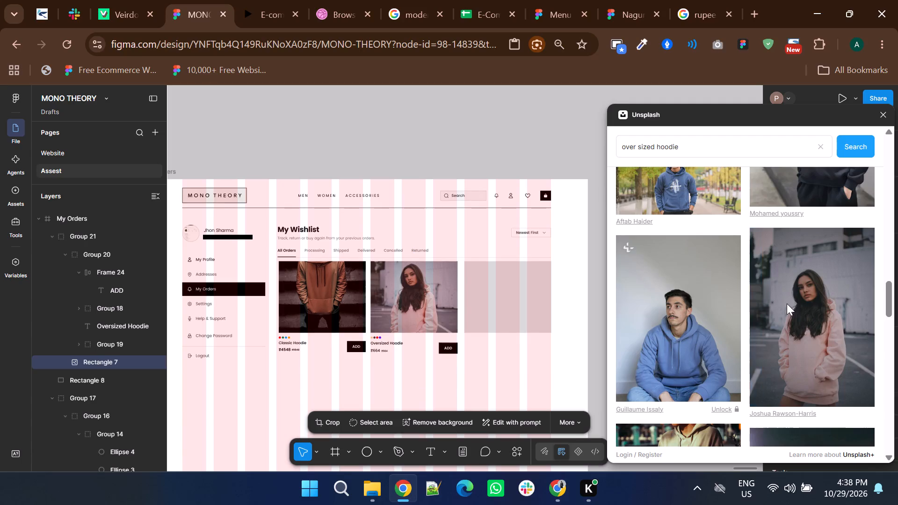
double_click(502, 142)
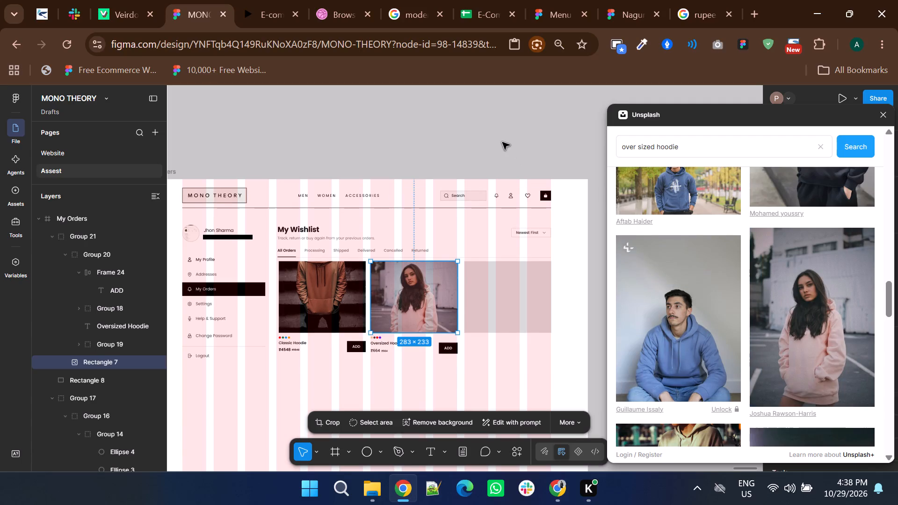
double_click(502, 142)
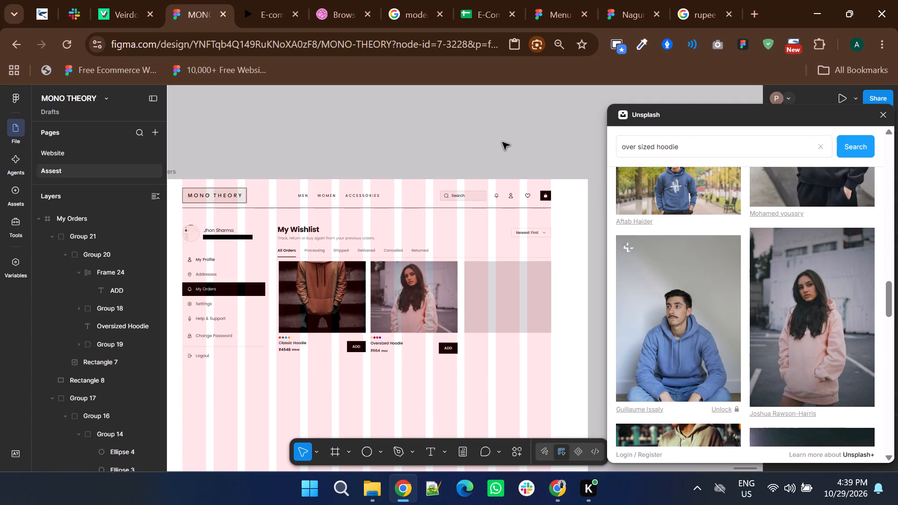
double_click(502, 142)
left_click(502, 142)
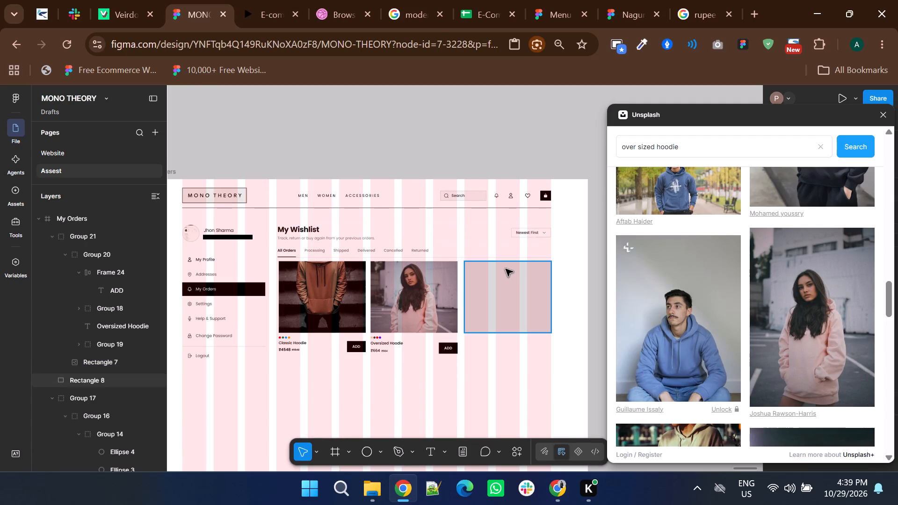
Fill the third product card's image placeholder with the Unsplash photo of a person in a white printed hoodie, and close the plugin.
left_click(506, 269)
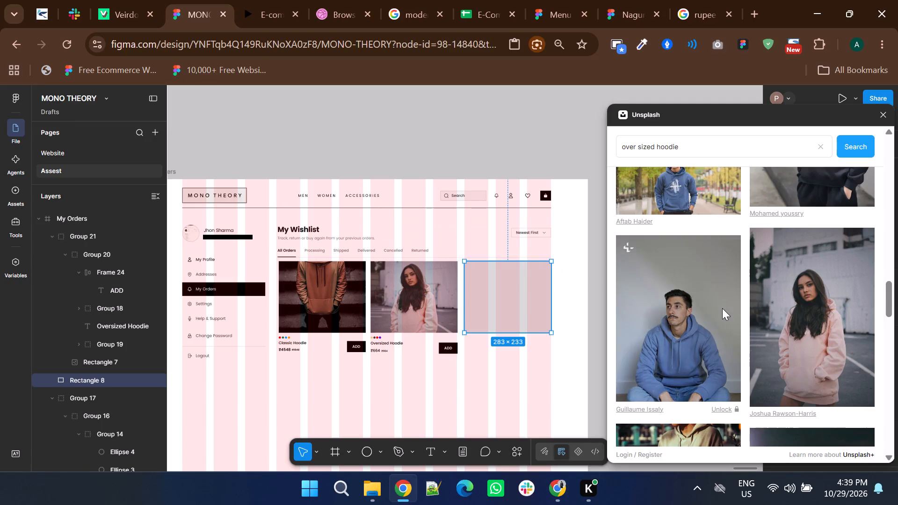
scroll(722, 308, "down", 2)
scroll(722, 308, "up", 1)
scroll(722, 308, "down", 2)
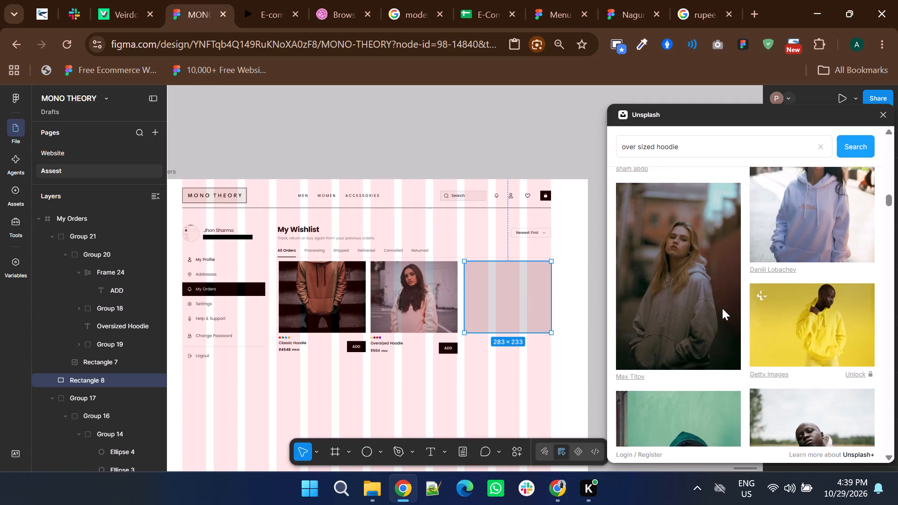
scroll(722, 308, "down", 4)
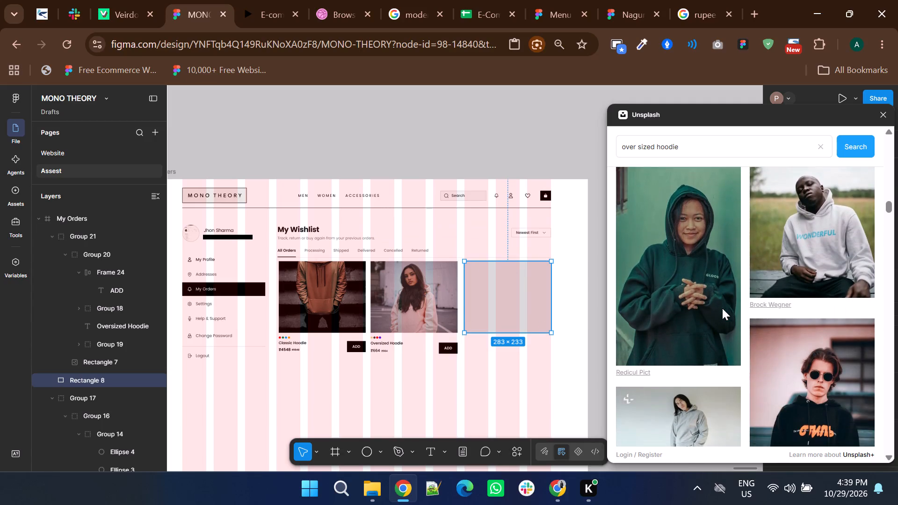
scroll(722, 308, "down", 2)
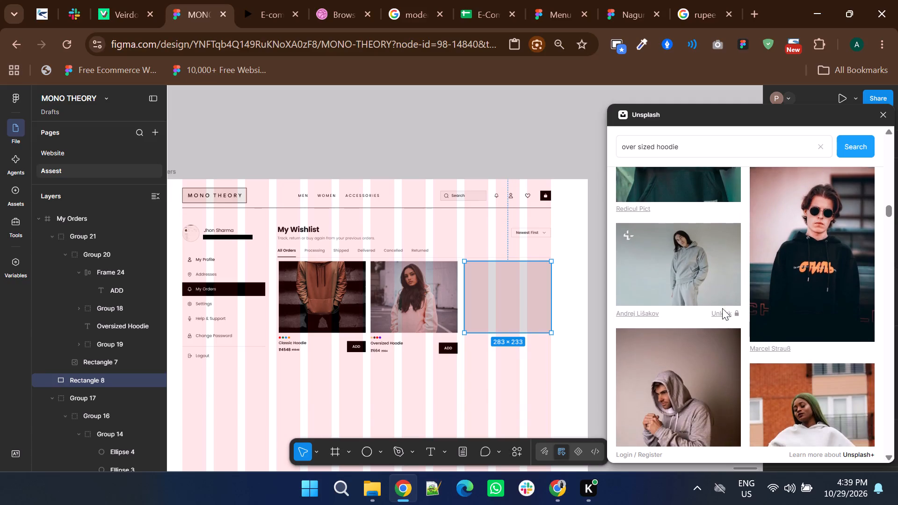
scroll(722, 308, "down", 2)
scroll(722, 308, "up", 1)
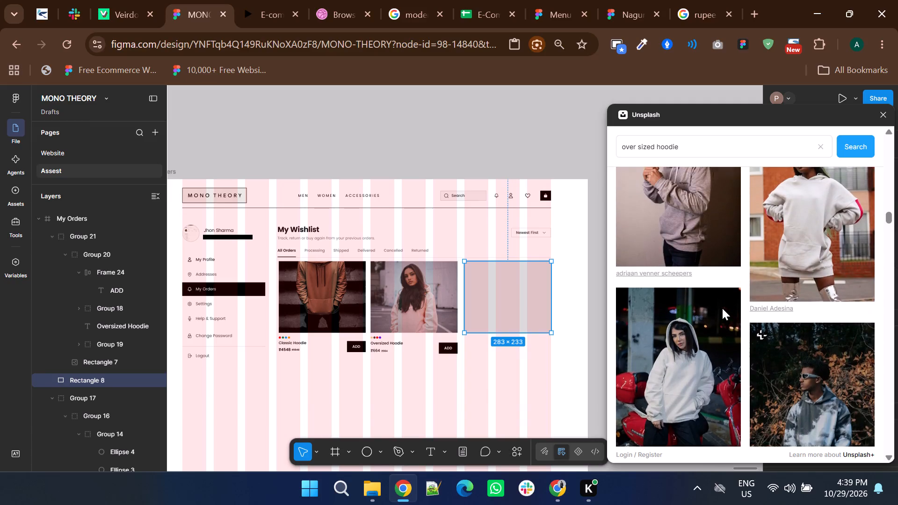
scroll(722, 308, "up", 1)
scroll(722, 308, "down", 2)
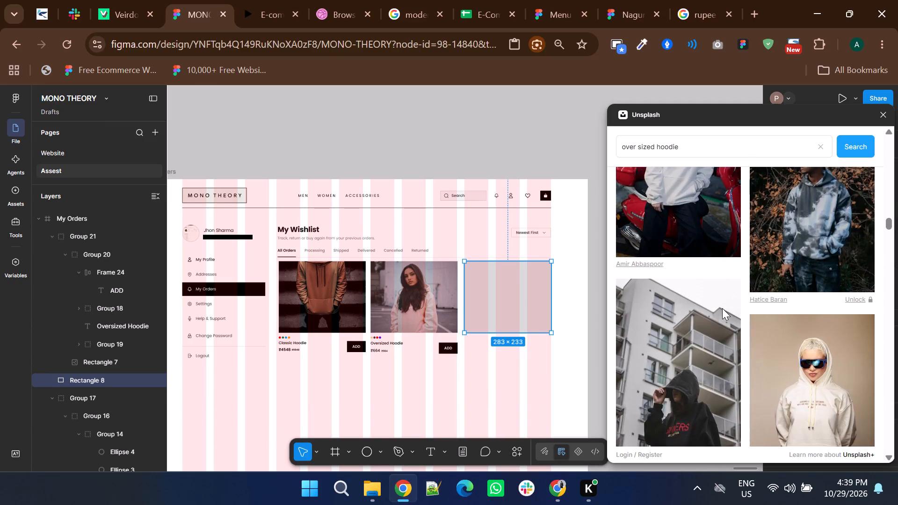
scroll(722, 308, "down", 1)
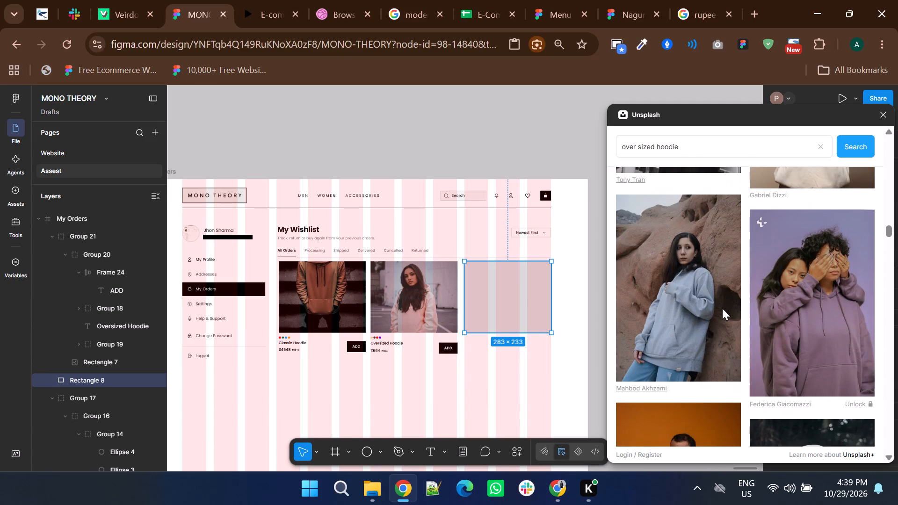
scroll(722, 308, "down", 2)
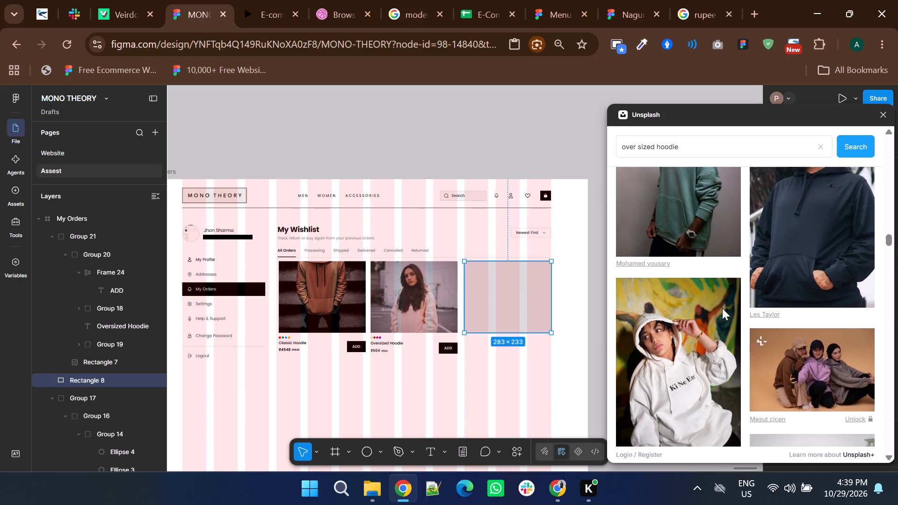
scroll(722, 308, "down", 2)
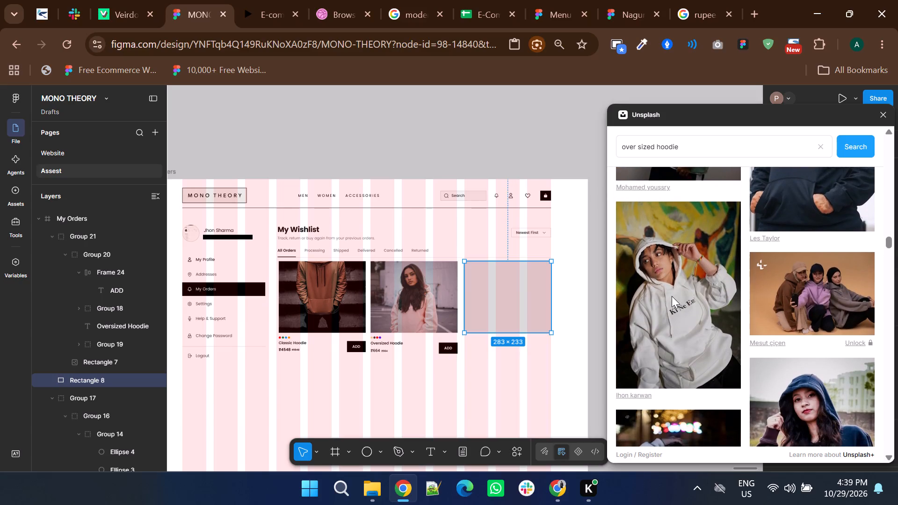
left_click(672, 296)
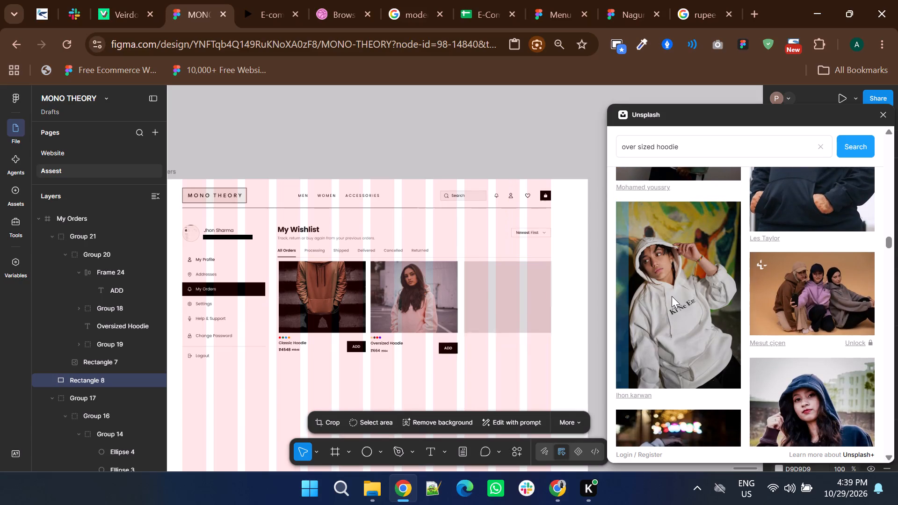
double_click(505, 133)
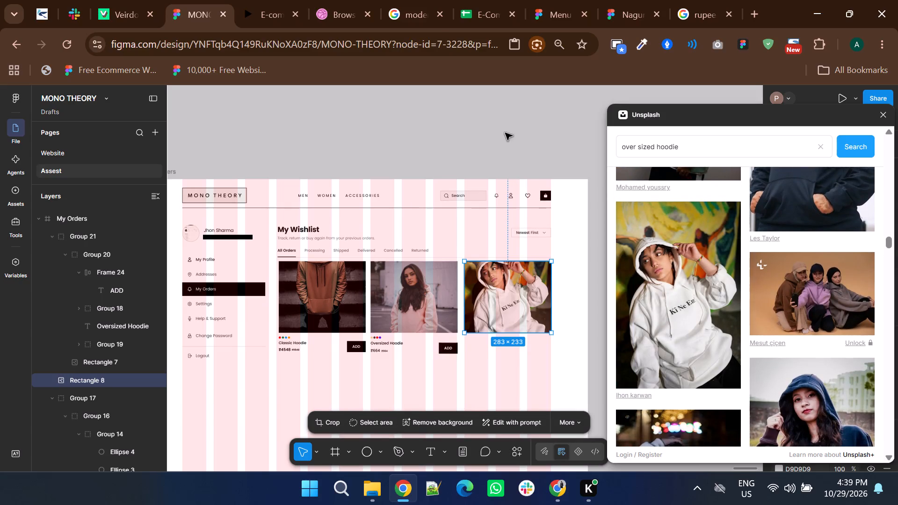
double_click(505, 133)
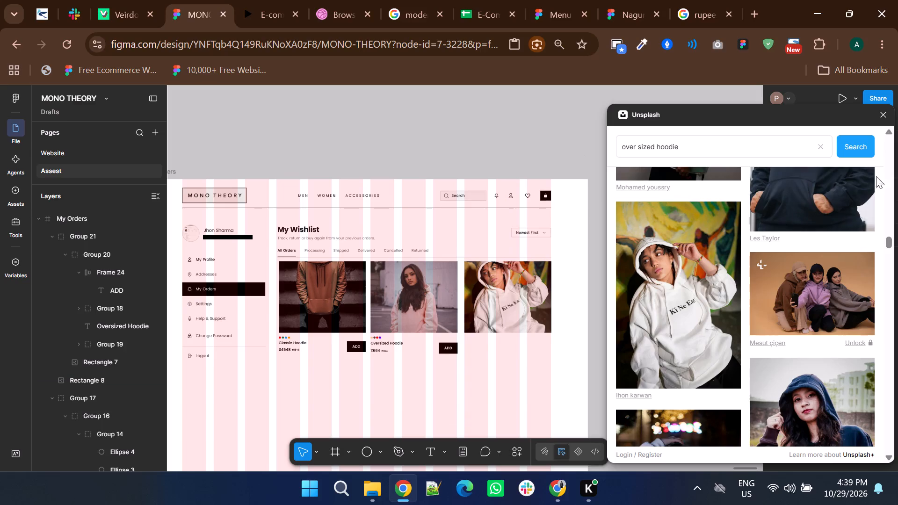
left_click(881, 115)
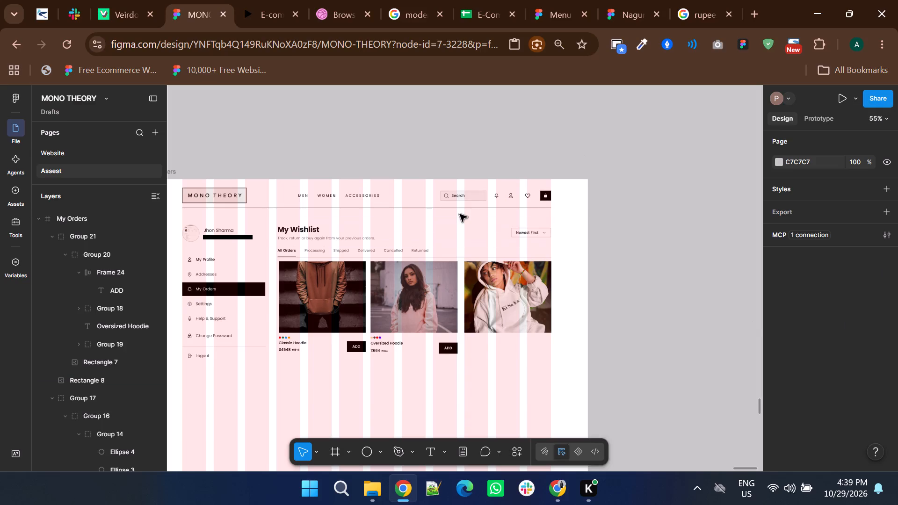
Delete the order status filter row (All Orders to Returned) beneath the My Wishlist heading.
scroll(460, 214, "down", 1)
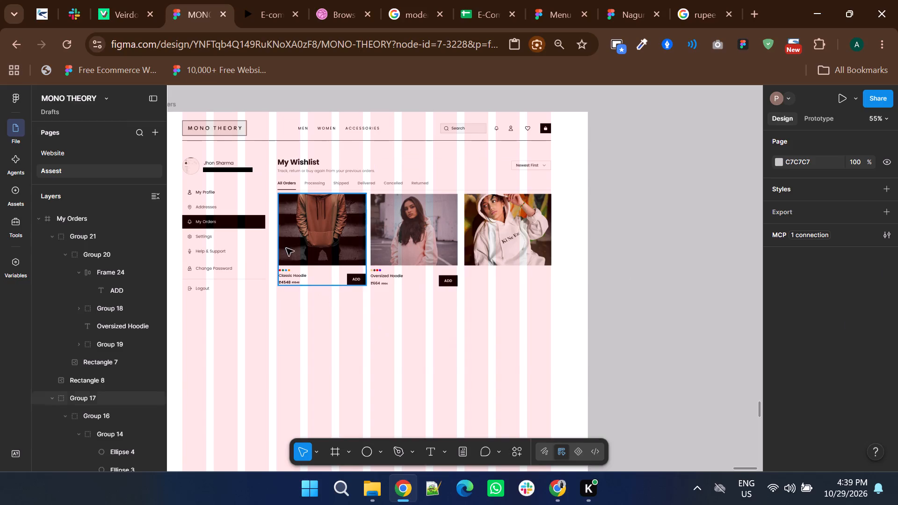
scroll(293, 189, "up", 3, "ctrl")
scroll(293, 189, "down", 2, "ctrl")
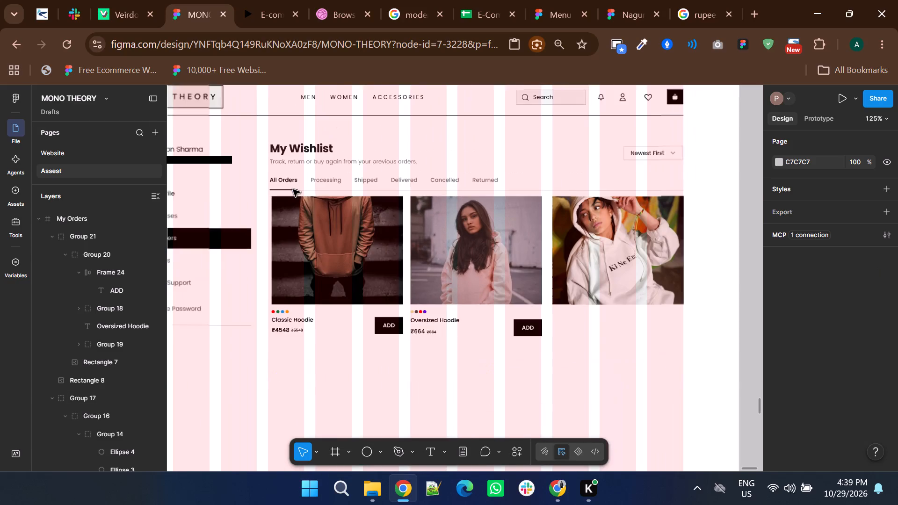
scroll(409, 221, "down", 3, "ctrl")
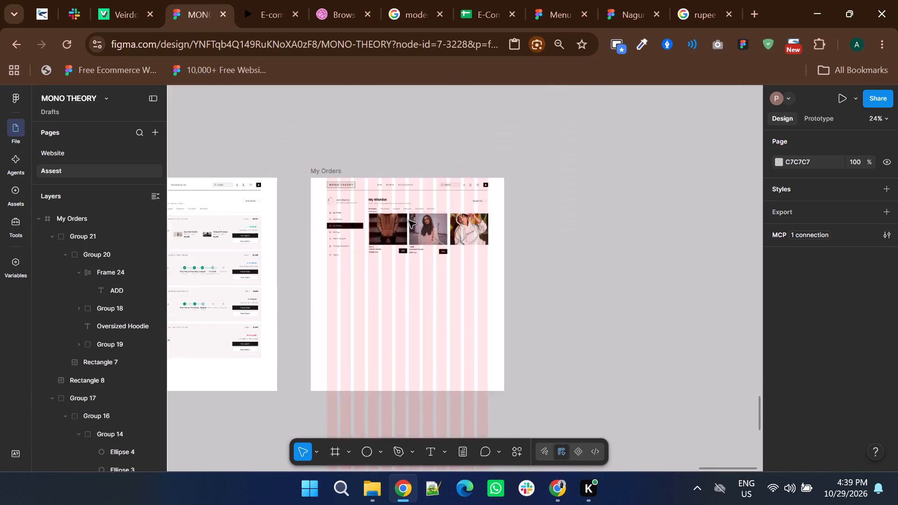
scroll(409, 221, "up", 6, "shift")
scroll(409, 221, "down", 6, "shift")
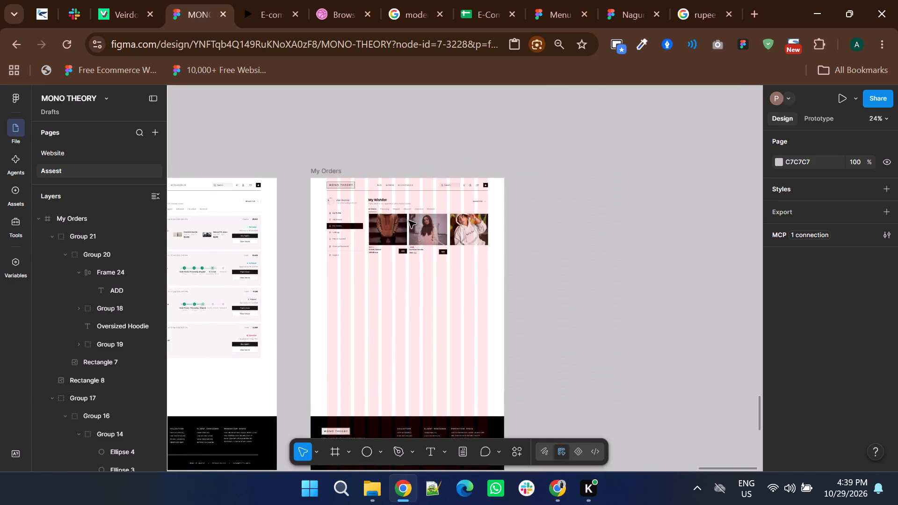
scroll(380, 197, "up", 3, "ctrl")
left_click(376, 253)
left_click(375, 235)
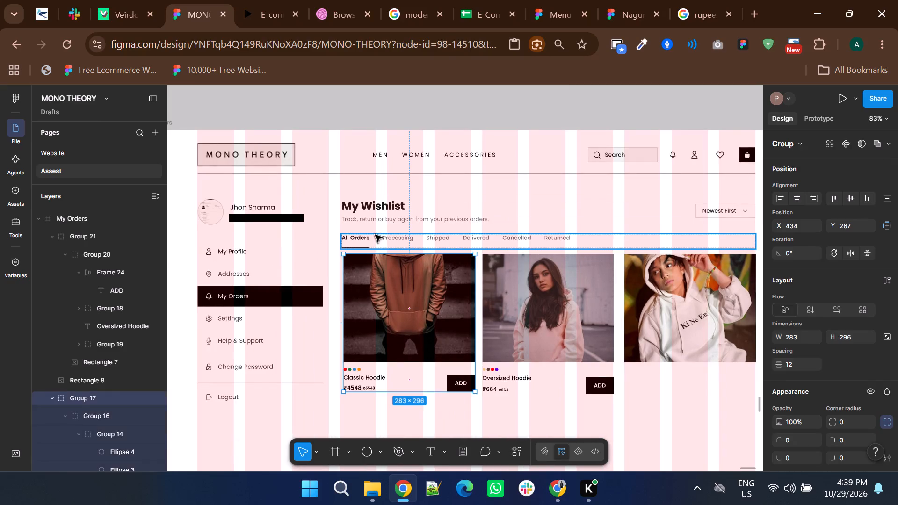
key("Delete")
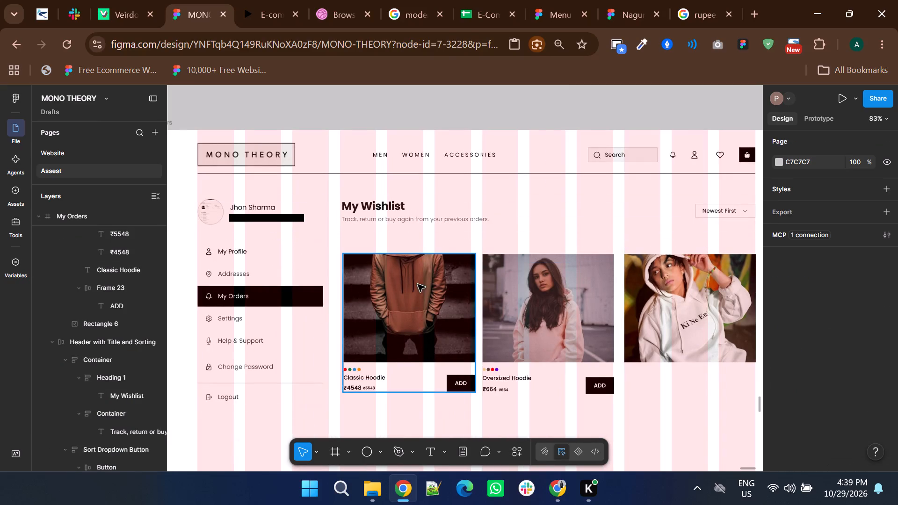
Review the existing Wishlist frame on the Website page for reference, and return to the Assest page.
left_click(86, 149)
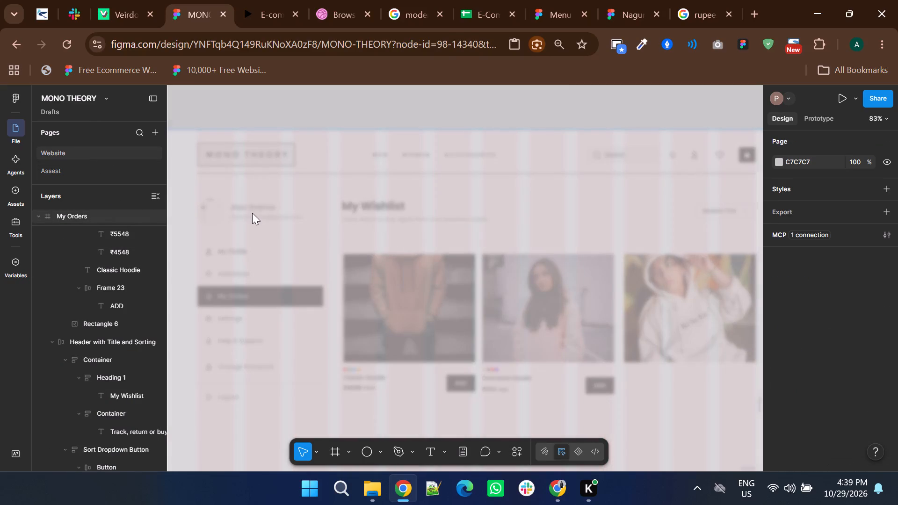
left_click(648, 180)
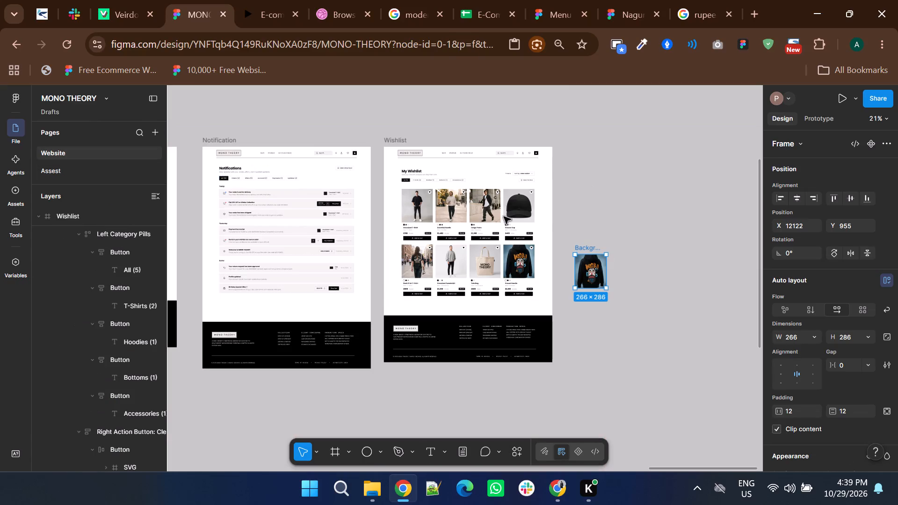
scroll(454, 188, "up", 5, "ctrl")
scroll(455, 187, "down", 6, "ctrl")
left_click(65, 173)
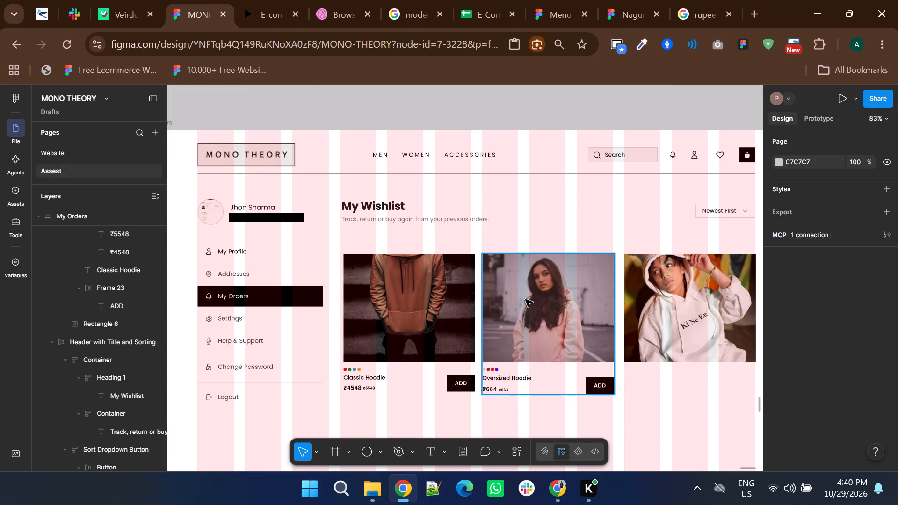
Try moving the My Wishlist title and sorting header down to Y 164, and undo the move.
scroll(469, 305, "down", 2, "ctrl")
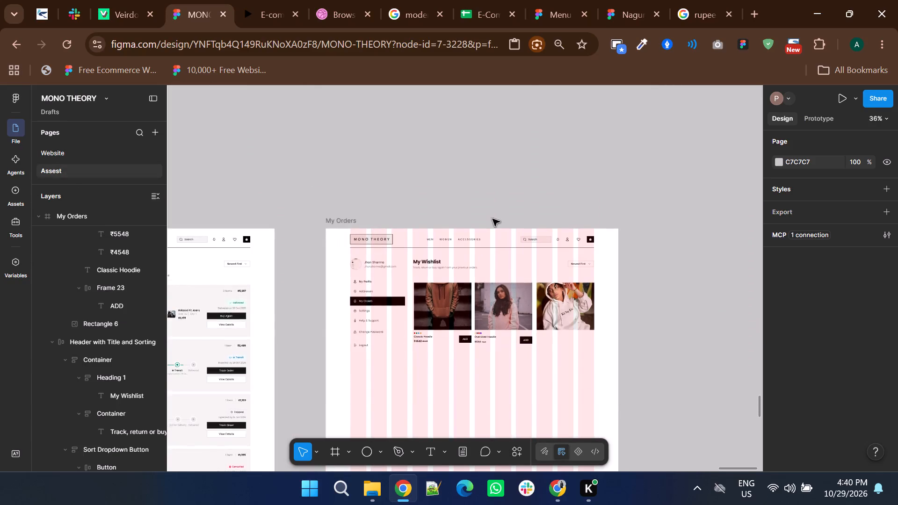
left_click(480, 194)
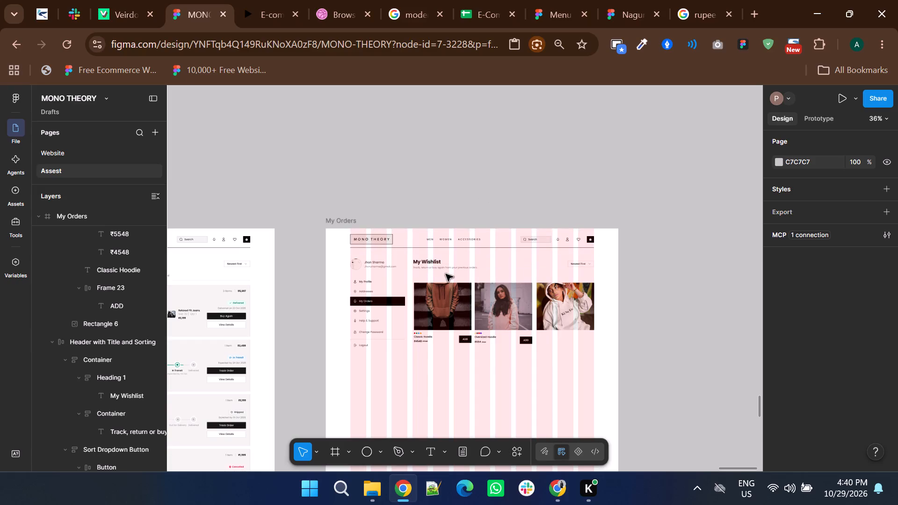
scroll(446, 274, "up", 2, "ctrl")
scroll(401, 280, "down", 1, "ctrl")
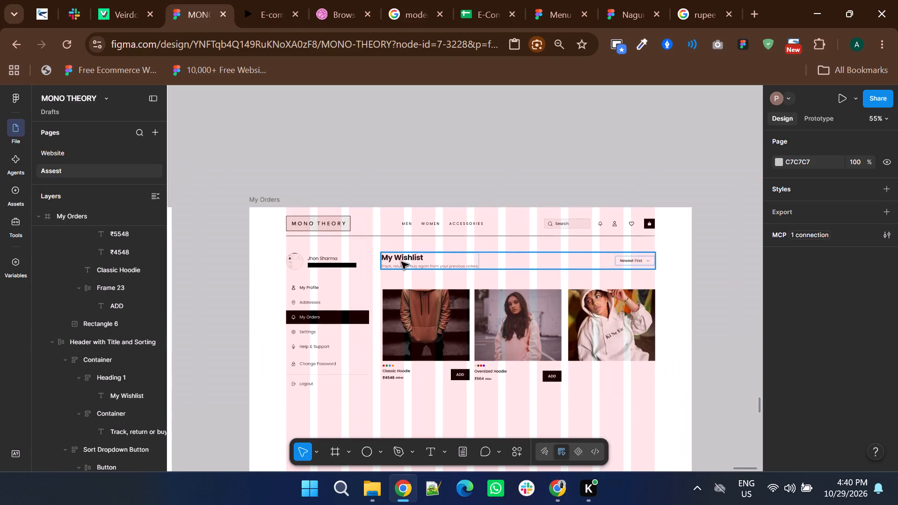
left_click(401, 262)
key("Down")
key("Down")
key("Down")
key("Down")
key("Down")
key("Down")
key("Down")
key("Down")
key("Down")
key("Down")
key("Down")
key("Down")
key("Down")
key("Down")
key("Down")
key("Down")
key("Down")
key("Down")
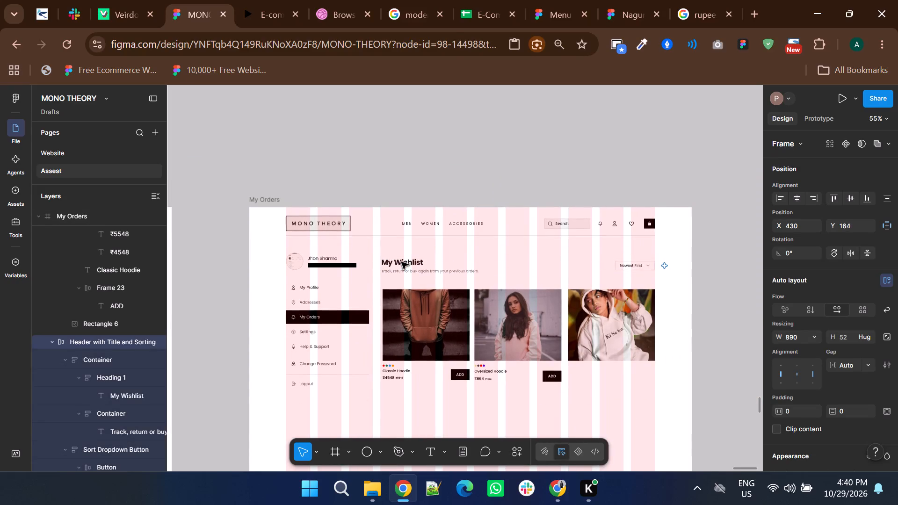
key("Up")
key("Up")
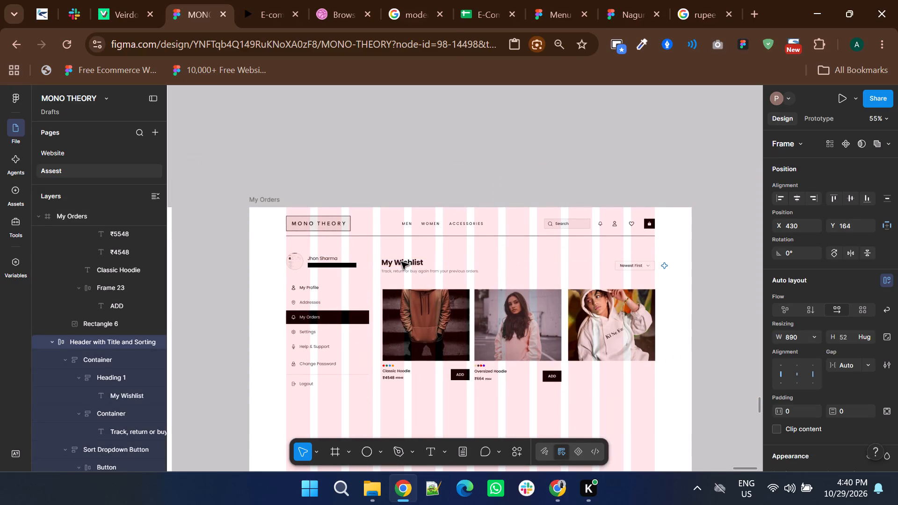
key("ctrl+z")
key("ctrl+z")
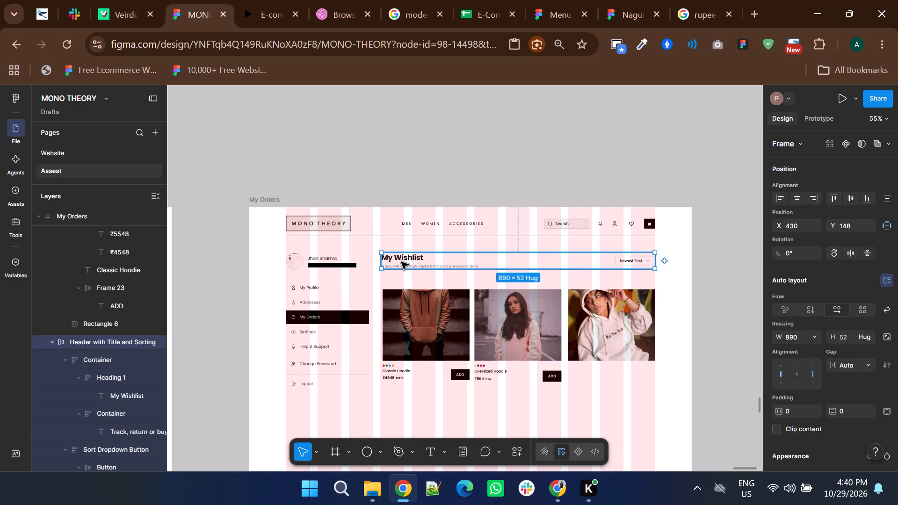
Move the two hoodie cards and the third product image together up to Y 236, closer to the My Wishlist header.
left_click(425, 311)
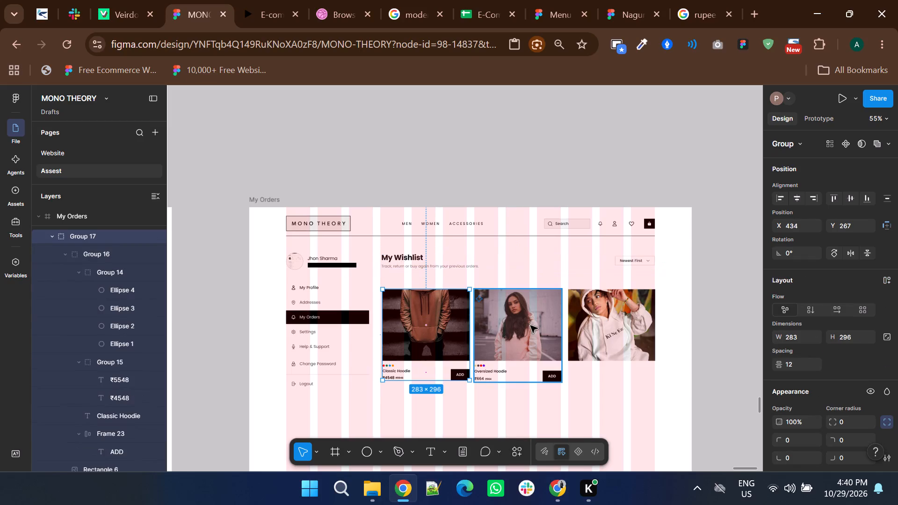
left_click(530, 325)
left_click(422, 339, "shift")
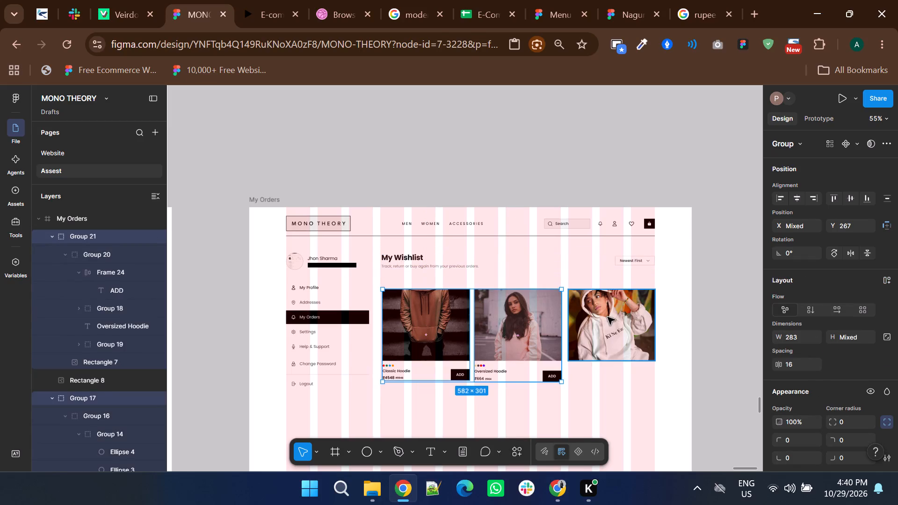
left_click(609, 317, "shift")
key("Up")
key("Up")
key("Up")
key("Up")
key("Up")
key("Up")
key("Up")
key("Up")
key("Up")
key("Up")
key("Up")
key("Up")
key("Up")
key("Up")
key("Up")
key("Up")
key("Up")
key("Up")
key("Up")
key("Up")
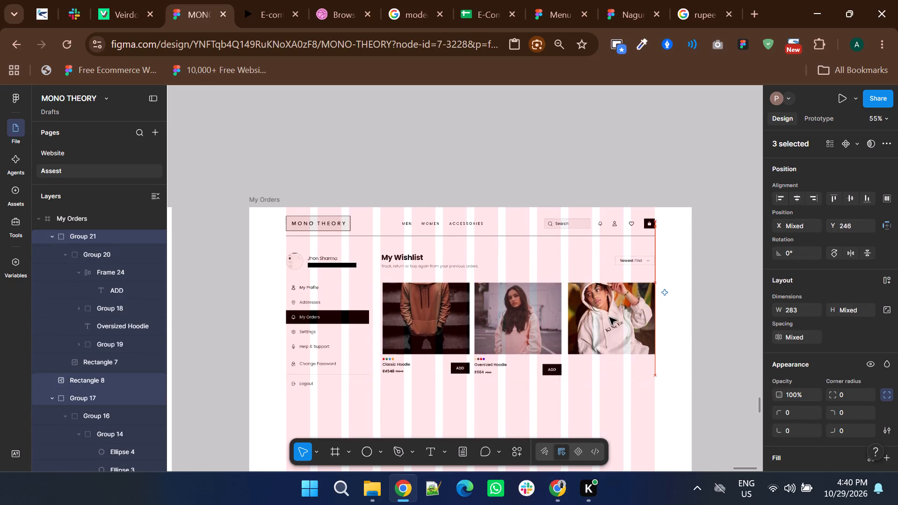
key("Up")
key("Up")
key("Up")
key("Up")
key("Up")
key("Up")
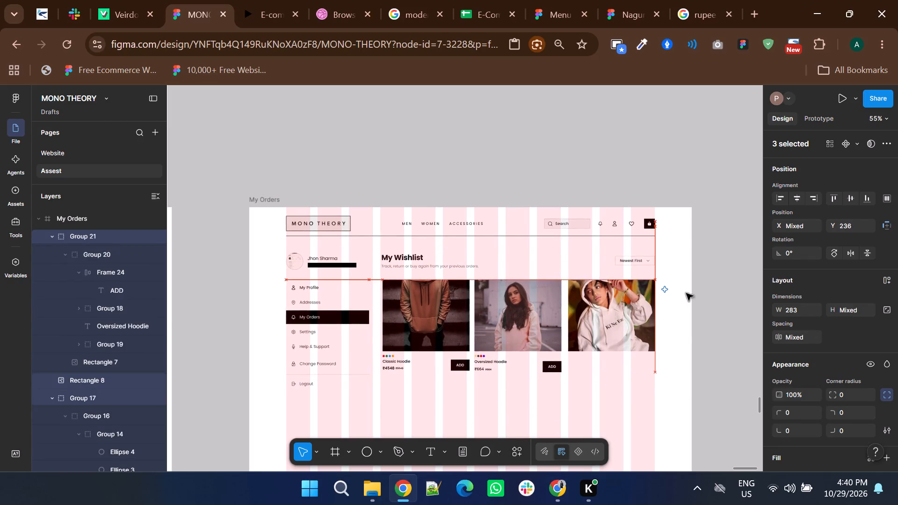
left_click(710, 256)
Set the spacing between the Oversized Hoodie card's colour dots to 3, using the Classic Hoodie card's dots as reference.
scroll(710, 254, "down", 1, "shift")
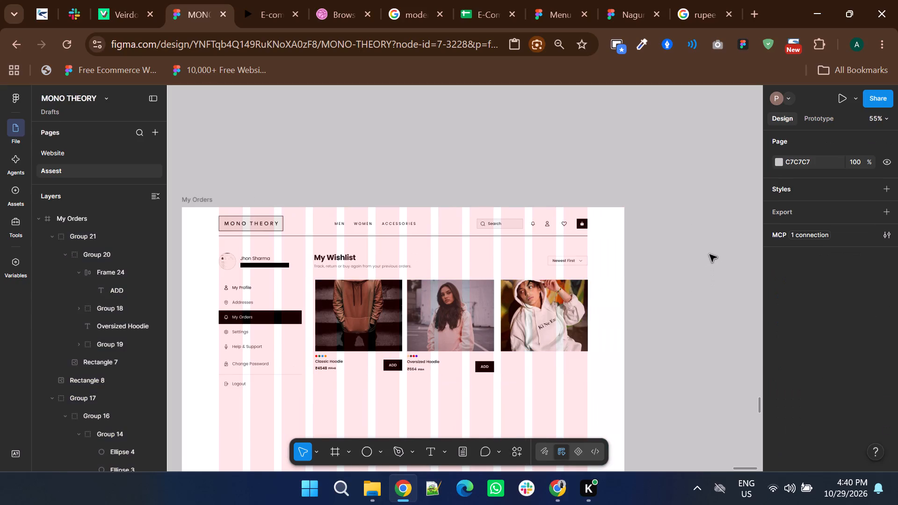
scroll(710, 254, "down", 1)
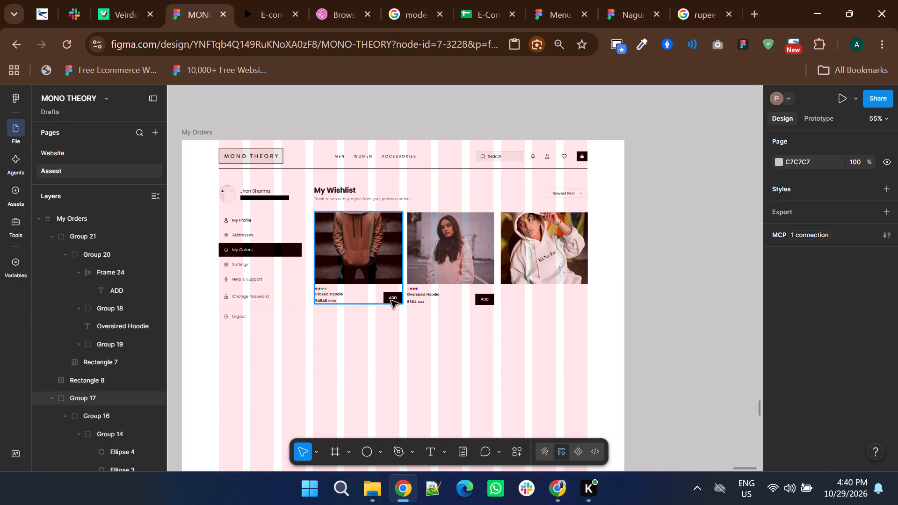
scroll(314, 289, "up", 6, "ctrl")
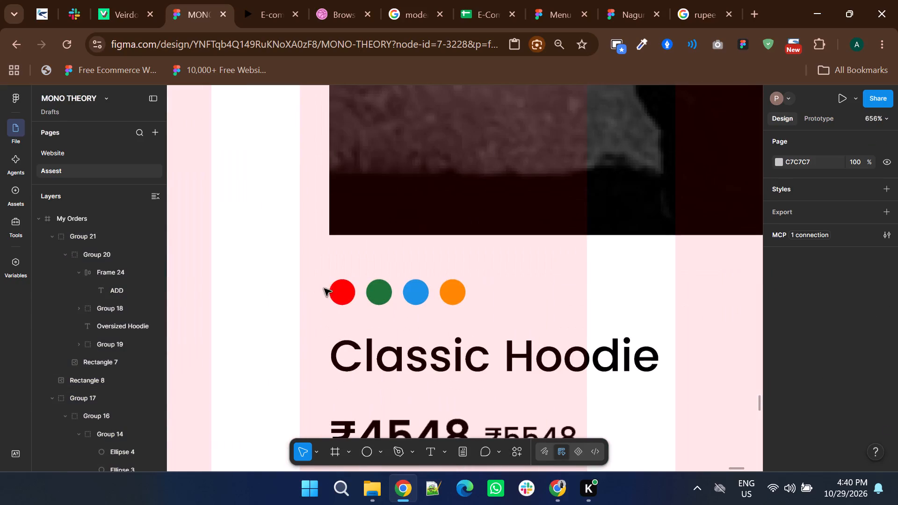
double_click(348, 289)
double_click(348, 289)
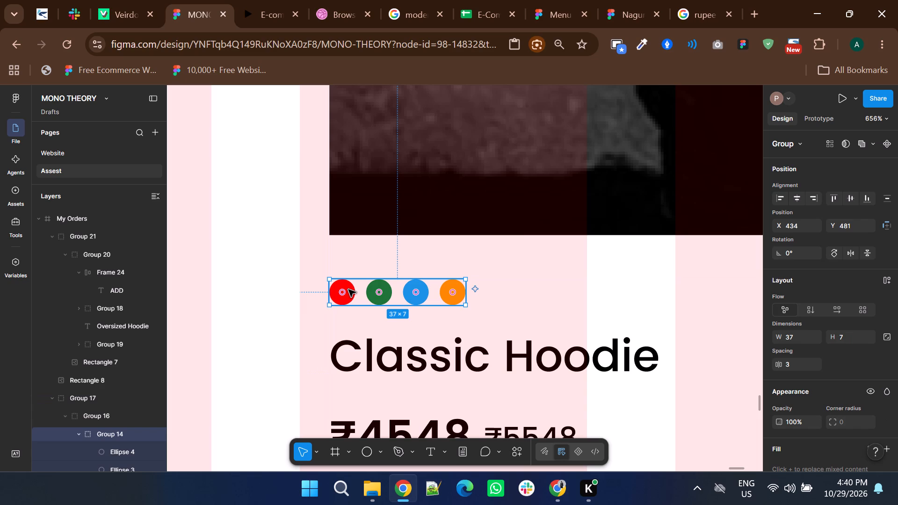
scroll(348, 289, "down", 2, "ctrl")
scroll(348, 289, "down", 6, "shift")
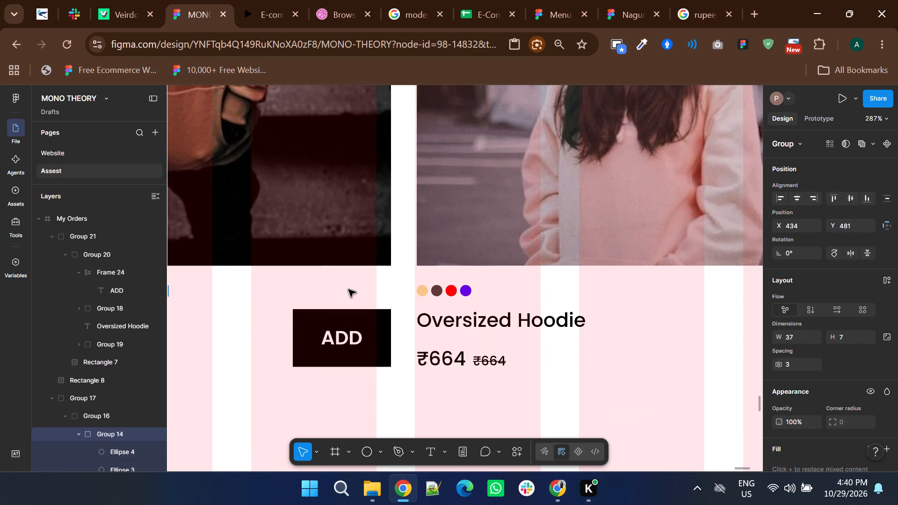
scroll(438, 291, "up", 3, "ctrl")
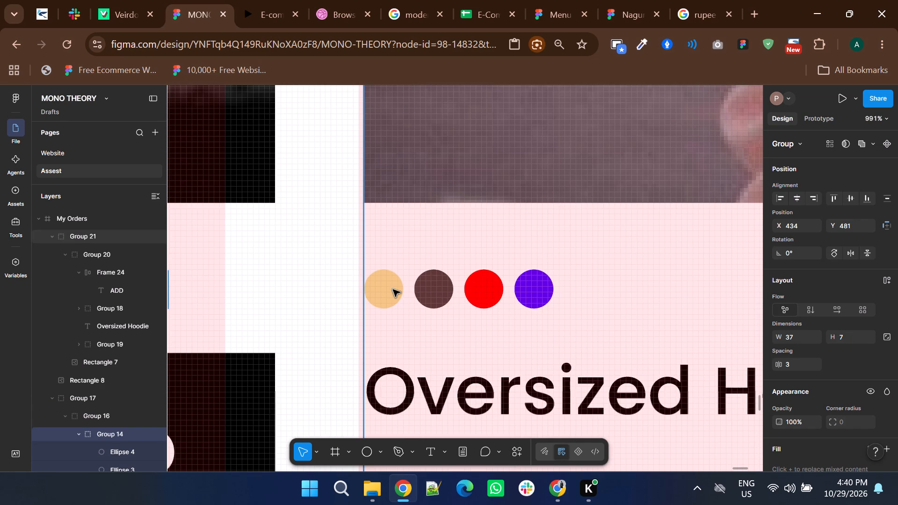
left_click(393, 289)
double_click(393, 289)
double_click(393, 289)
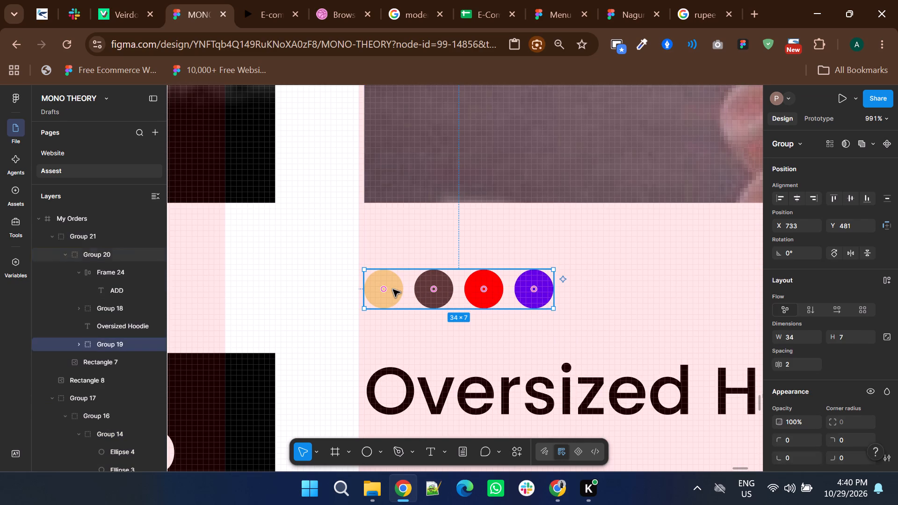
left_click(816, 366)
key("Up")
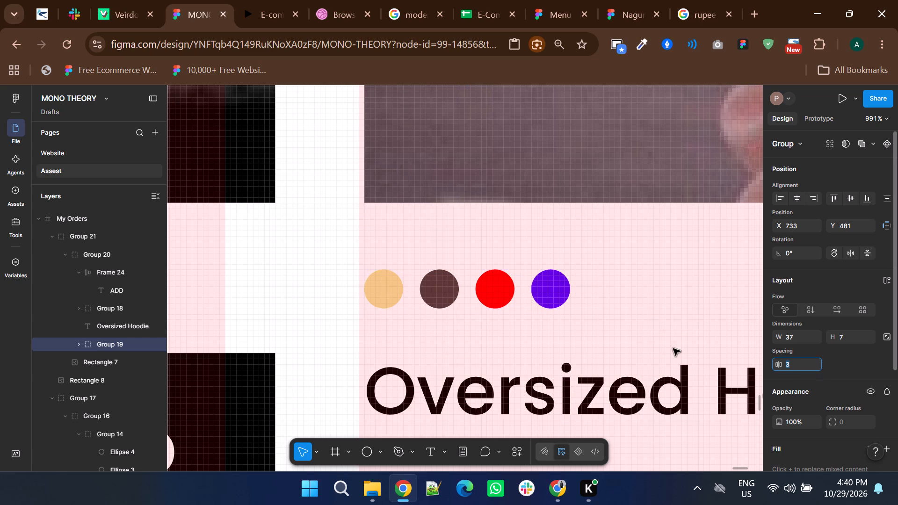
scroll(456, 320, "down", 5, "ctrl")
scroll(456, 320, "down", 7, "shift")
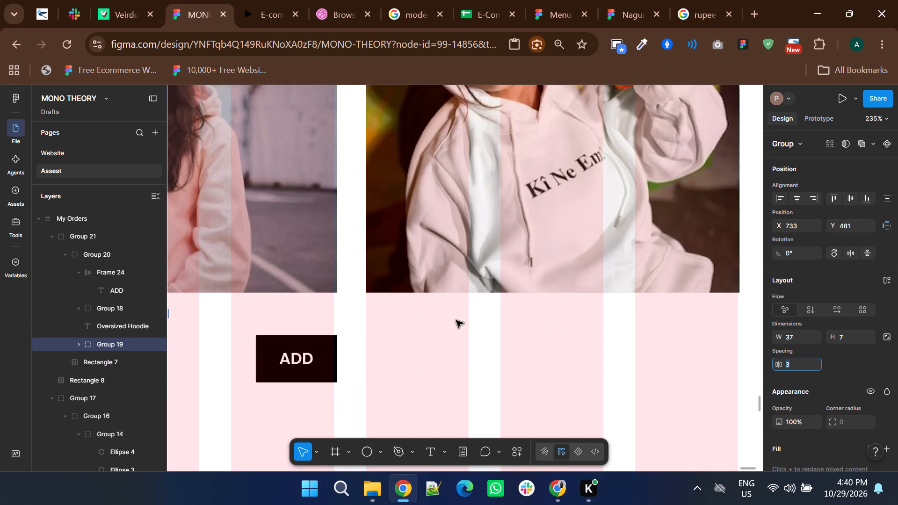
scroll(456, 320, "down", 2, "ctrl")
left_click(653, 274)
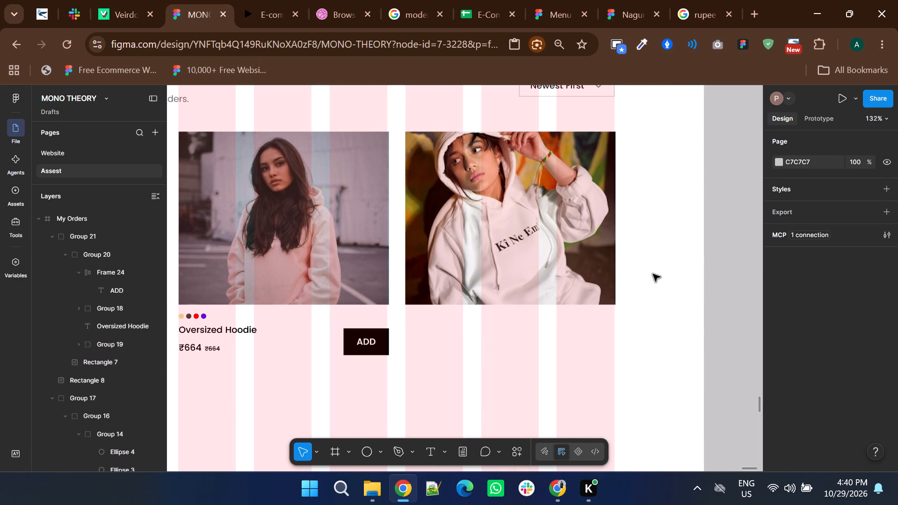
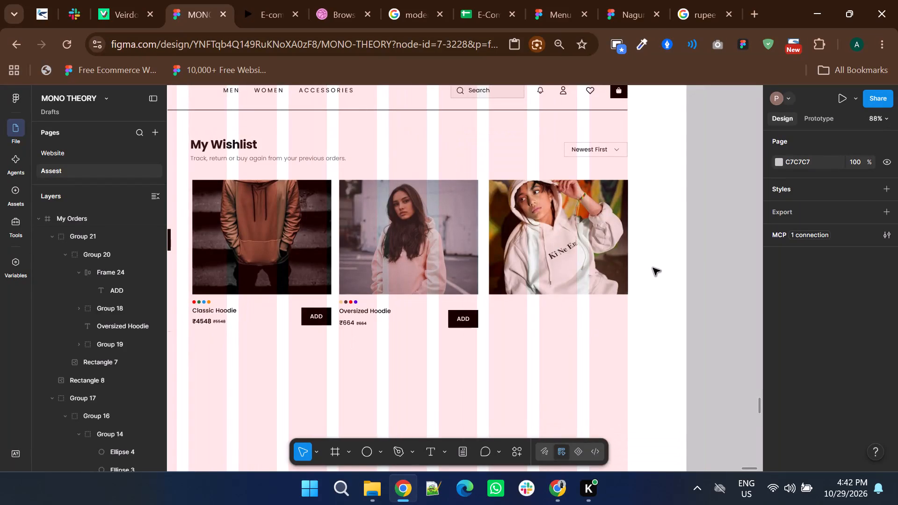
Draw a 6 × 6 circle just below the third product image in the My Wishlist screen.
scroll(653, 268, "down", 1, "shift")
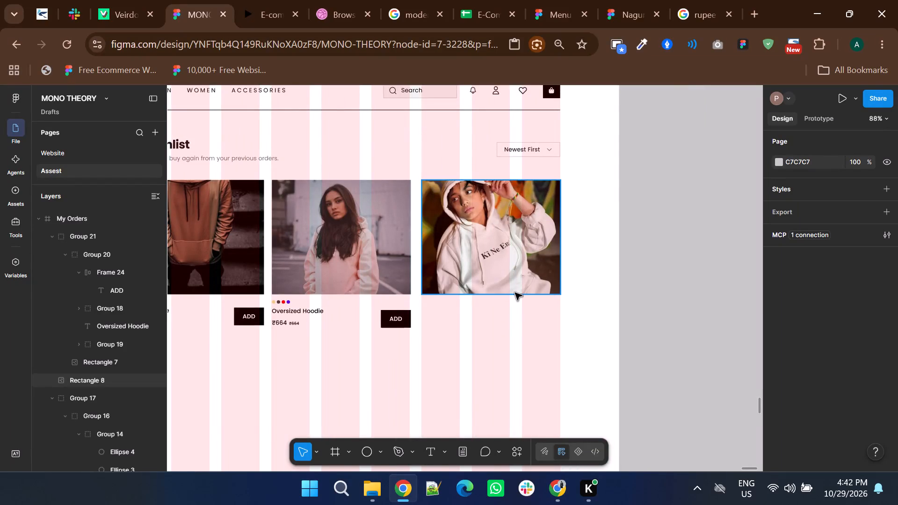
scroll(515, 293, "up", 1, "ctrl")
scroll(542, 305, "down", 3, "ctrl")
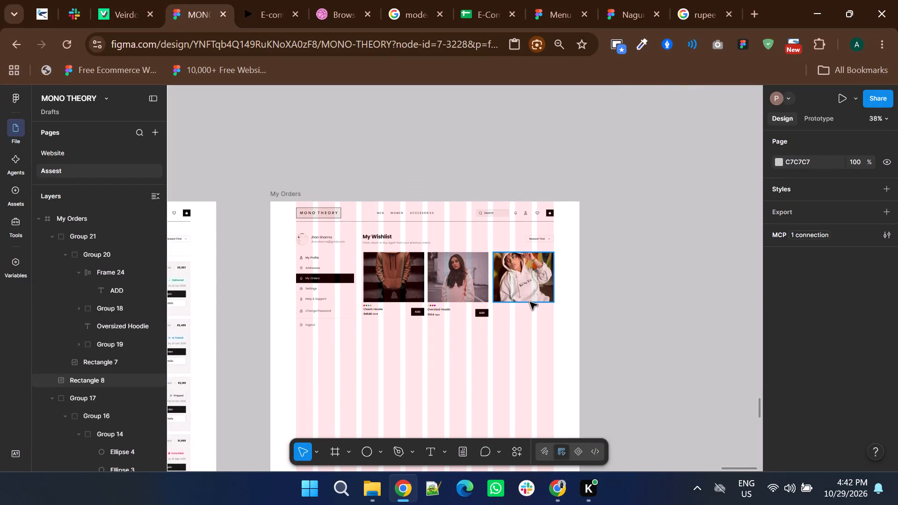
scroll(530, 302, "up", 2, "ctrl")
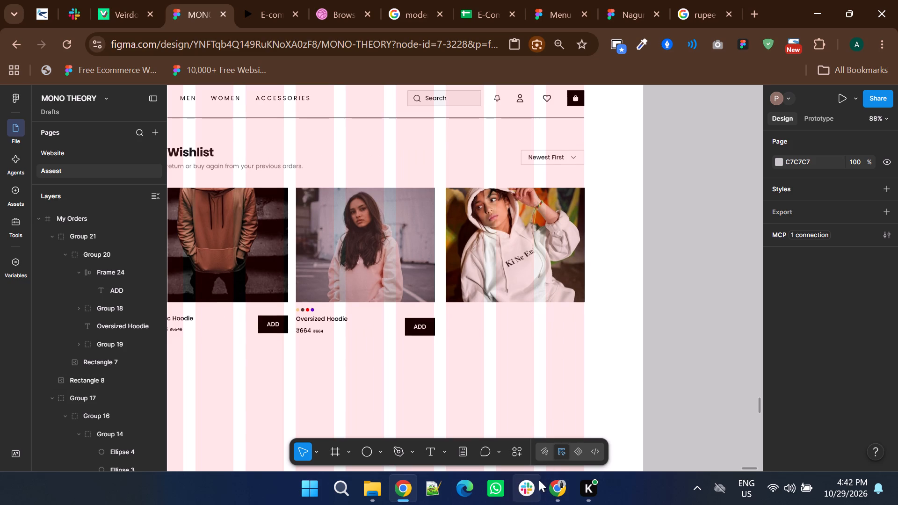
left_click(628, 343)
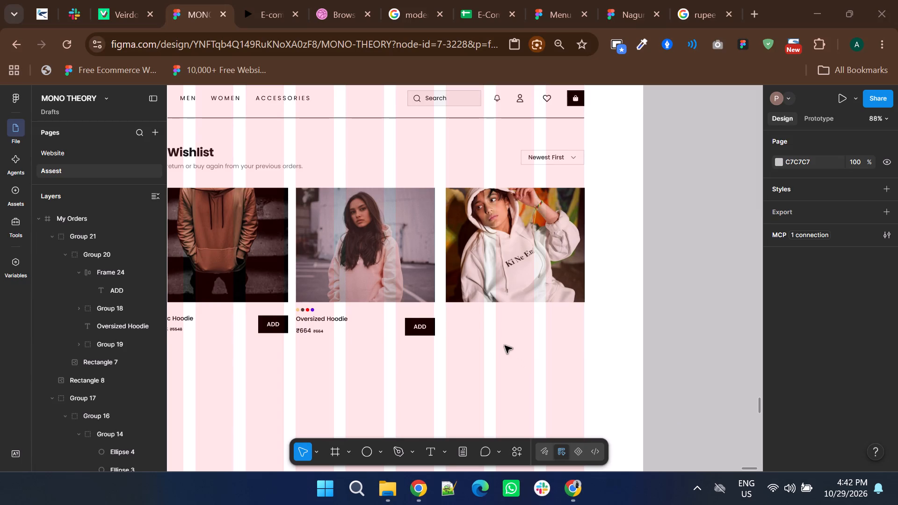
scroll(497, 324, "up", 2, "ctrl")
left_click(374, 450)
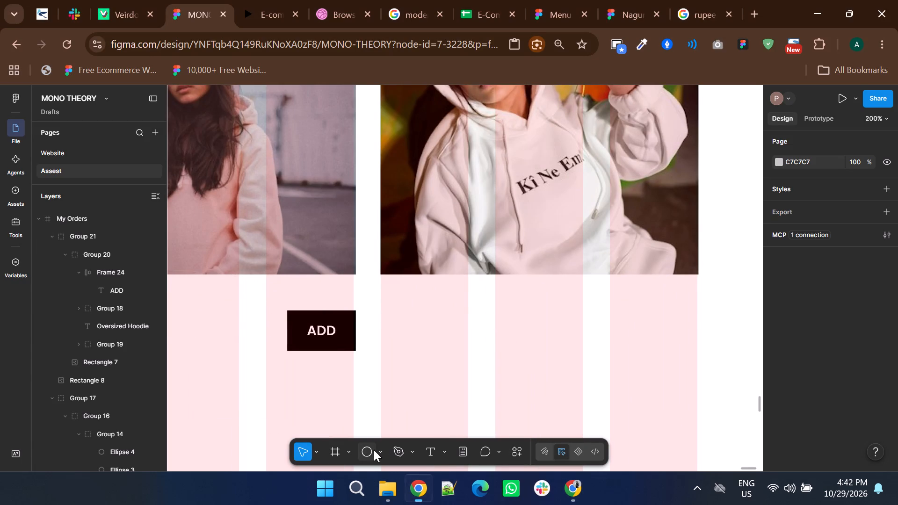
scroll(428, 289, "up", 2, "ctrl")
left_click_drag(331, 277, 345, 294, "shift")
scroll(419, 308, "down", 1, "ctrl")
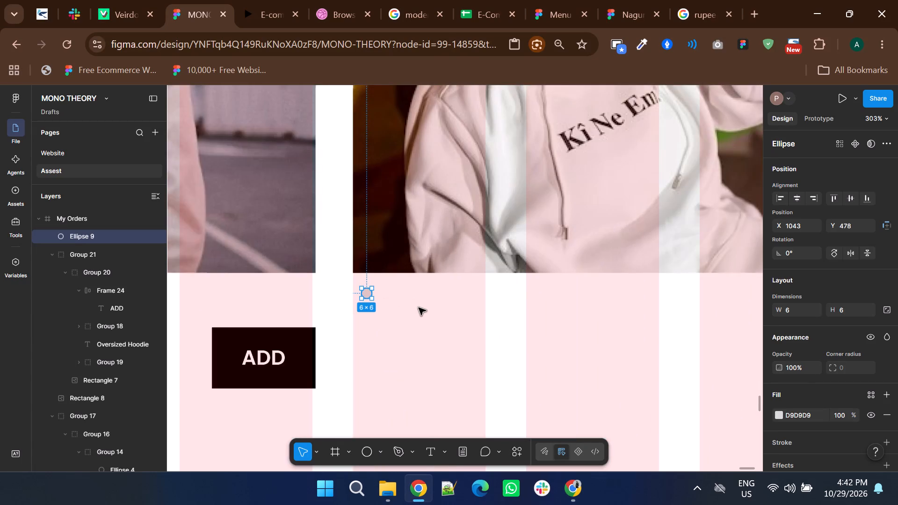
Resize the new circle to 7 × 7 like the Oversized Hoodie dots and align it with the third image's left edge at X 1038, Y 476.
scroll(419, 308, "up", 4, "shift")
scroll(307, 303, "up", 2, "shift")
left_click(296, 303, "ctrl")
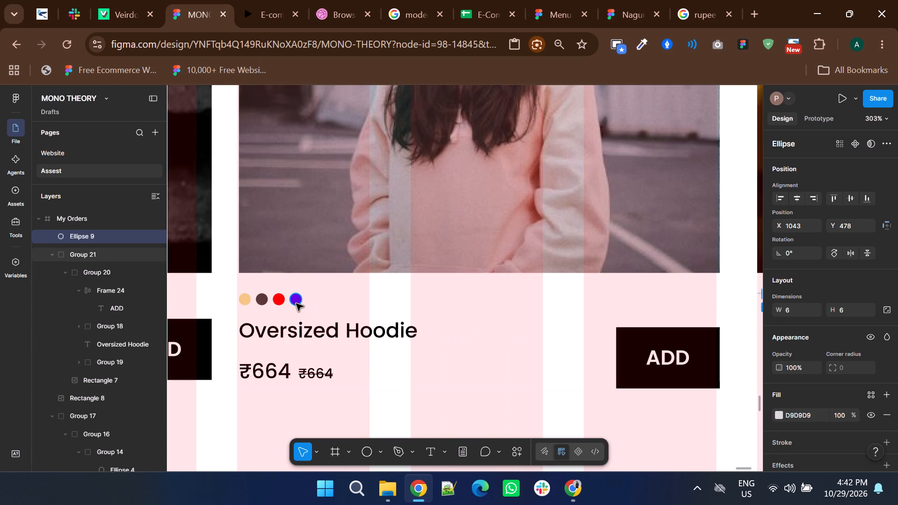
scroll(363, 301, "down", 7, "shift")
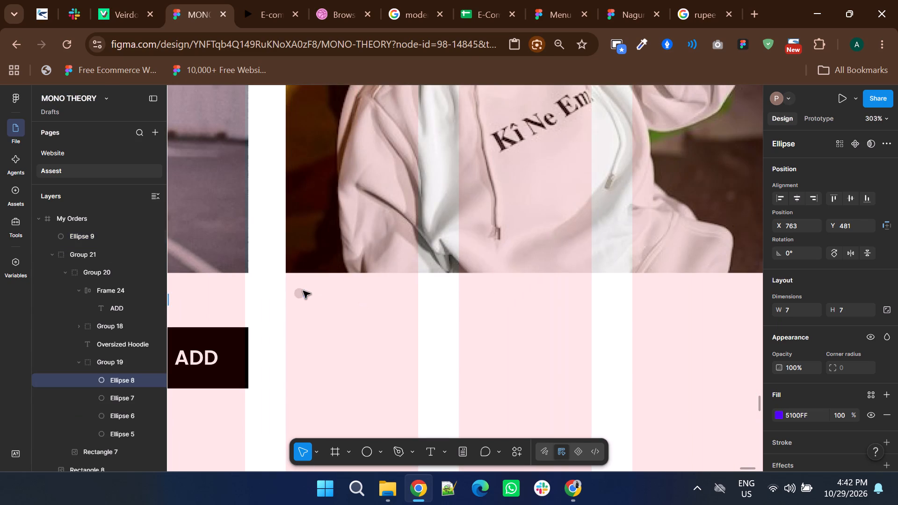
left_click(303, 291, "ctrl")
scroll(298, 295, "up", 5, "ctrl")
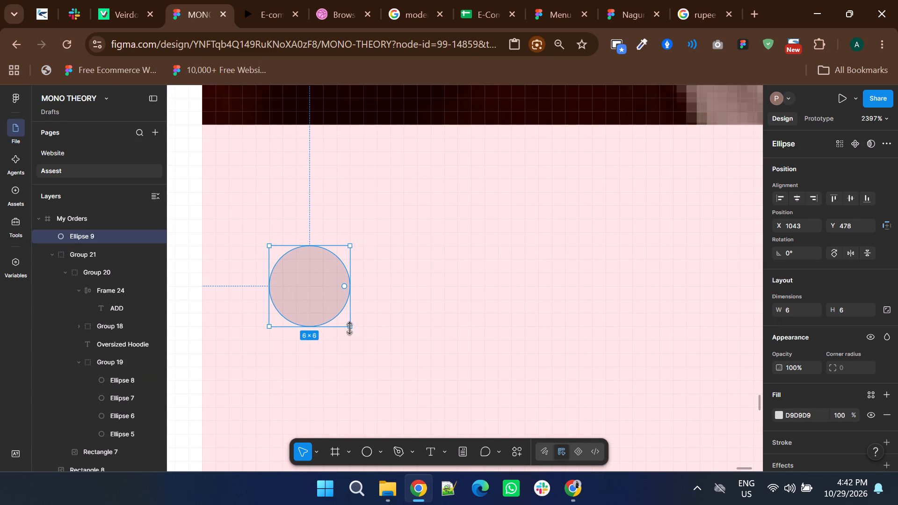
left_click_drag(349, 327, 355, 336, "shift")
scroll(355, 336, "down", 2, "ctrl")
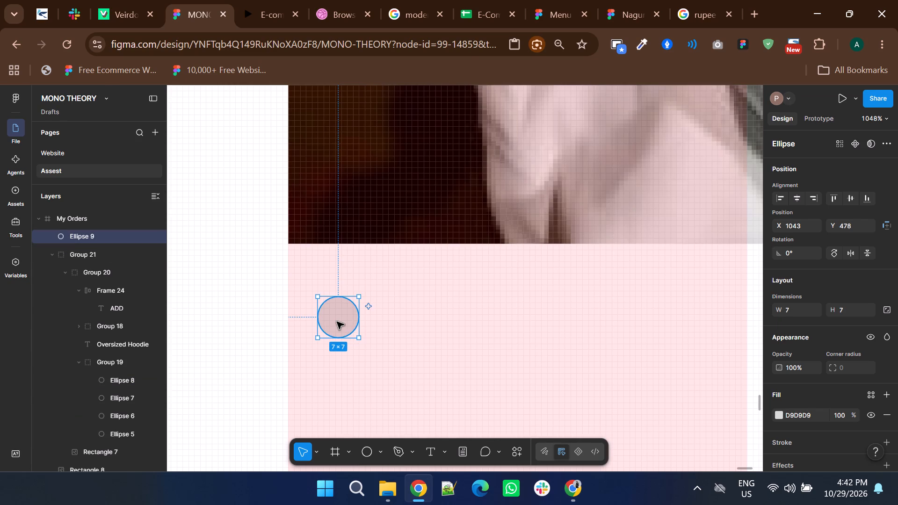
left_click_drag(337, 322, 310, 307)
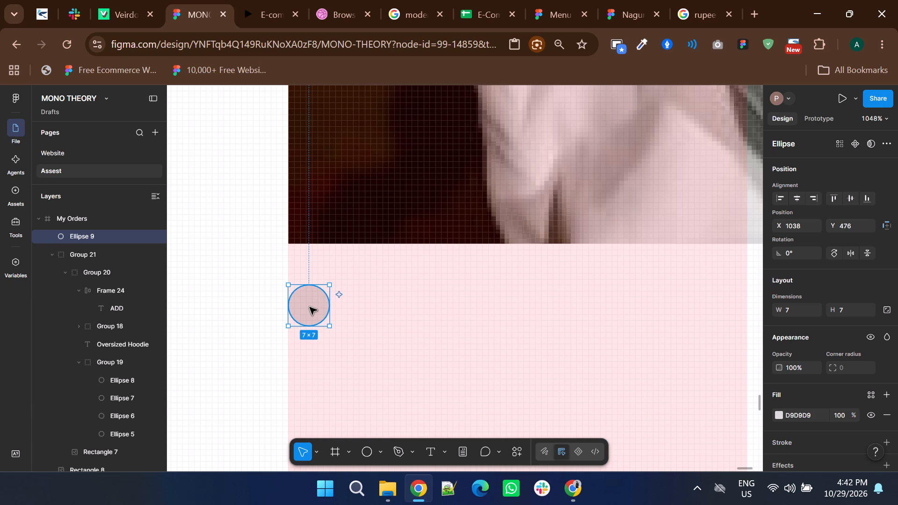
Duplicate the circle into a row of four dots under the third image, placing the copies at X 1048, 1058 and 1068, Y 476.
left_click_drag(310, 307, 367, 306)
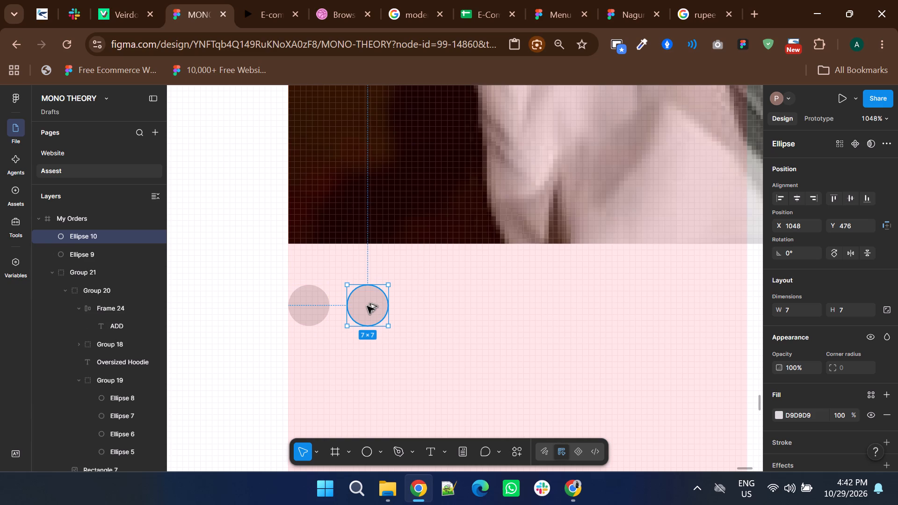
left_click_drag(367, 306, 433, 300)
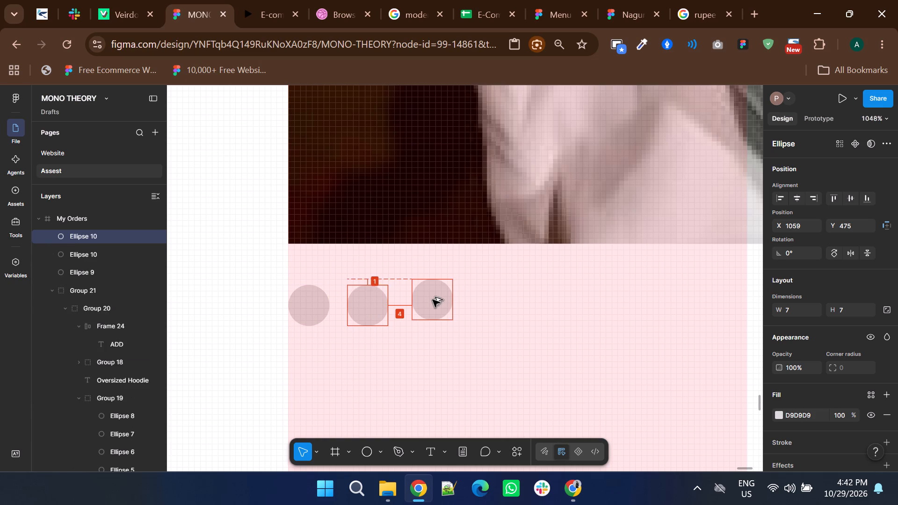
left_click_drag(433, 300, 424, 306)
left_click_drag(424, 306, 477, 297, "alt")
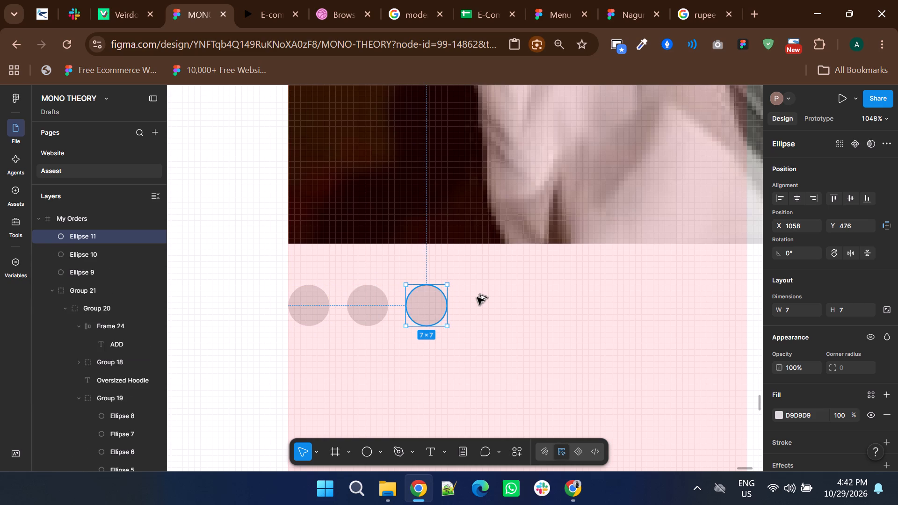
left_click_drag(477, 297, 483, 305, "alt")
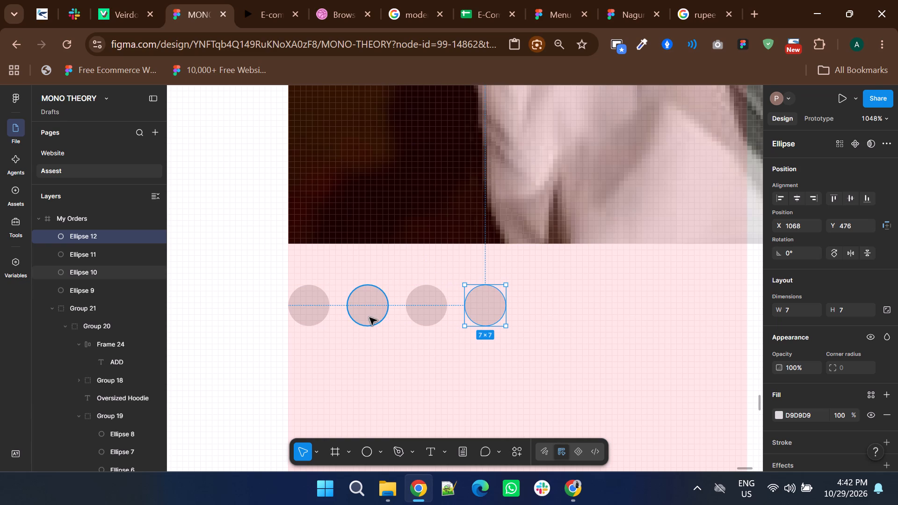
scroll(369, 317, "down", 5, "ctrl")
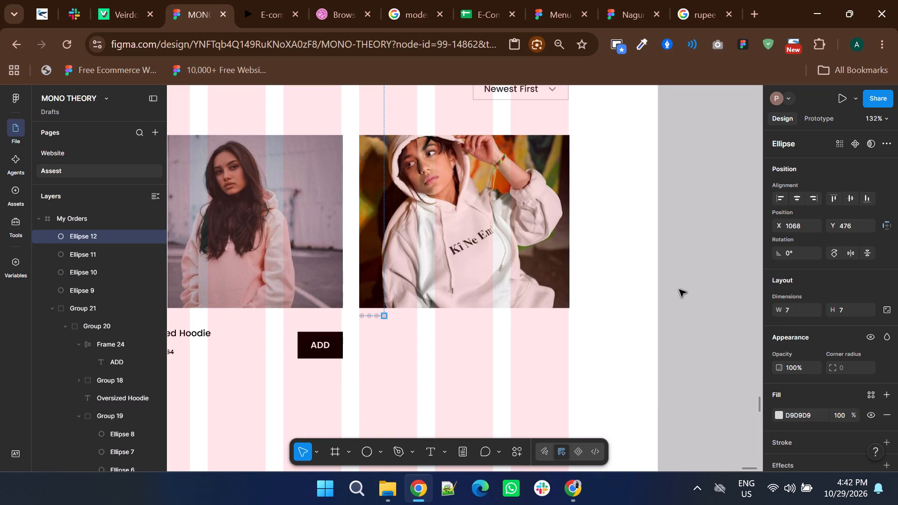
left_click(679, 289)
Close the browser page with the rupee unicode search.
left_click(694, 0)
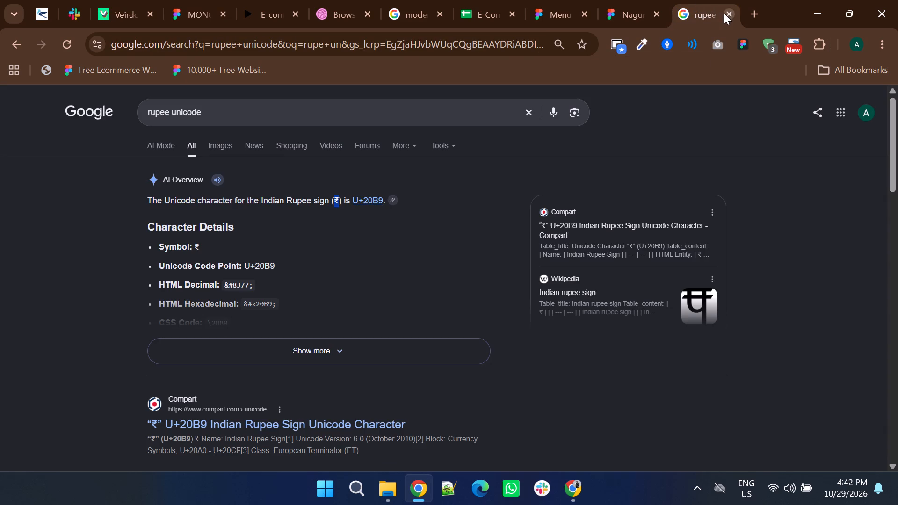
left_click(724, 13)
Open the quickproperty.ai website in a new browser page.
left_click(757, 13)
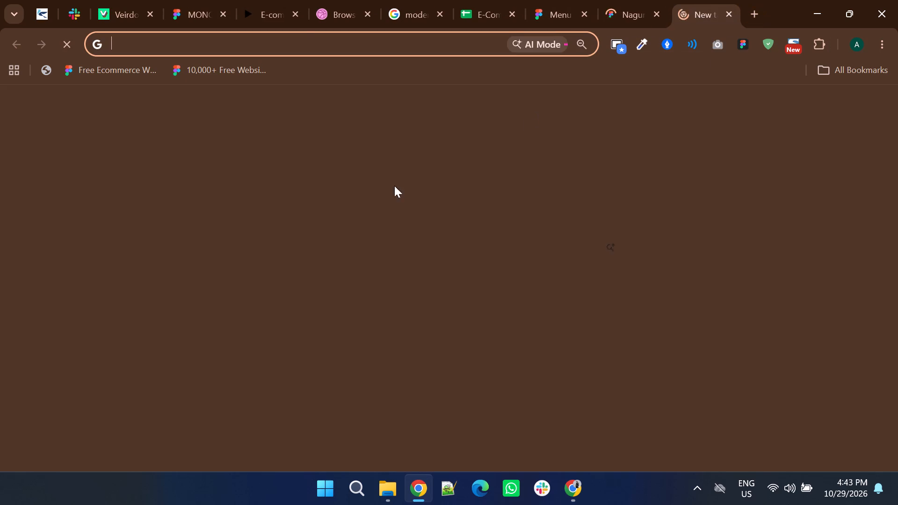
left_click(297, 42)
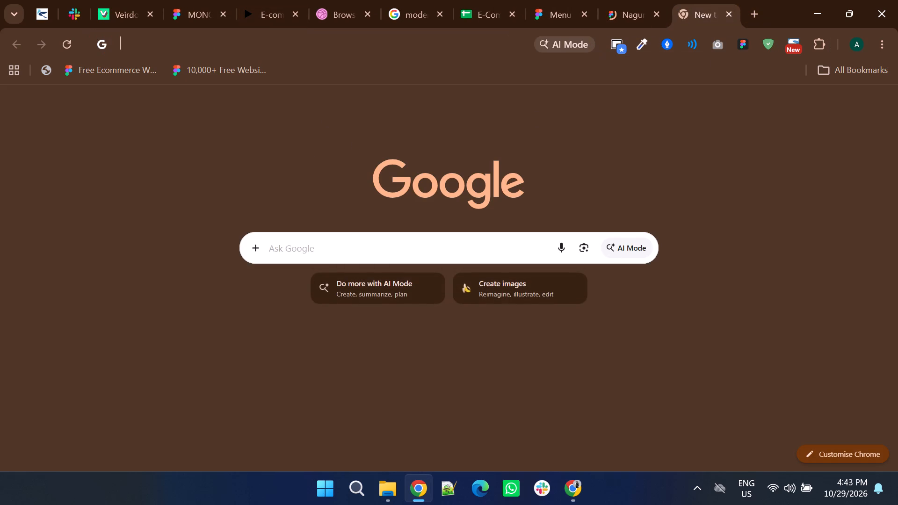
type("qi")
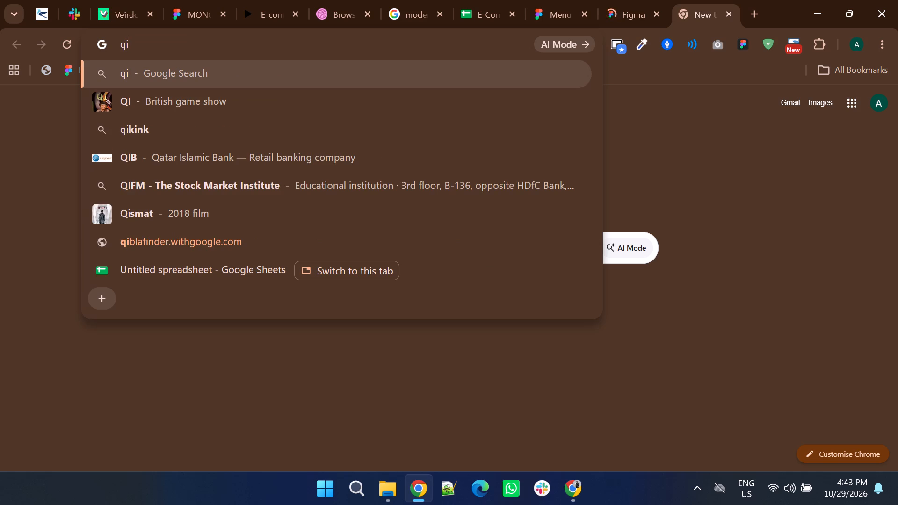
key("BackSpace")
type("uc")
key("BackSpace")
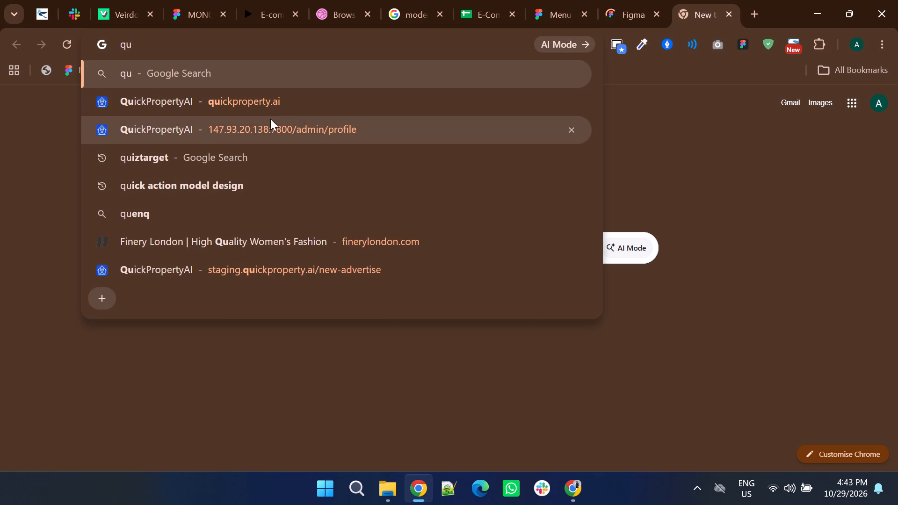
left_click(261, 101)
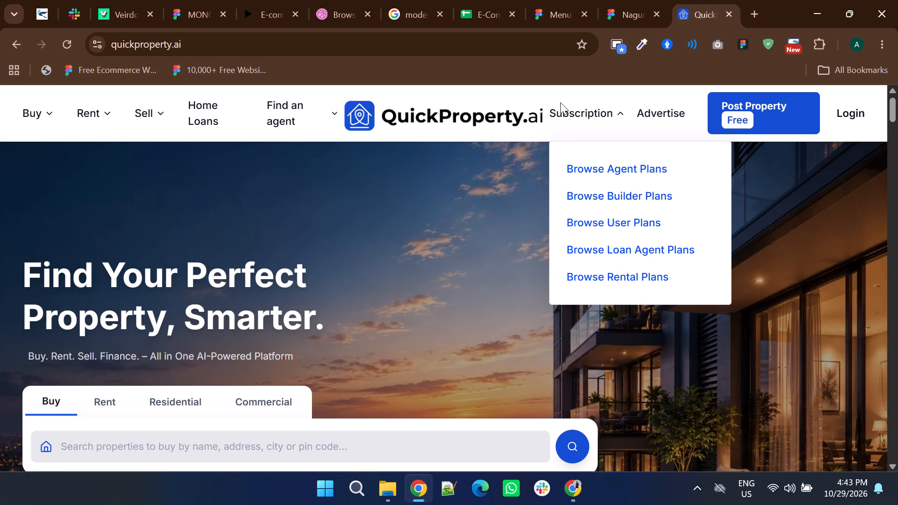
Open the agent subscription plans on quickproperty.ai and examine the Basic, Pro and Premium plans' prices and features.
left_click(615, 169)
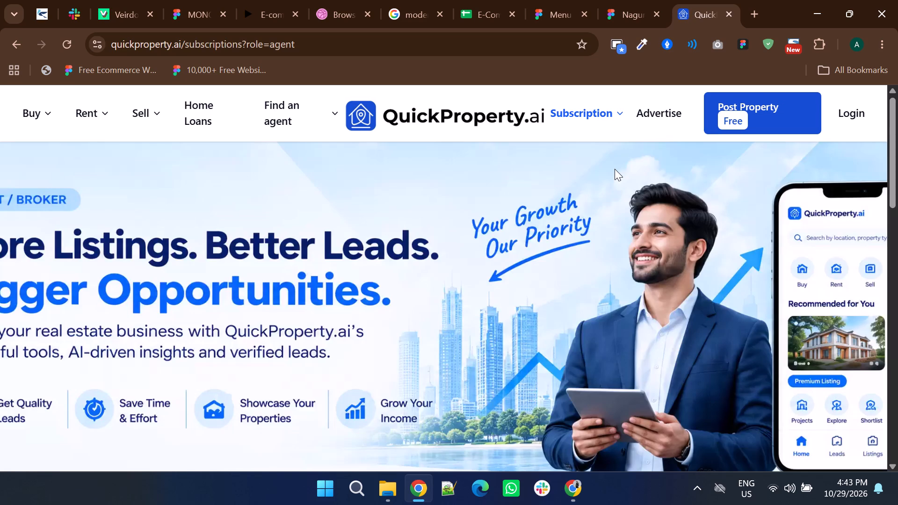
scroll(530, 215, "down", 1)
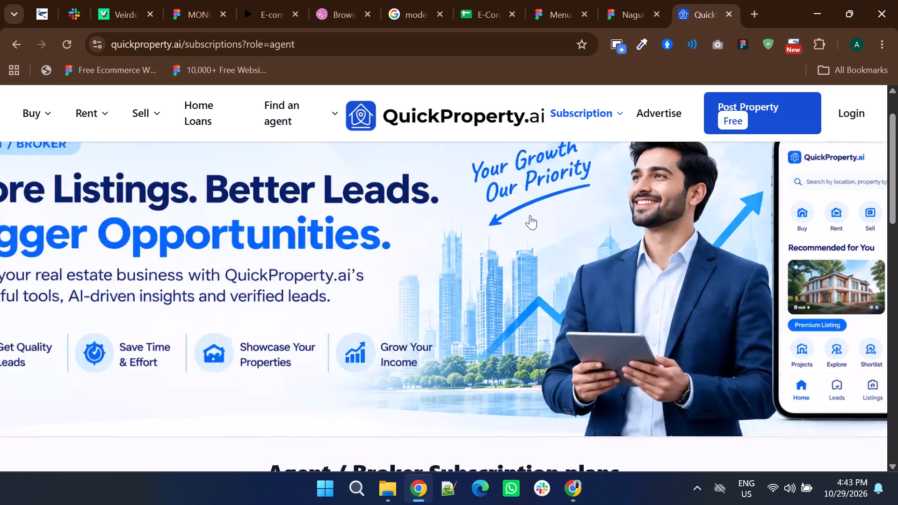
scroll(530, 215, "down", 2)
scroll(530, 215, "up", 9)
scroll(530, 215, "down", 1)
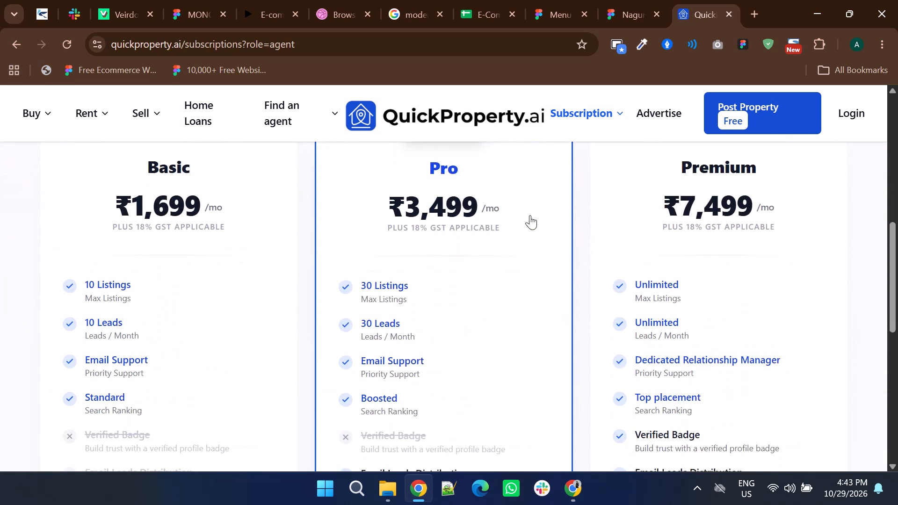
scroll(530, 215, "down", 1)
scroll(530, 215, "up", 1)
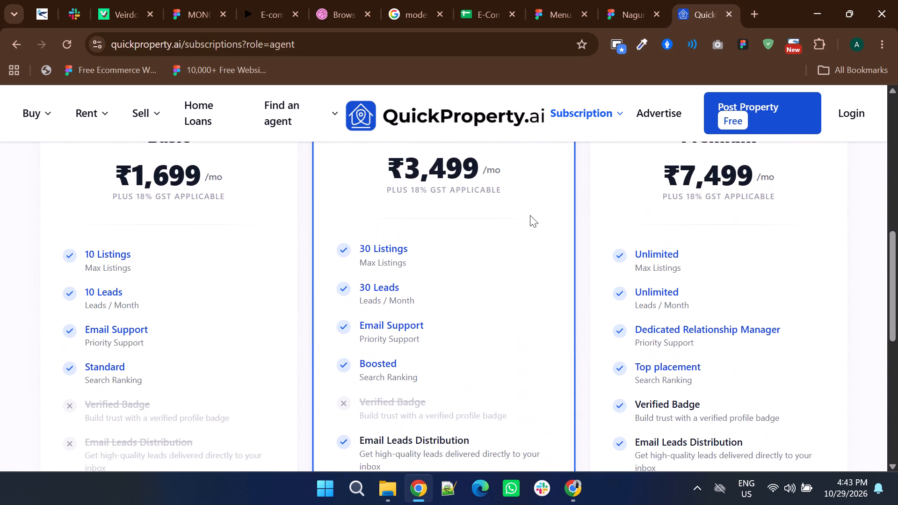
scroll(530, 215, "down", 1, "ctrl")
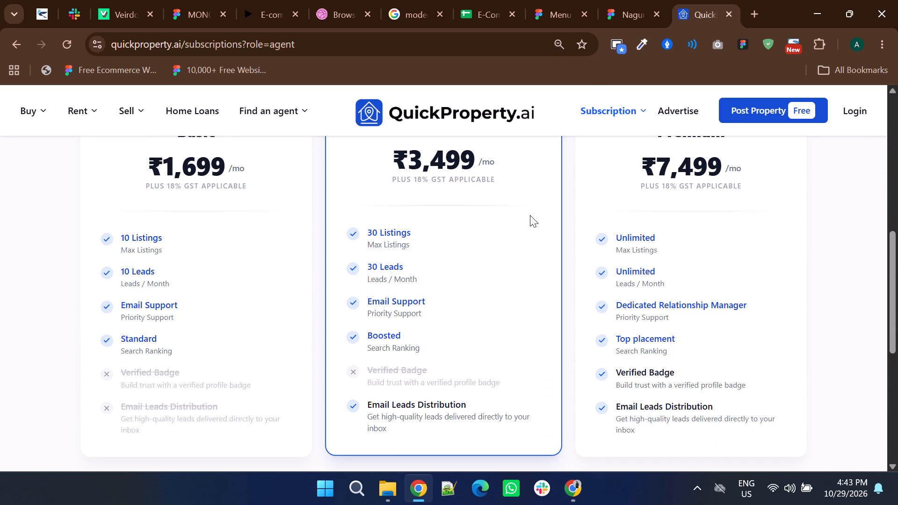
scroll(530, 215, "up", 2)
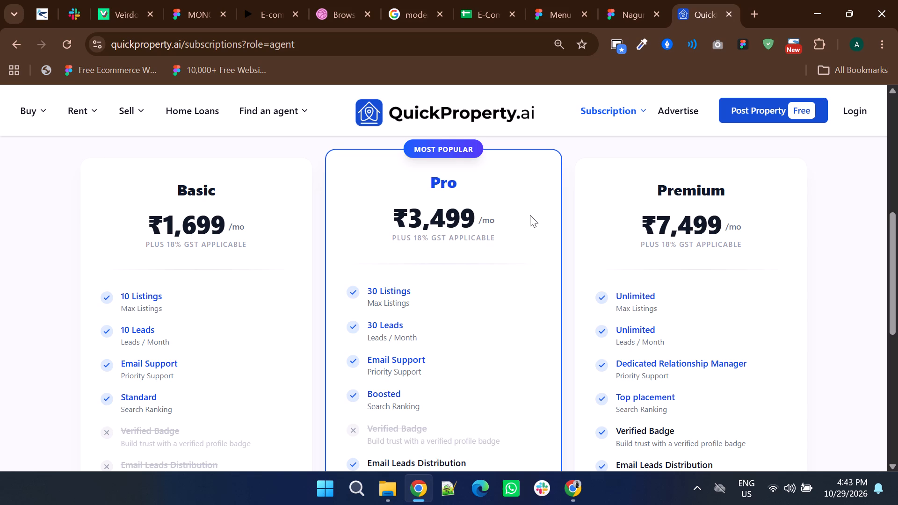
scroll(530, 215, "down", 1, "ctrl")
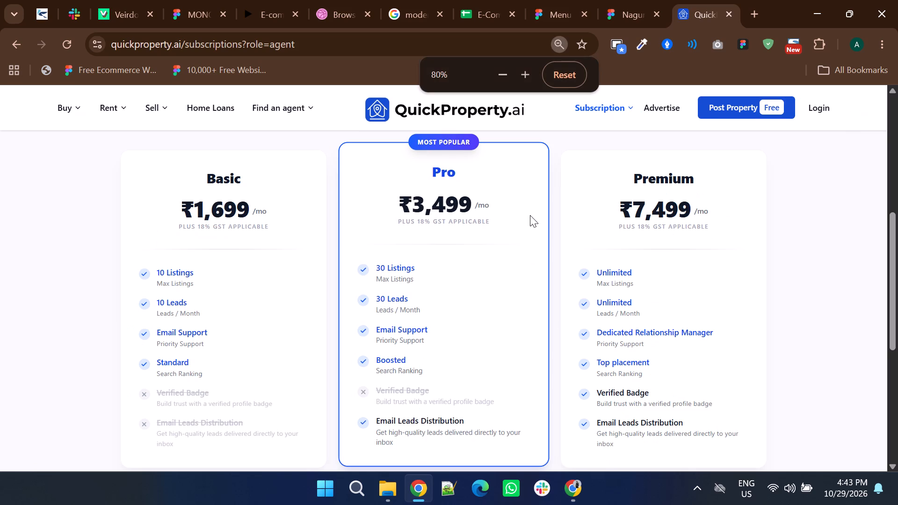
scroll(530, 215, "down", 1, "ctrl")
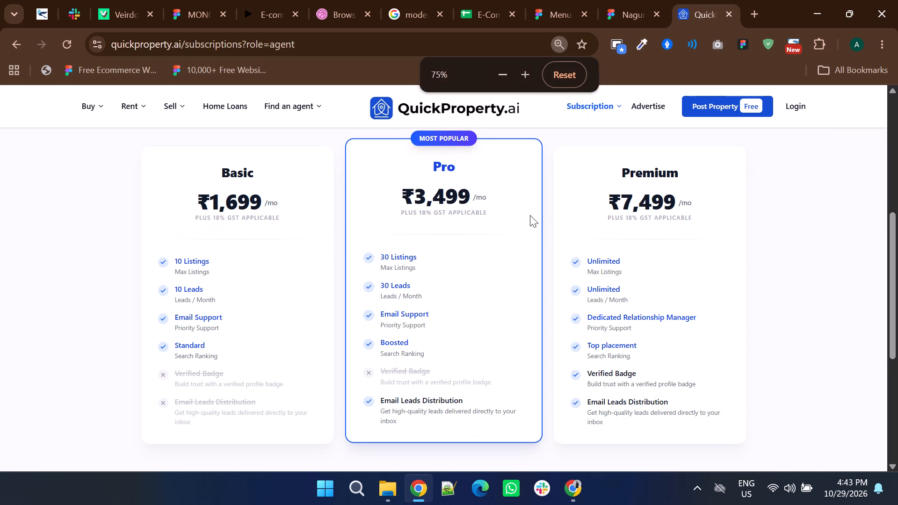
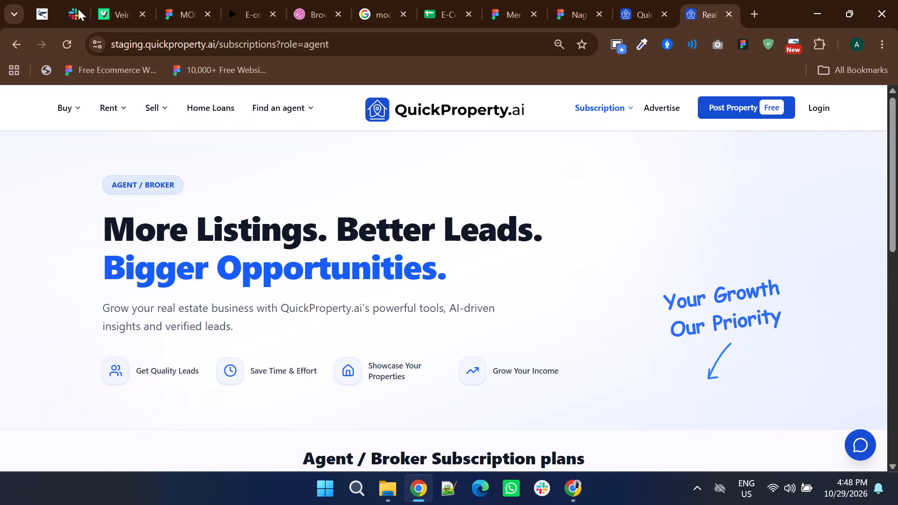
Return to the MONO THEORY design in Figma and fill the first dot under the third product image with red FF0000.
left_click(164, 14)
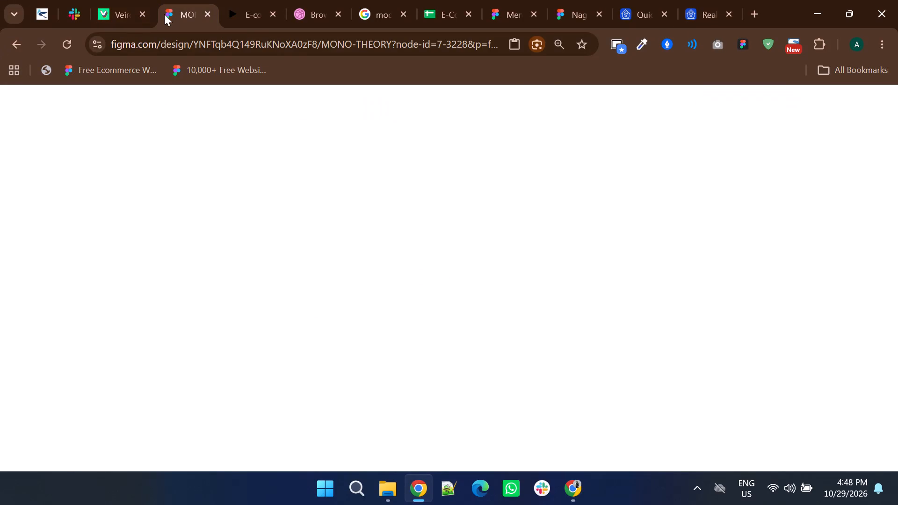
left_click(623, 288)
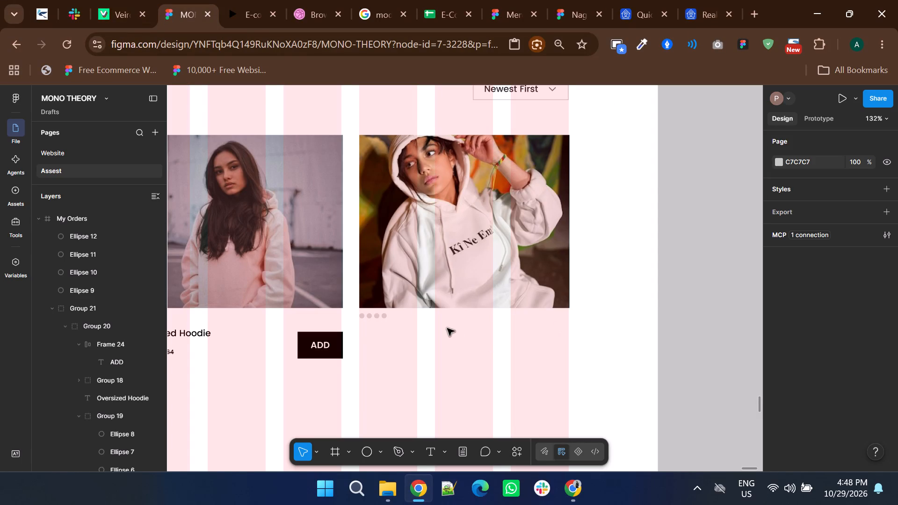
scroll(362, 321, "up", 3, "ctrl")
left_click(364, 310, "ctrl")
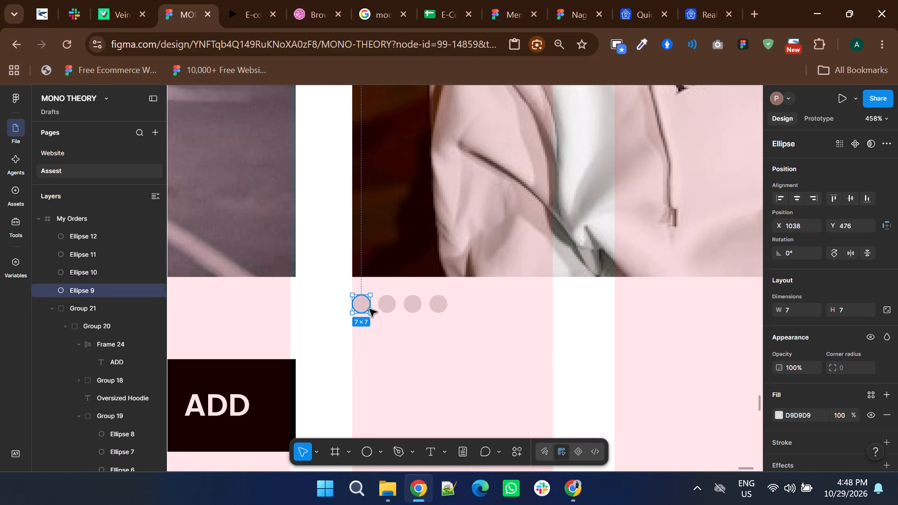
left_click(693, 496)
left_click(693, 496)
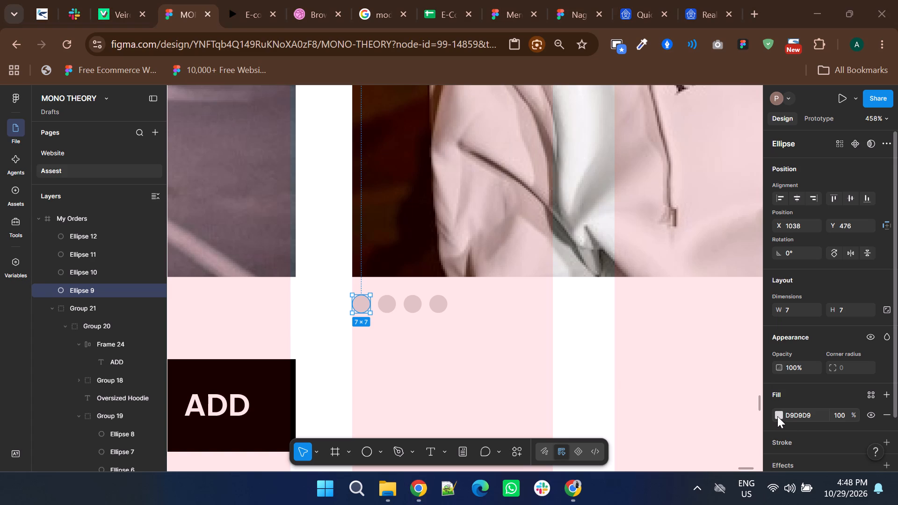
left_click(779, 416)
left_click(642, 360)
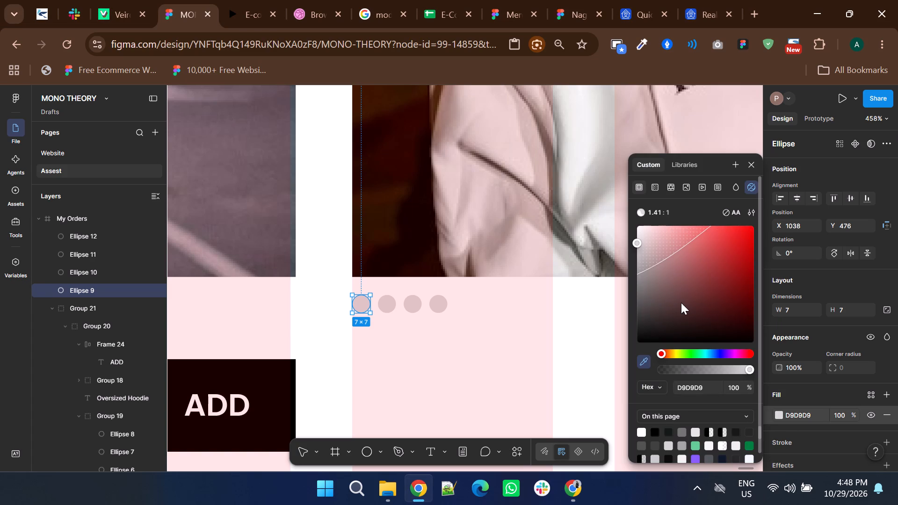
left_click_drag(681, 302, 759, 238)
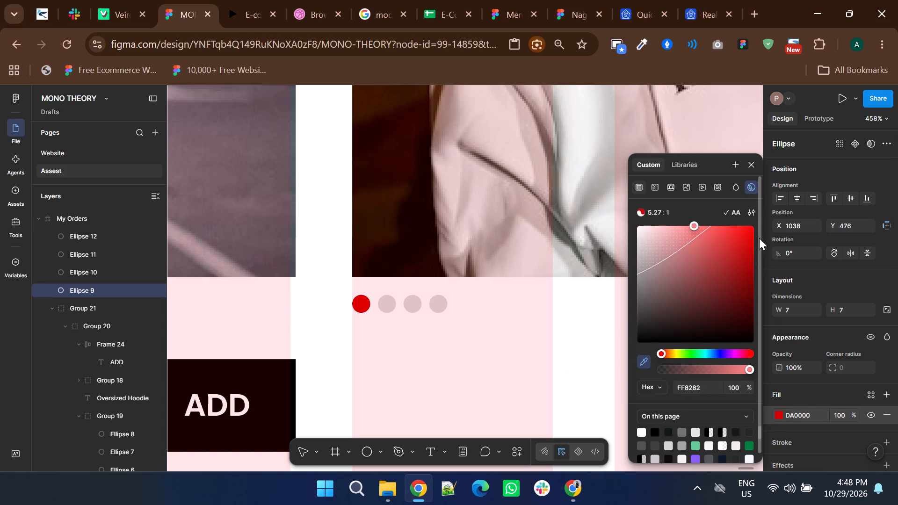
left_click_drag(759, 238, 758, 220)
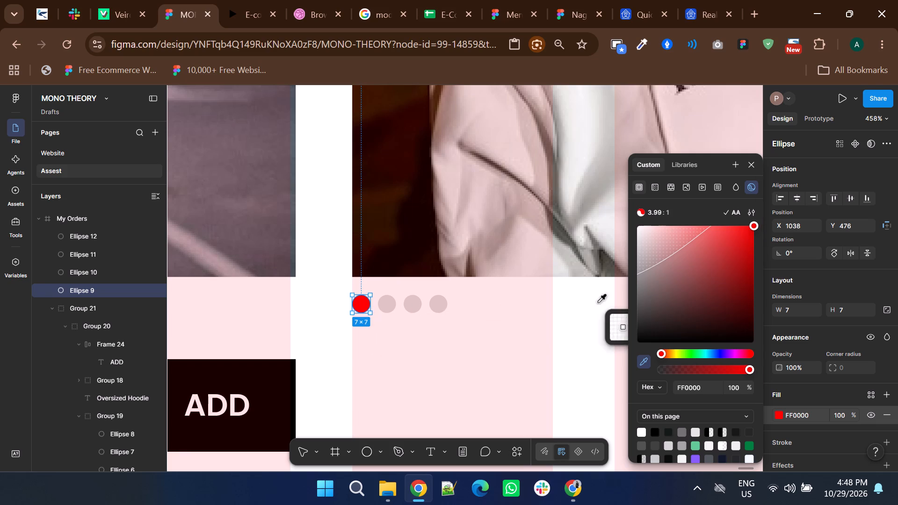
left_click(753, 161)
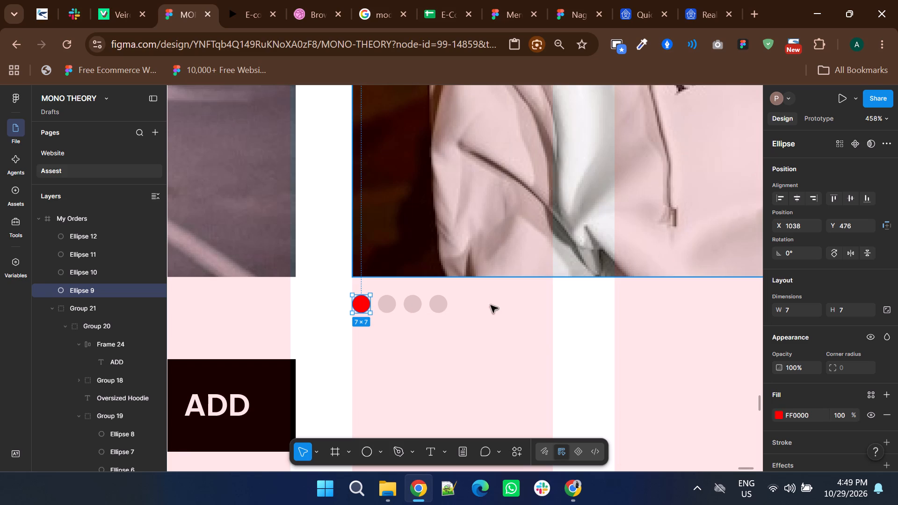
Fill the second dot under the third product image with green 00FF48.
left_click(390, 306, "ctrl")
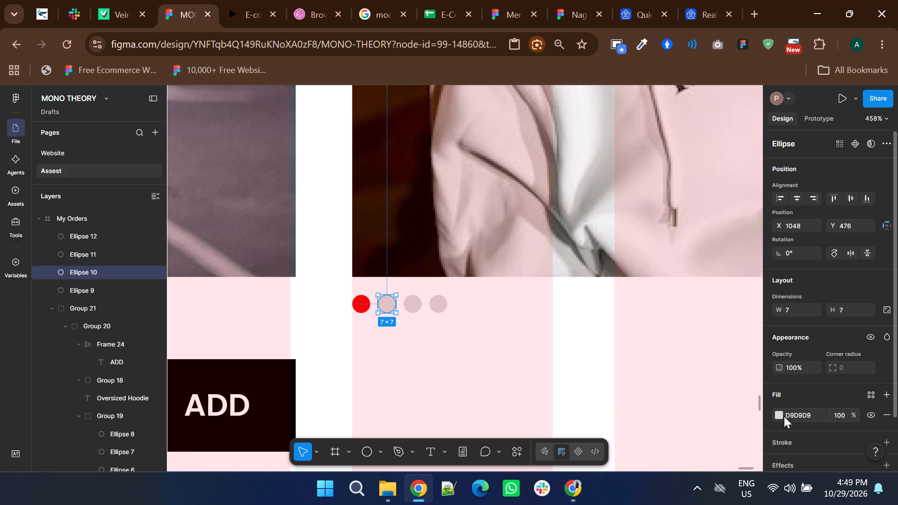
left_click(778, 415)
left_click(695, 349)
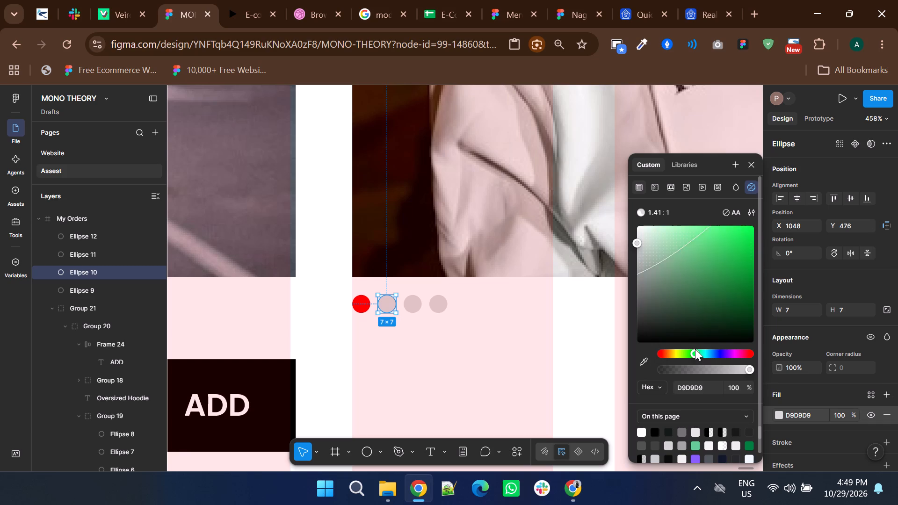
left_click_drag(707, 313, 766, 193)
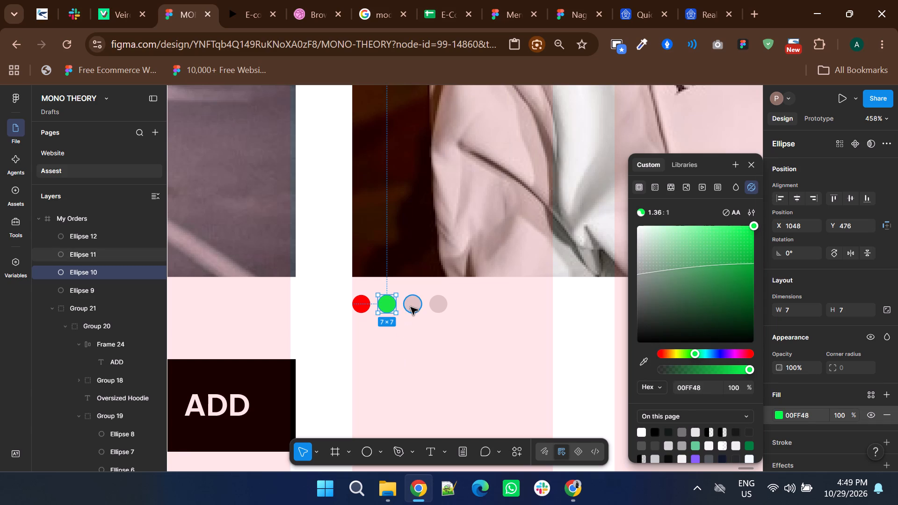
Fill the third dot in the row under the third product image with white FFFFFF.
left_click(411, 307)
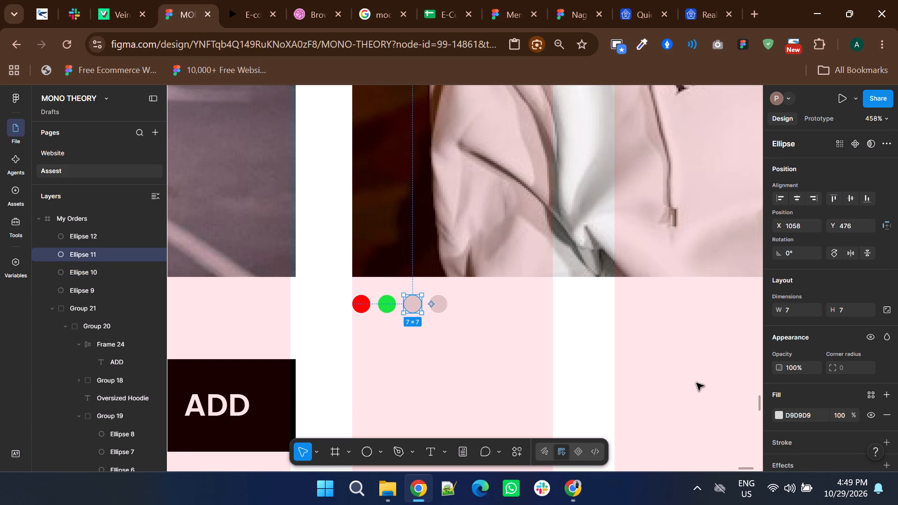
left_click(779, 417)
left_click_drag(693, 294, 614, 213)
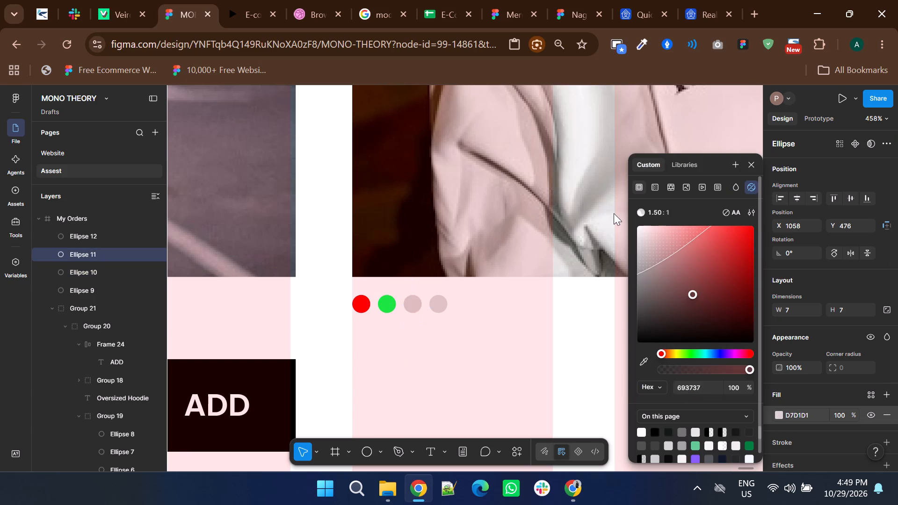
left_click_drag(614, 213, 611, 212)
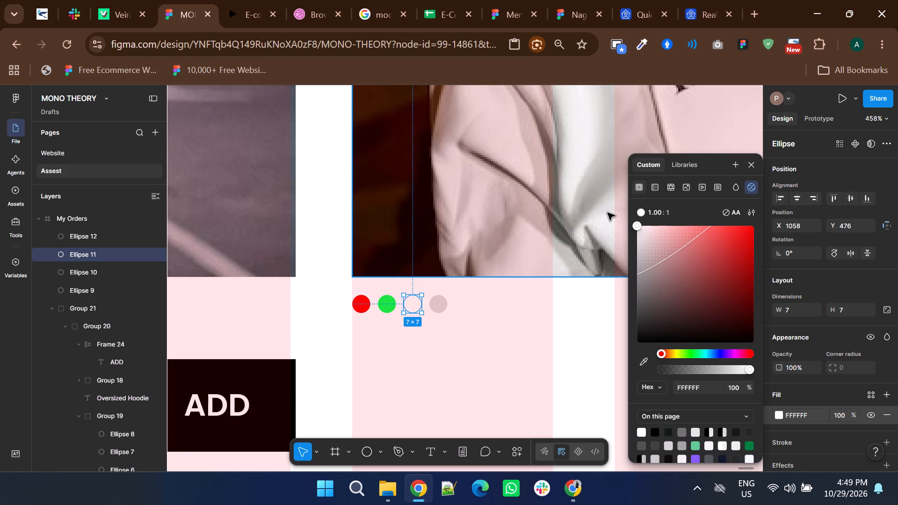
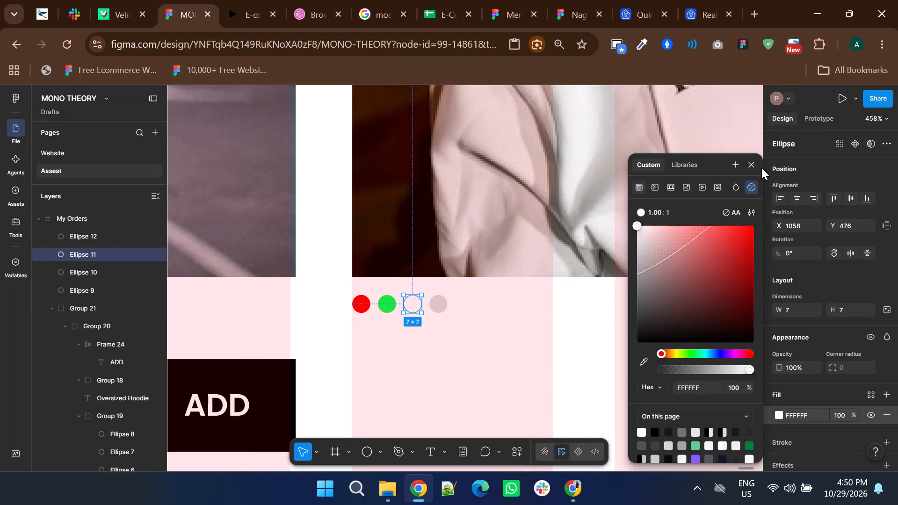
Close the fill colour picker and the Real Estate Agent Plans browser tab.
left_click(754, 167)
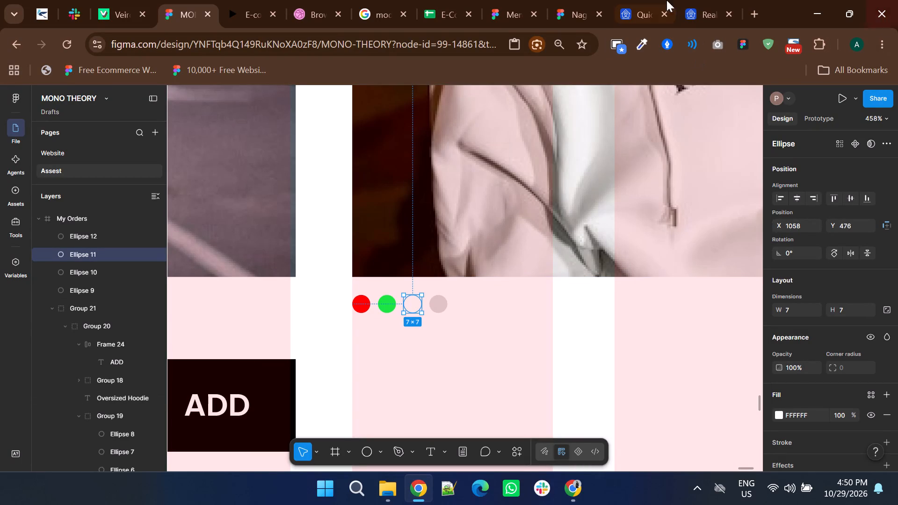
left_click(727, 11)
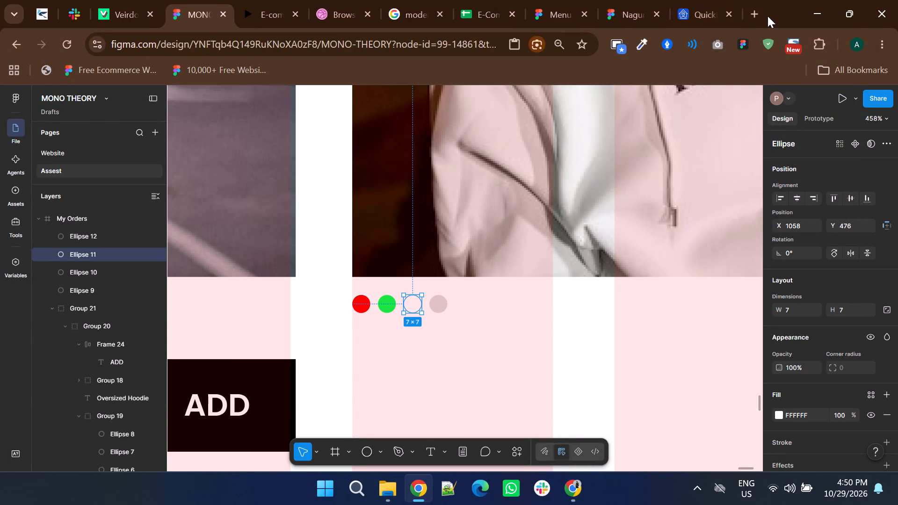
Open the Personal Property project Figma file in a new browser tab.
left_click(757, 9)
left_click(388, 246)
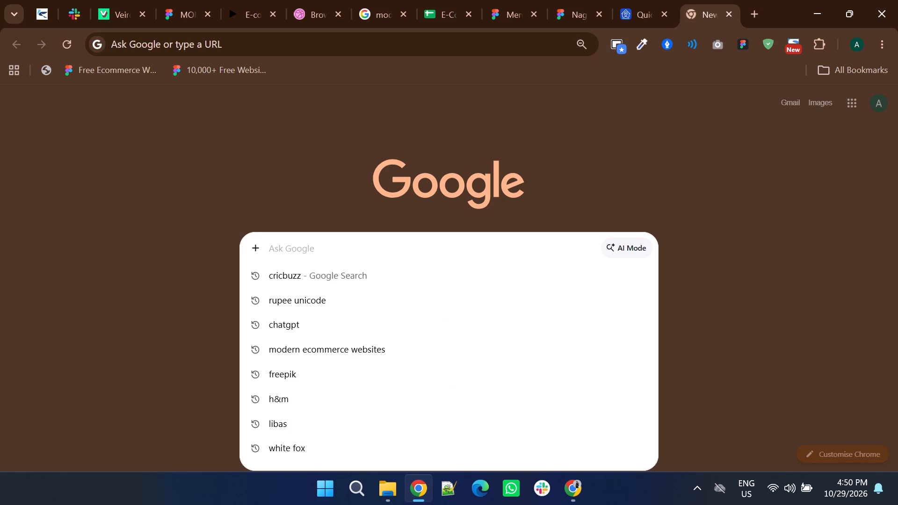
type("per")
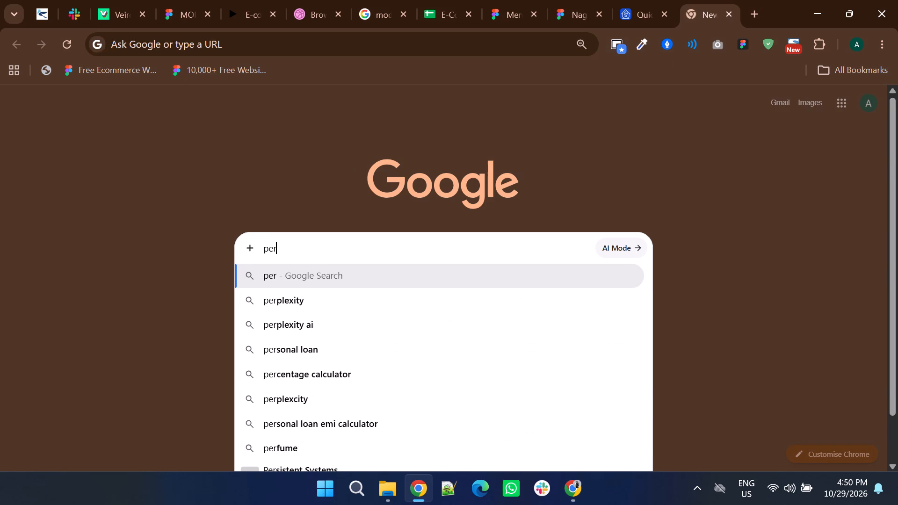
key("BackSpace")
key("BackSpace")
key("BackSpace")
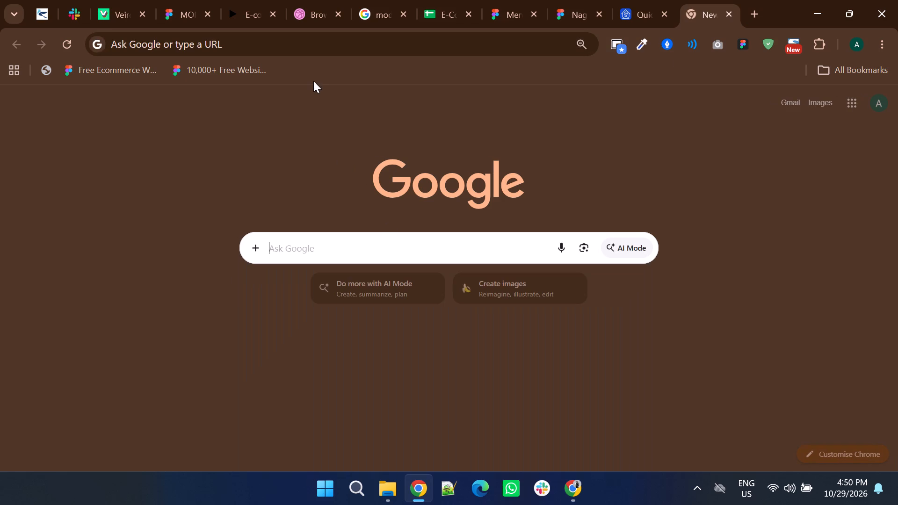
left_click(313, 36)
type("pe")
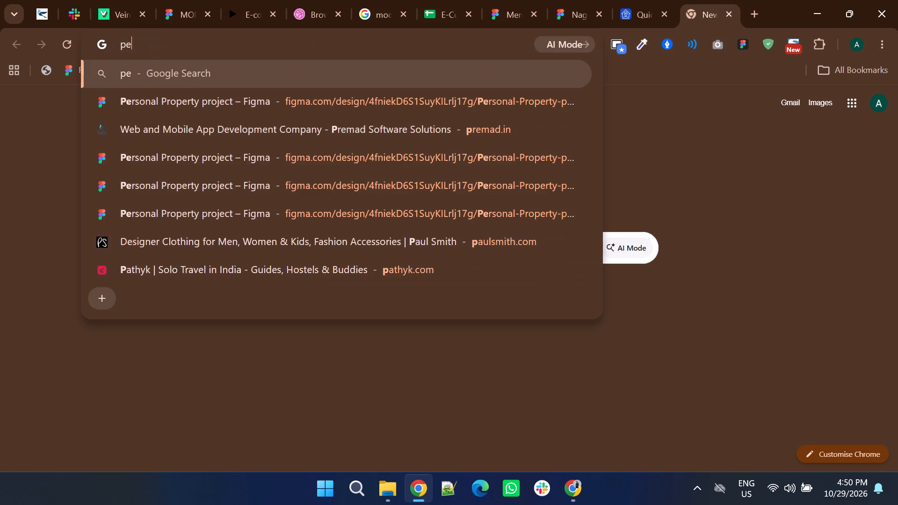
left_click(302, 94)
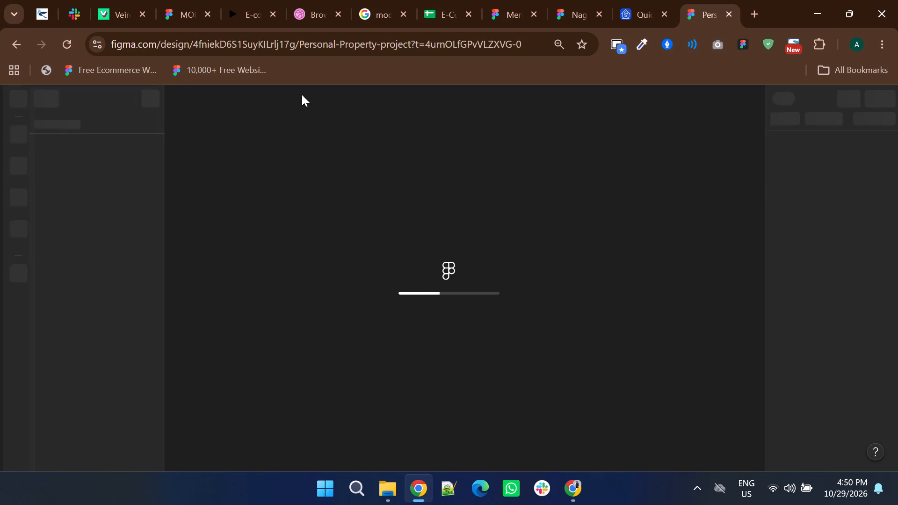
Close the Veirdo, Brows…, Google search, E-Commerce spreadsheet and E-commerce website tabs, and return to the Personal Property project.
left_click(143, 16)
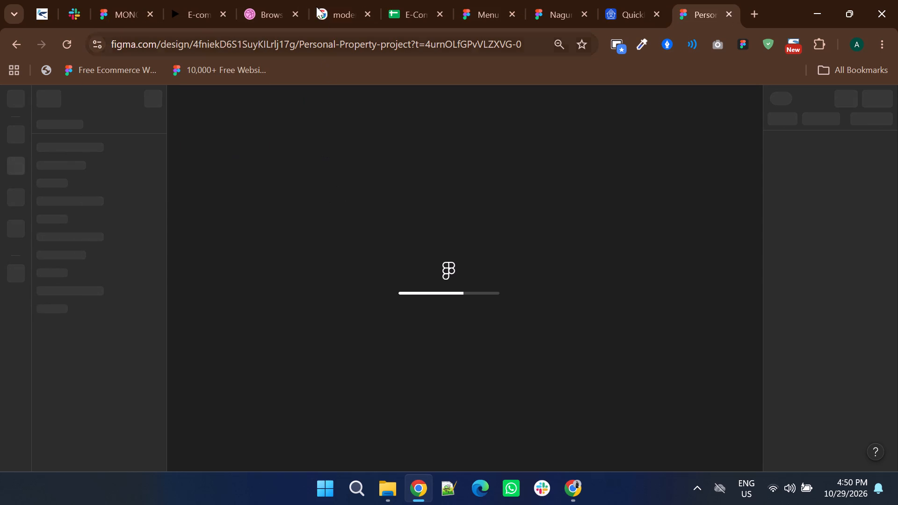
left_click(294, 16)
left_click(294, 16)
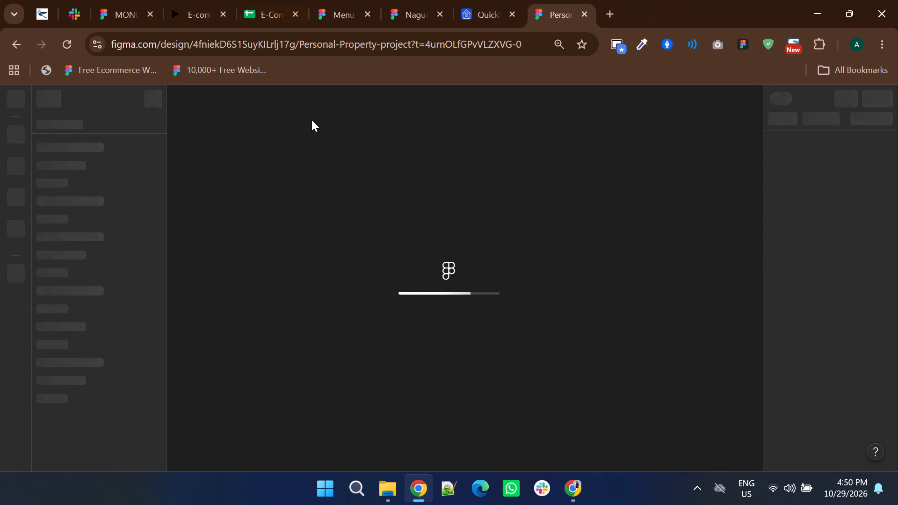
left_click(348, 14)
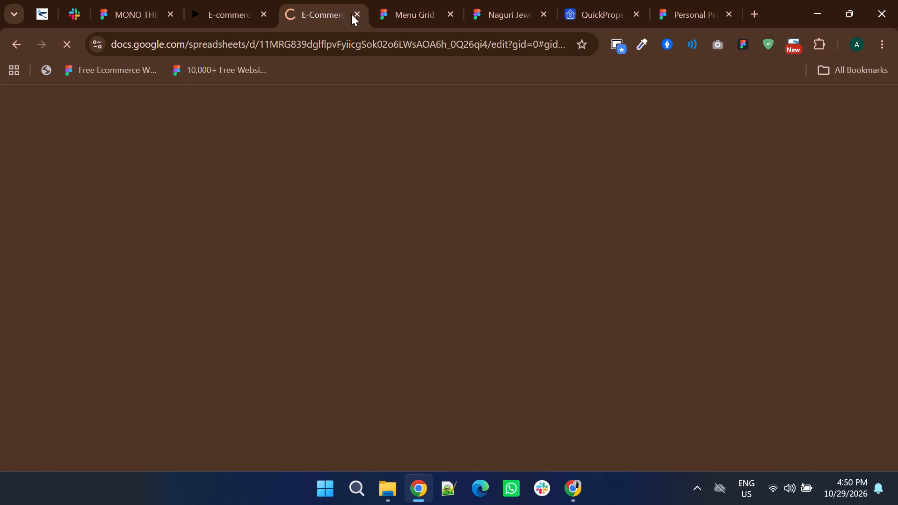
left_click(352, 14)
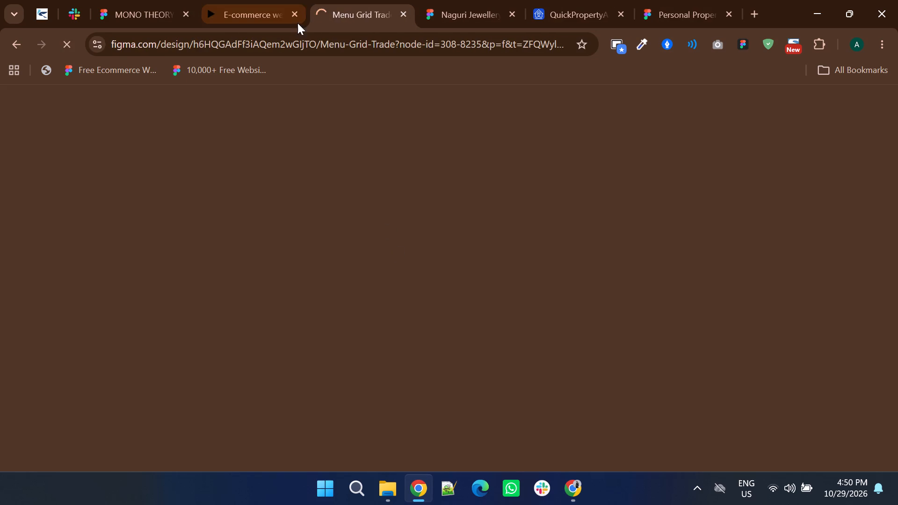
left_click(292, 16)
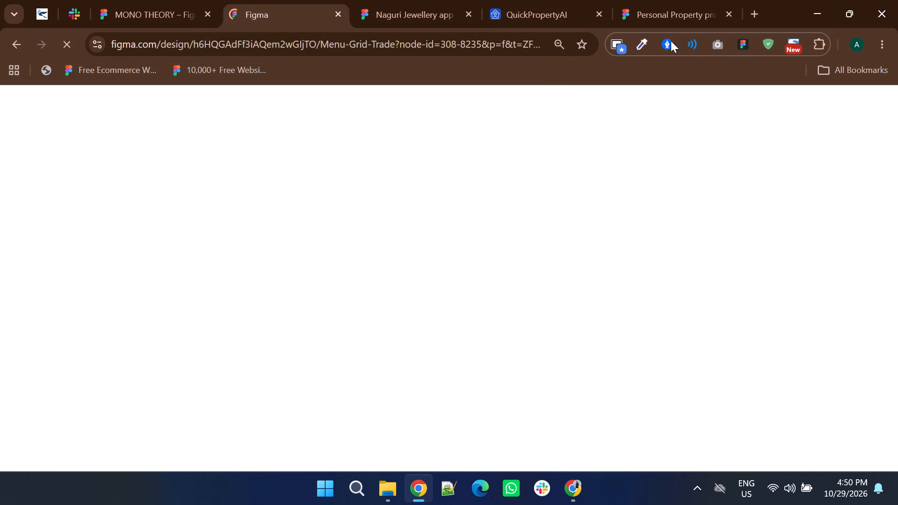
left_click(673, 5)
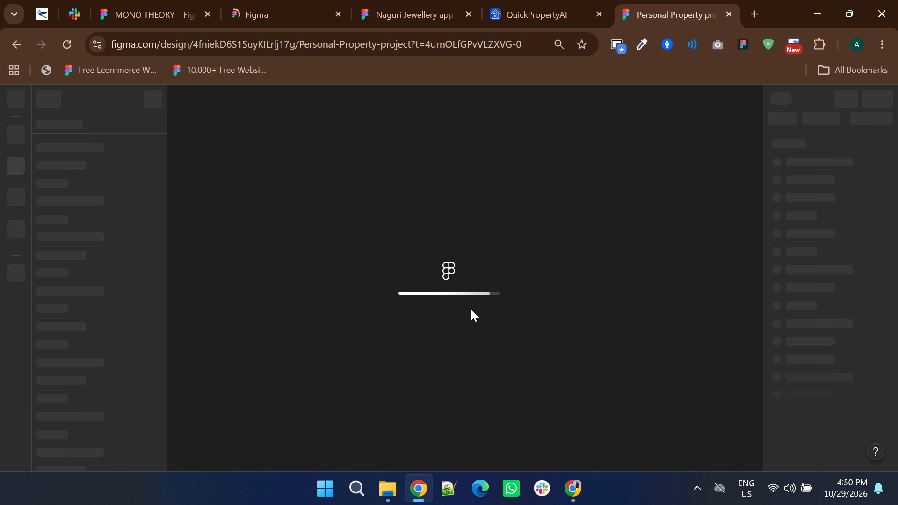
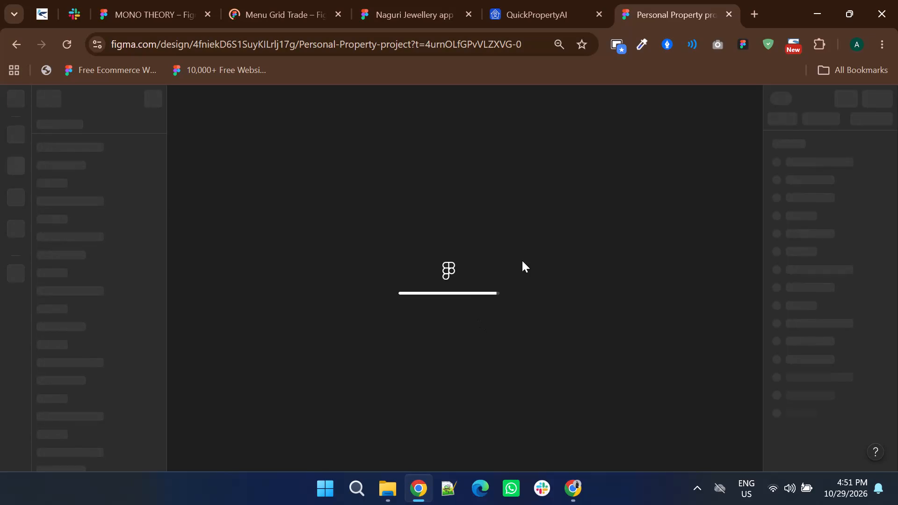
Switch to the MONO THEORY file and recolour the third colour dot under the third product image to a muted greyish brown.
left_click(115, 6)
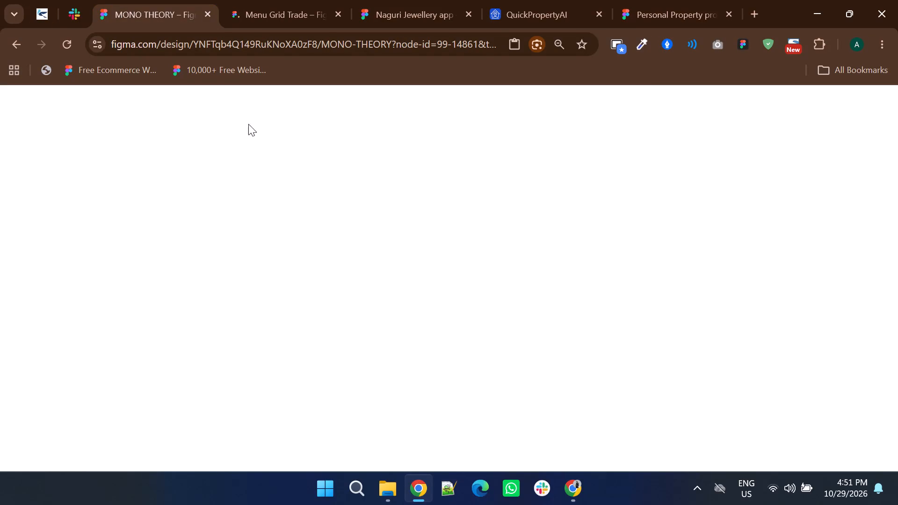
scroll(421, 303, "up", 2, "ctrl")
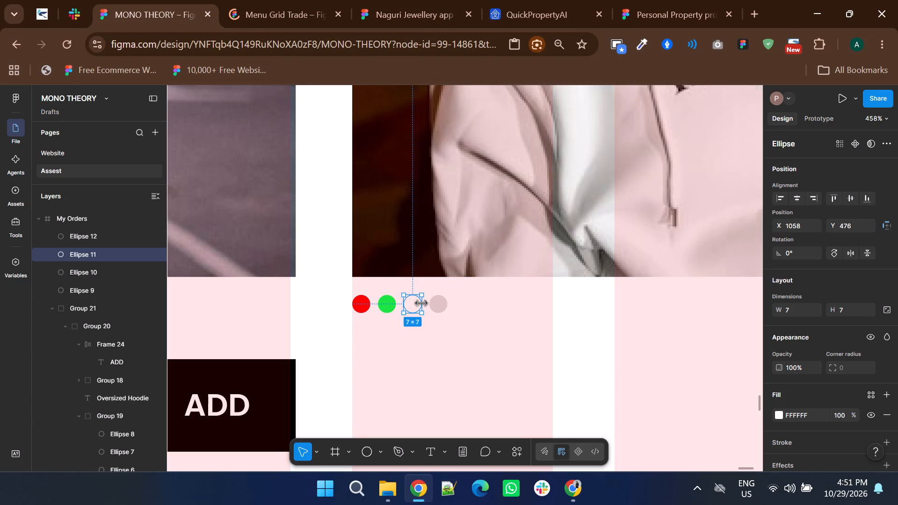
left_click(779, 416)
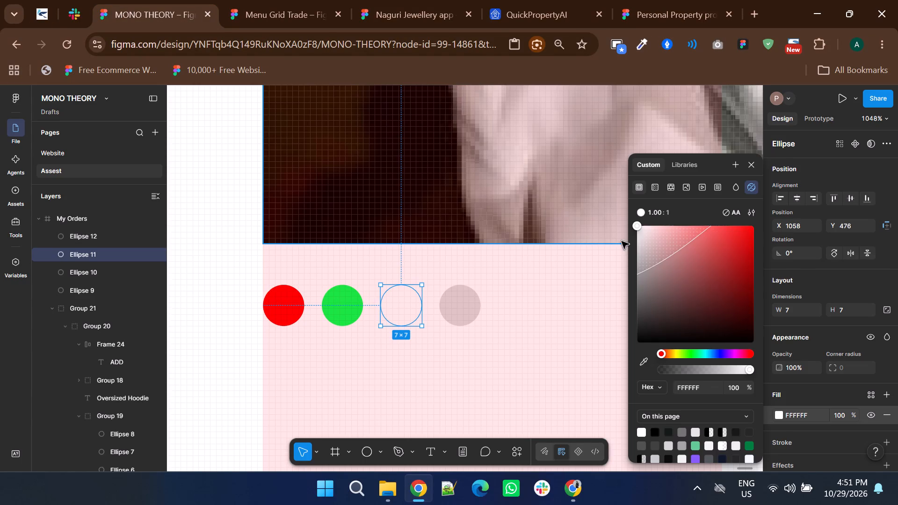
left_click_drag(642, 259, 611, 217)
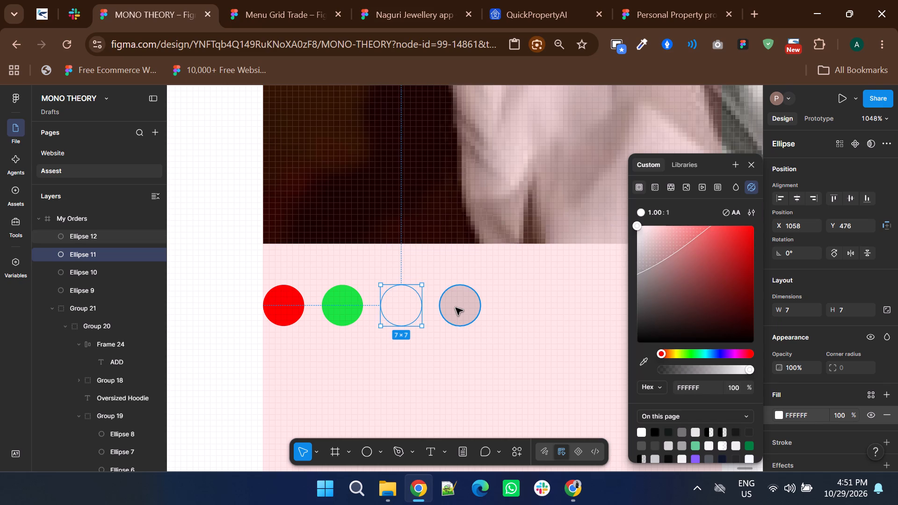
left_click_drag(638, 244, 639, 250)
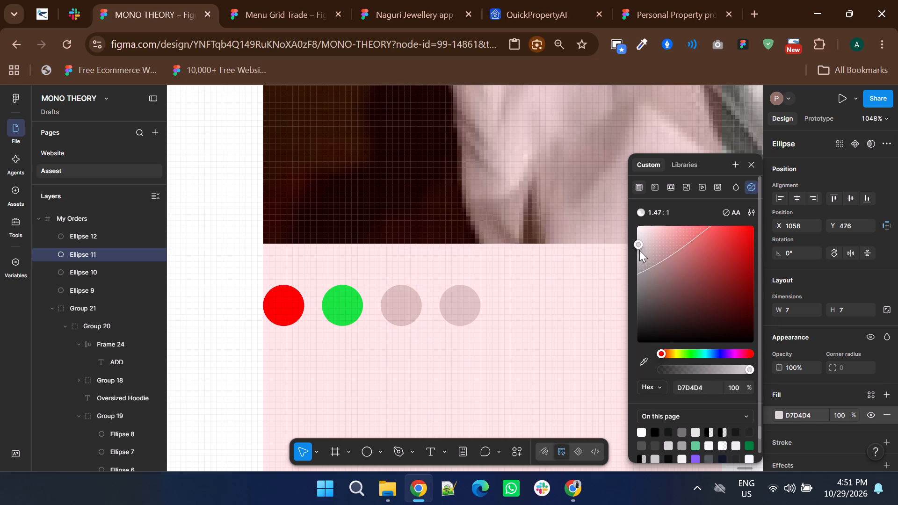
left_click_drag(639, 250, 639, 268)
Recolour the fourth colour dot under the third product image to a dark maroon.
left_click(460, 306, "ctrl")
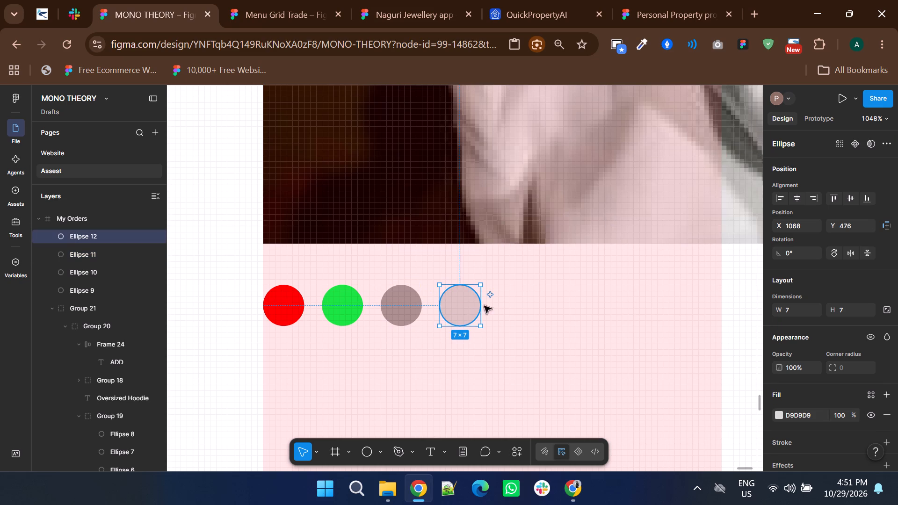
left_click(780, 420)
left_click(774, 413)
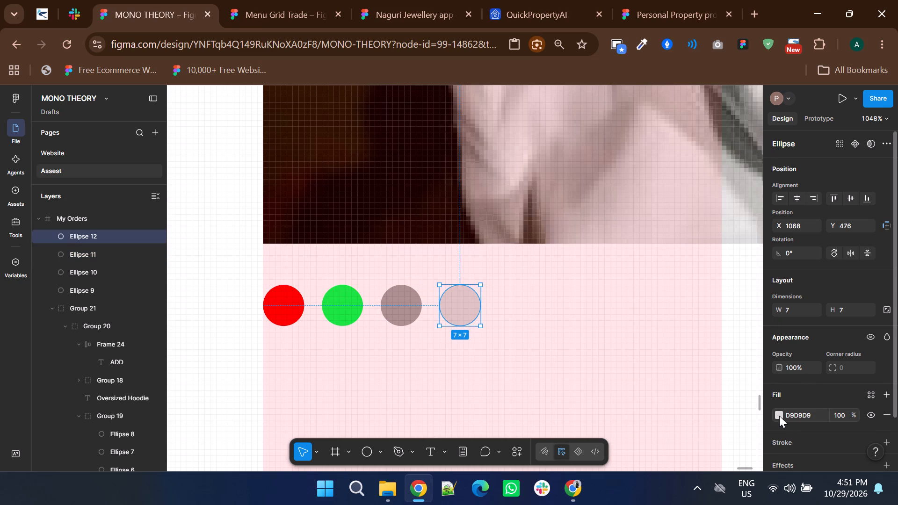
left_click(779, 416)
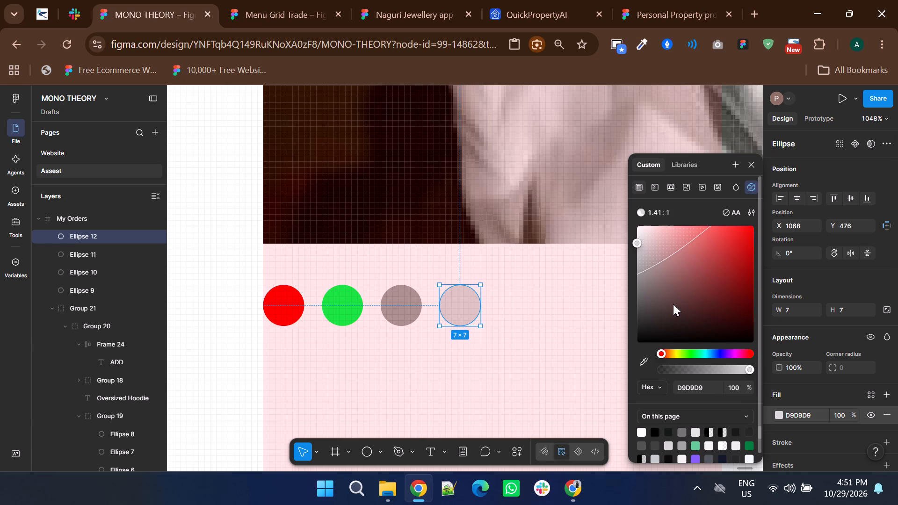
left_click(673, 304)
Set the second colour dot's fill to the pale green 9BE3AF.
left_click(337, 309)
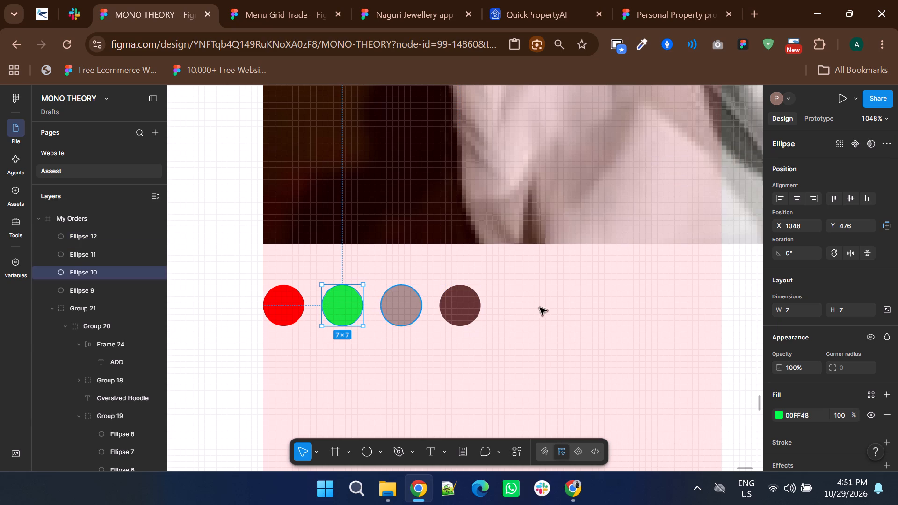
left_click(779, 415)
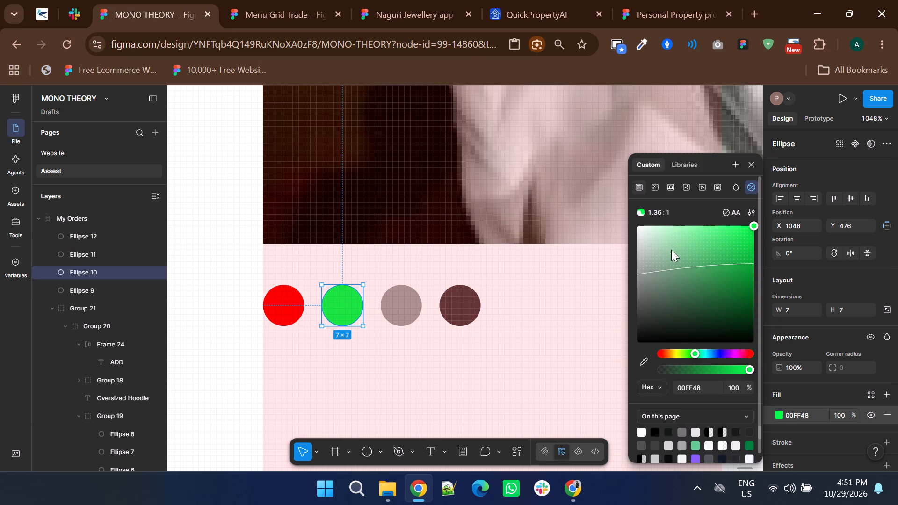
left_click(673, 239)
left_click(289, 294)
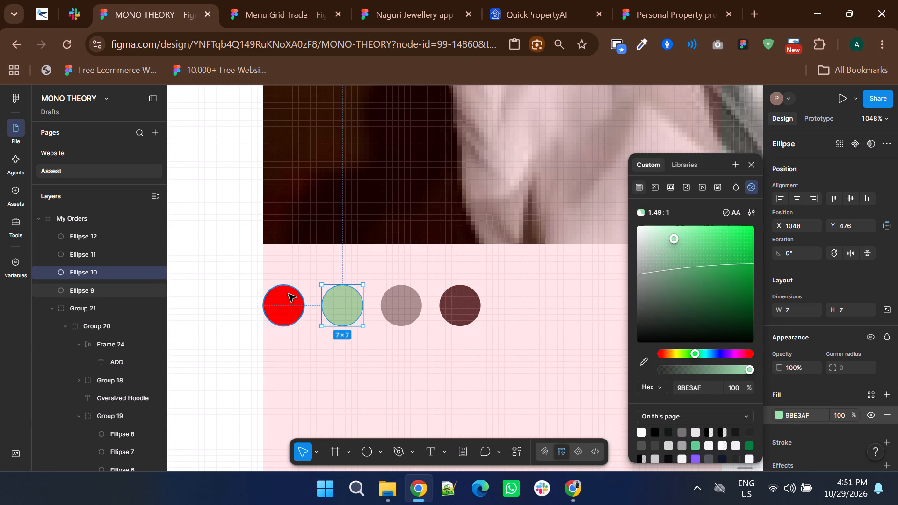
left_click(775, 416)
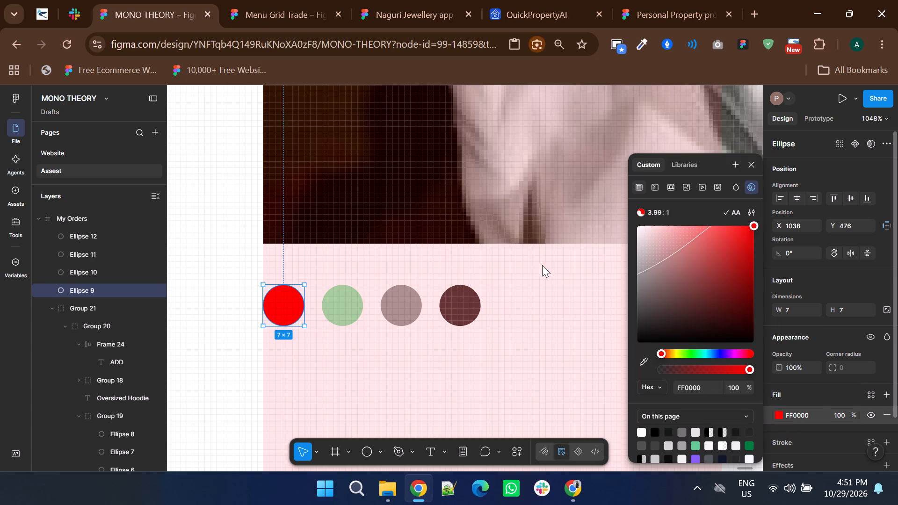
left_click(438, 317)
Add the product title text "Premium Hoodie" below the colour dots of the third product card.
scroll(438, 317, "down", 1, "ctrl")
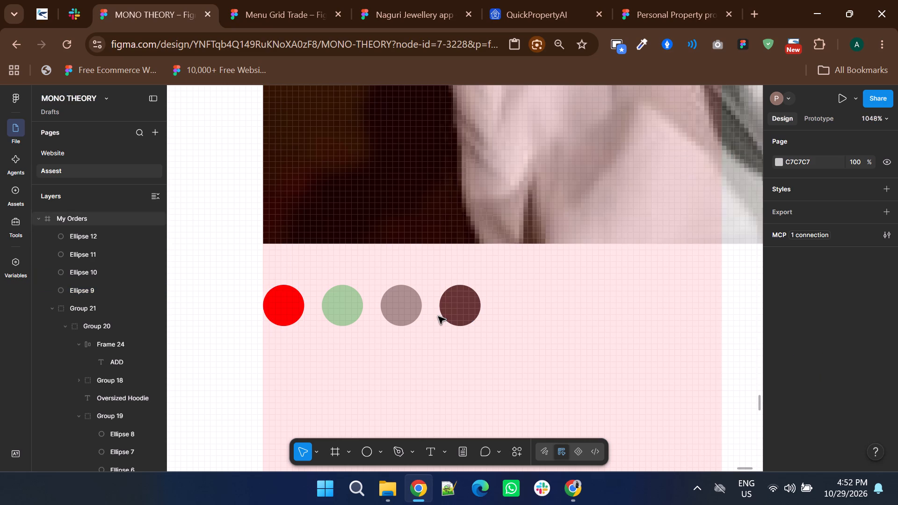
scroll(438, 317, "down", 3, "ctrl")
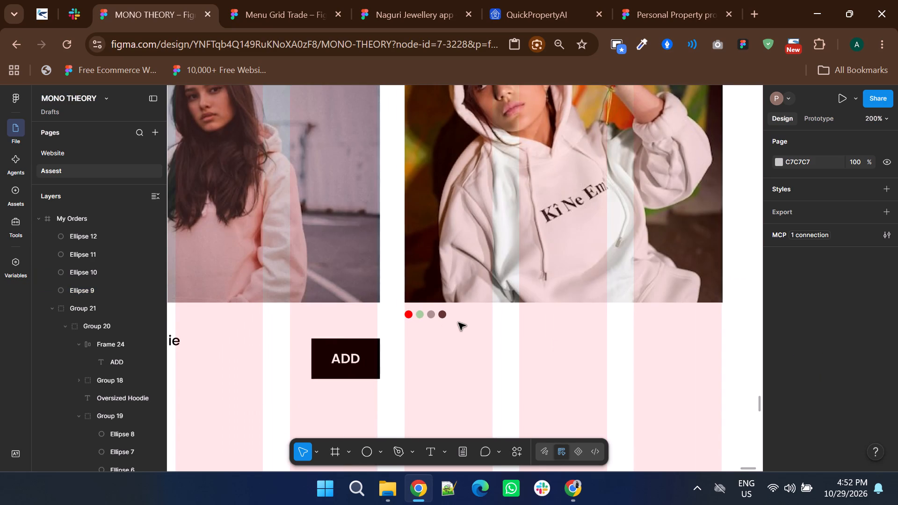
scroll(458, 323, "down", 1, "ctrl")
left_click(701, 294)
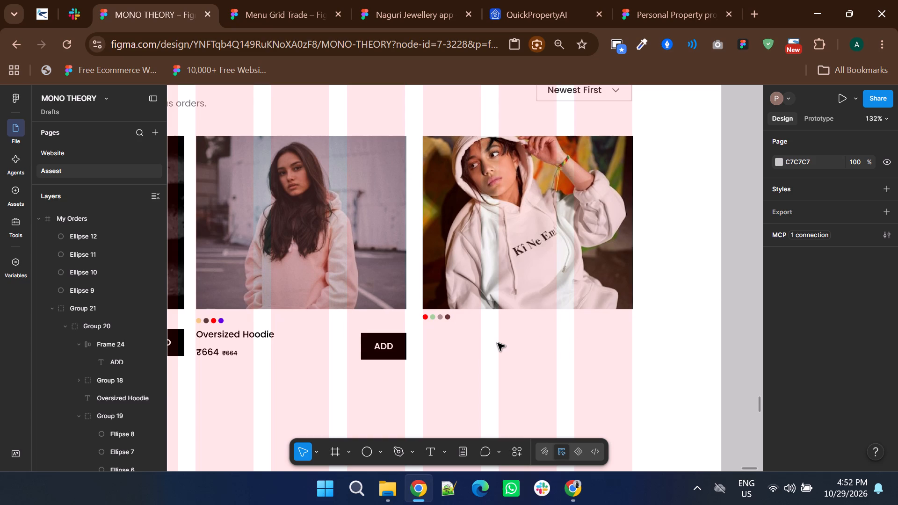
scroll(479, 339, "up", 2, "ctrl")
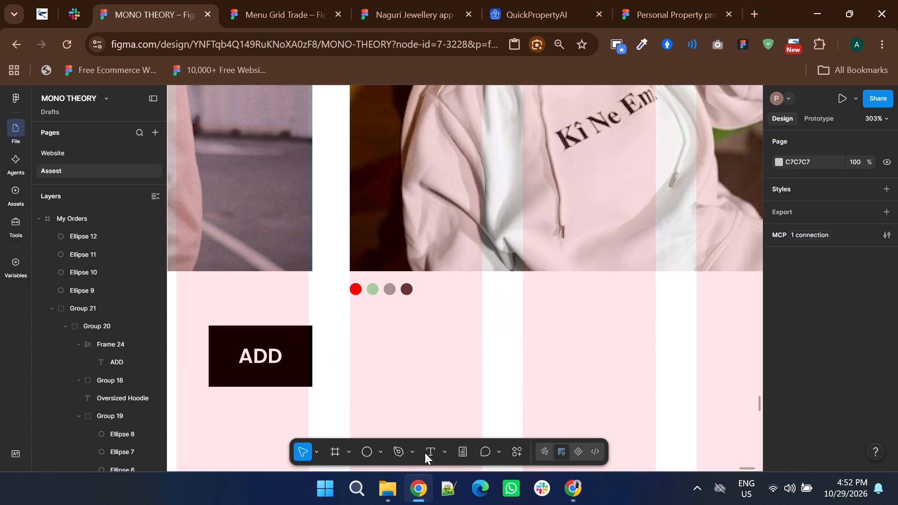
left_click(424, 456)
left_click(373, 325)
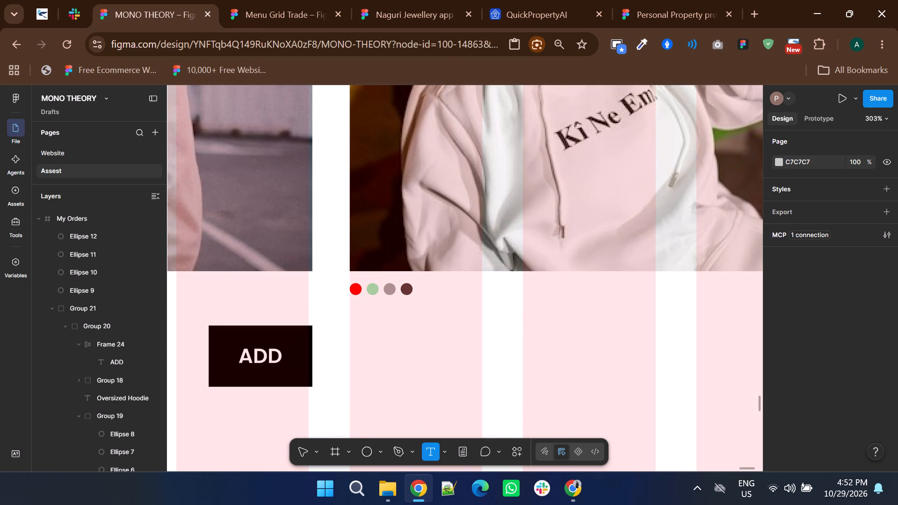
type("Premi")
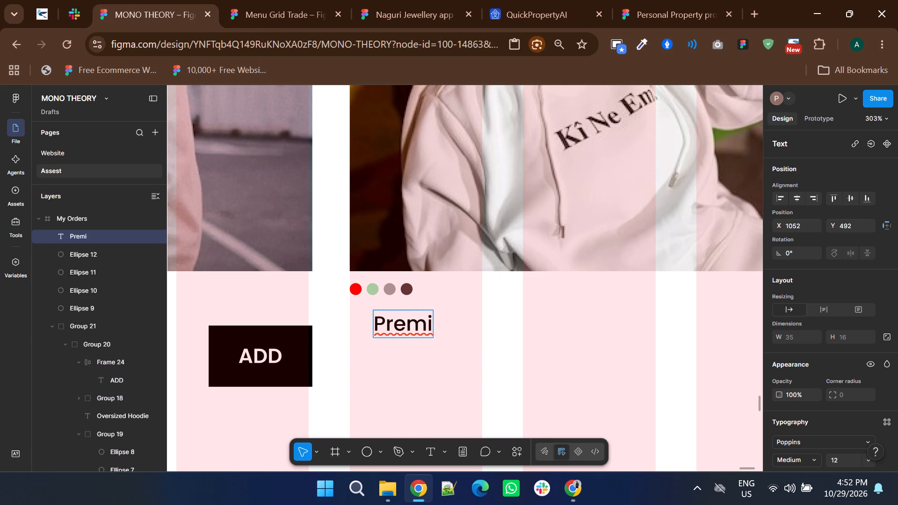
type("um")
key("space")
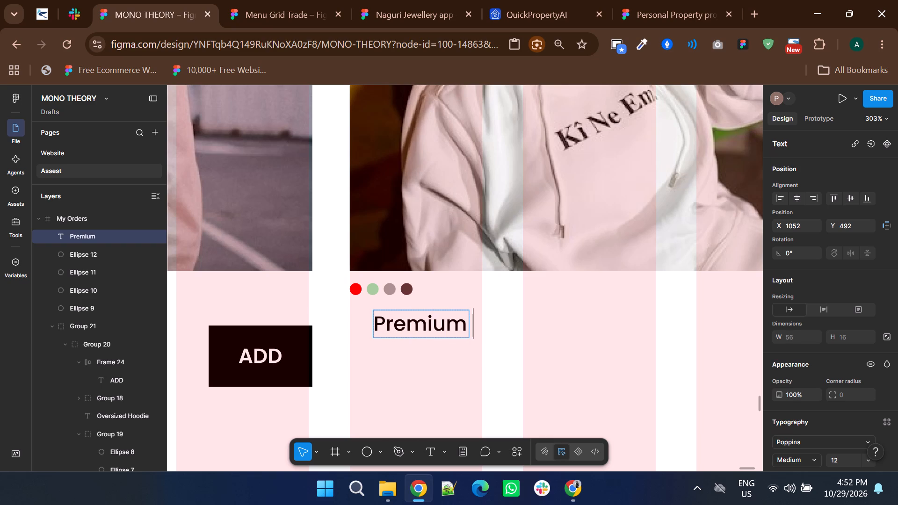
type("Hooe")
key("BackSpace")
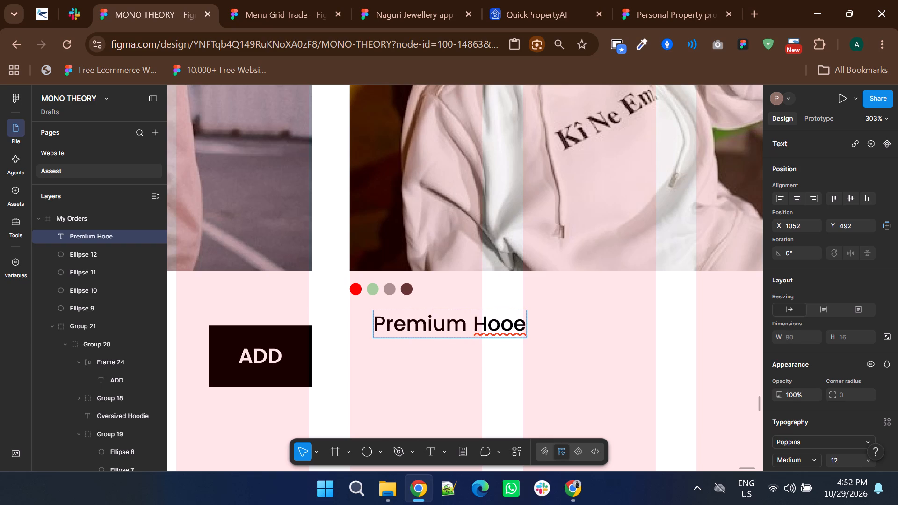
type("die")
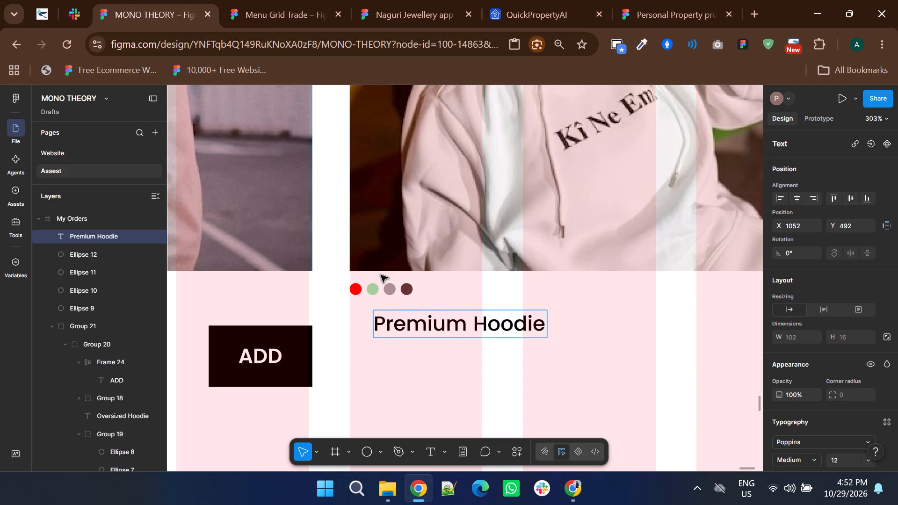
left_click(437, 368)
Compare with the other cards' titles and align the Premium Hoodie title with the image's left edge, at X 1038, Y 490.
scroll(513, 343, "down", 1, "ctrl")
scroll(513, 343, "up", 2, "shift")
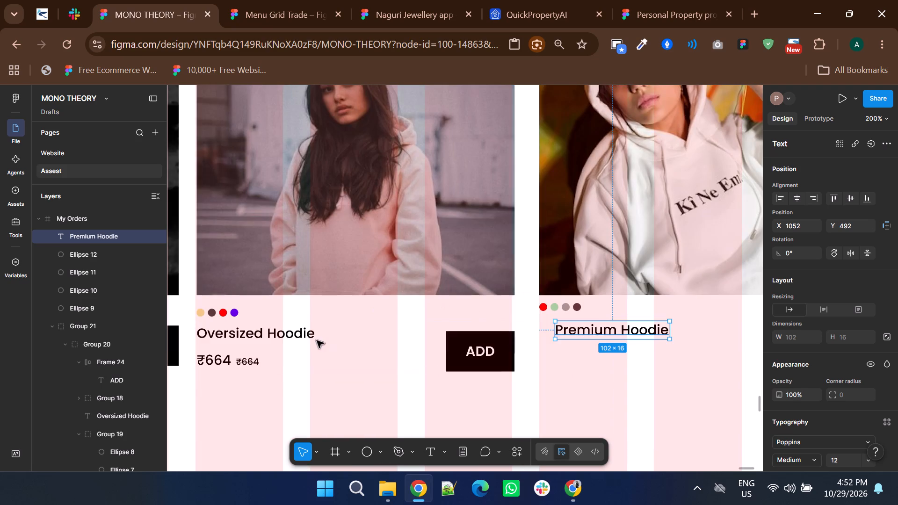
left_click(308, 337, "ctrl")
scroll(308, 337, "up", 5, "shift")
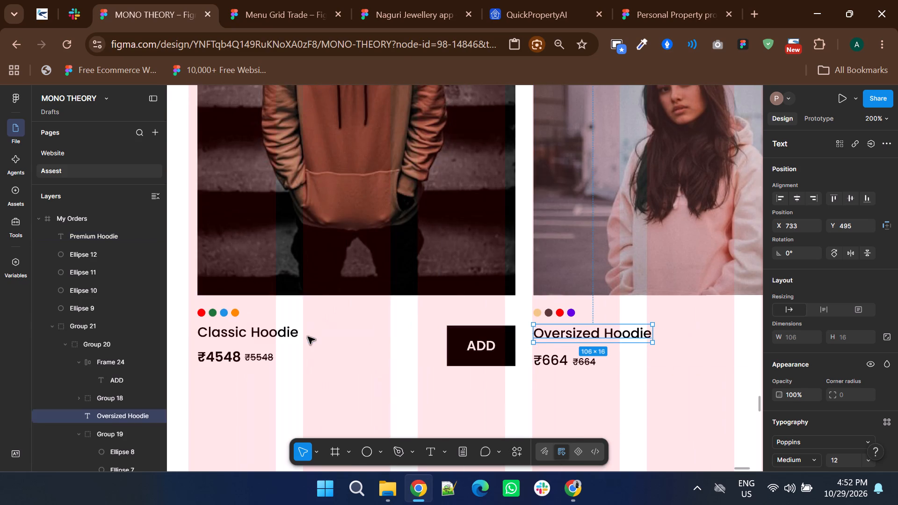
left_click(292, 334, "ctrl")
scroll(292, 334, "down", 5, "shift")
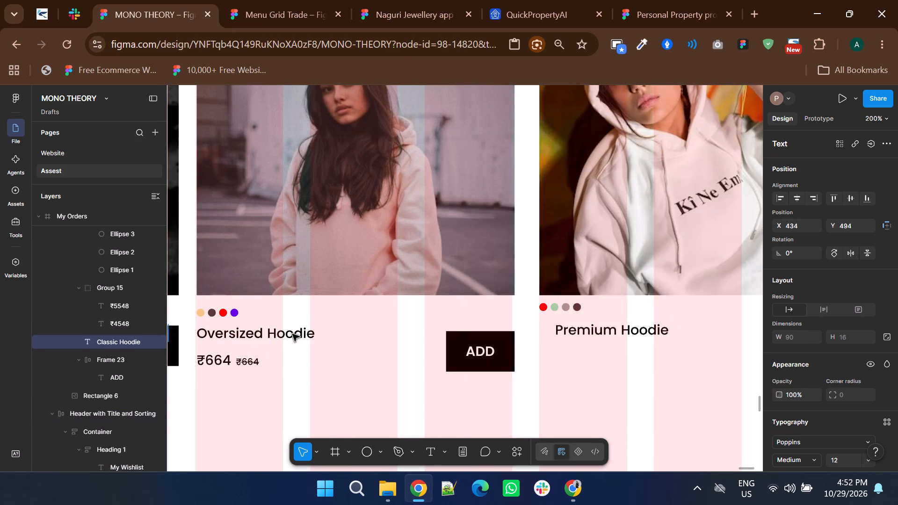
scroll(292, 334, "down", 2, "shift")
scroll(389, 324, "up", 1, "ctrl")
left_click(473, 334)
scroll(460, 330, "up", 1, "ctrl")
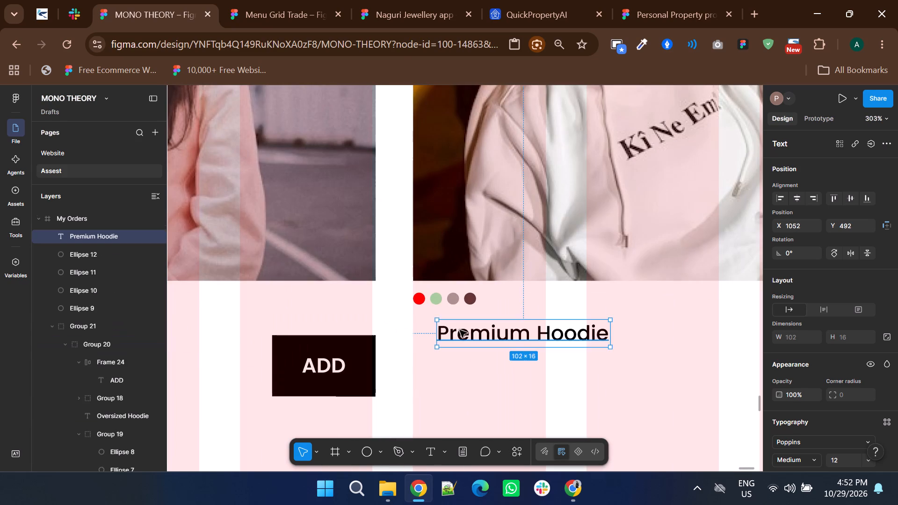
left_click_drag(463, 332, 436, 330)
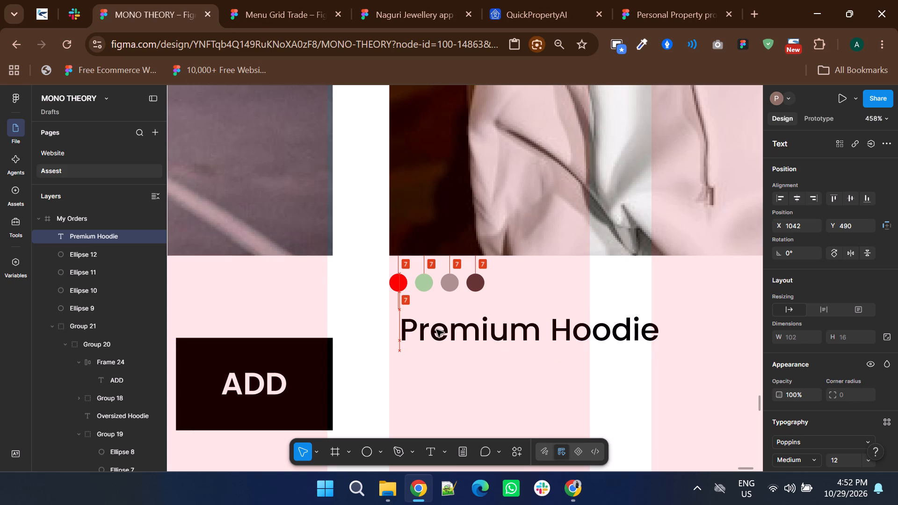
left_click_drag(436, 330, 431, 329)
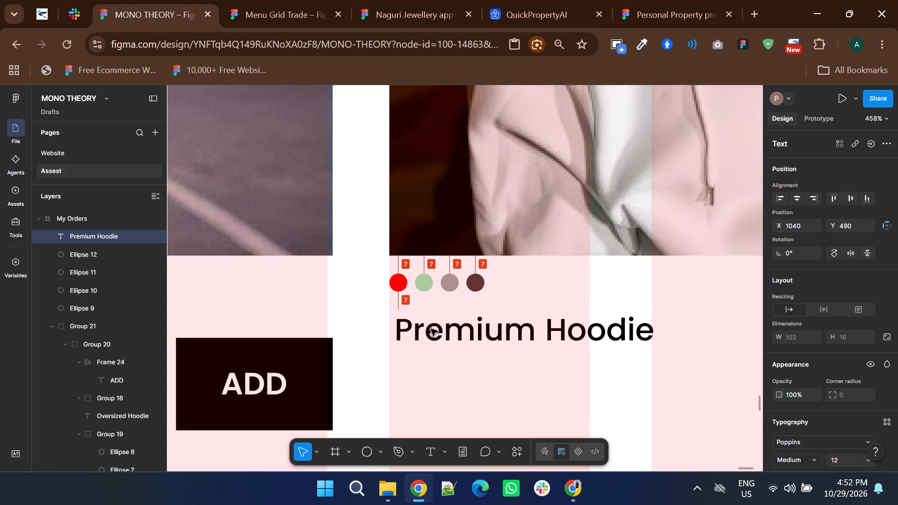
left_click_drag(431, 329, 430, 329)
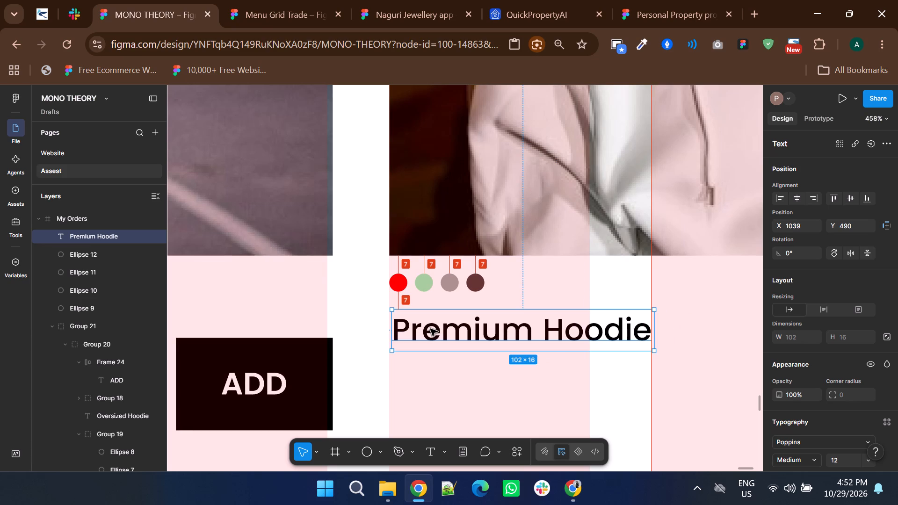
left_click_drag(430, 329, 427, 329)
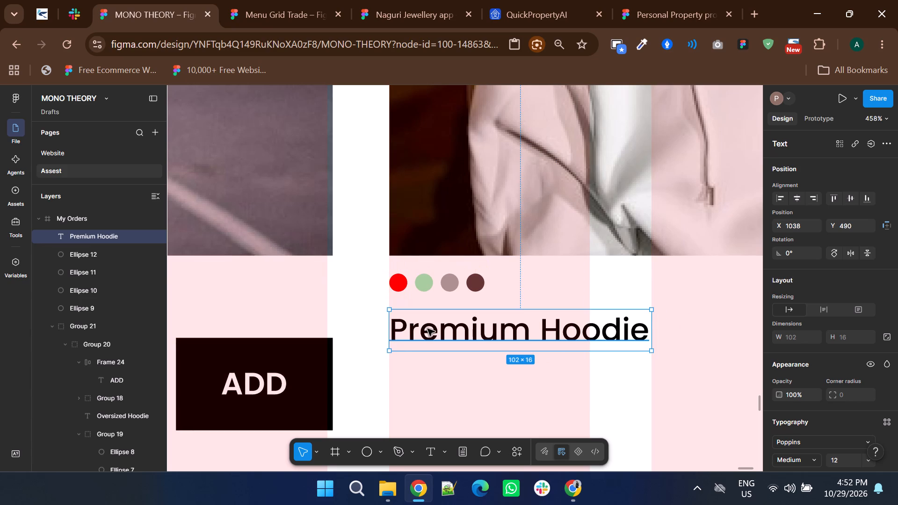
scroll(426, 329, "down", 4, "ctrl")
left_click(640, 293)
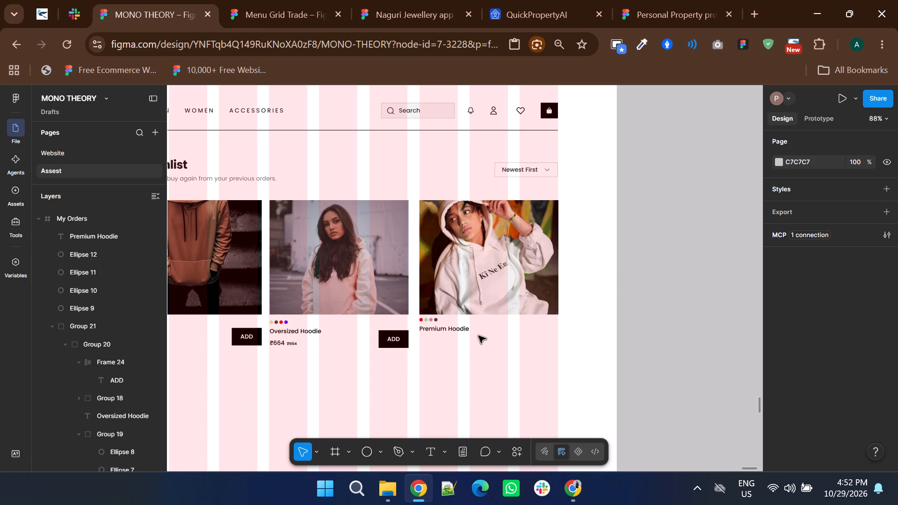
Add the text 58658 in Poppins Medium 12 just below the Premium Hoodie title of the third card.
scroll(472, 339, "up", 3, "ctrl")
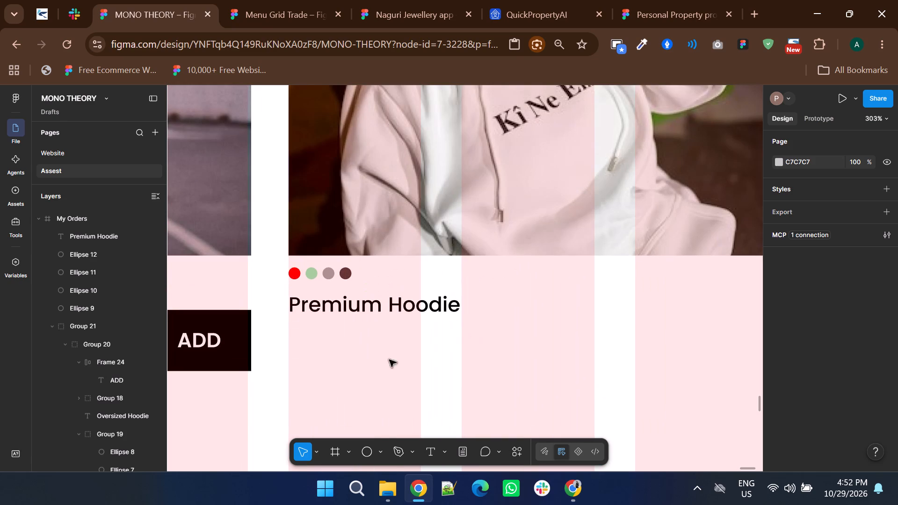
scroll(476, 366, "down", 2, "ctrl")
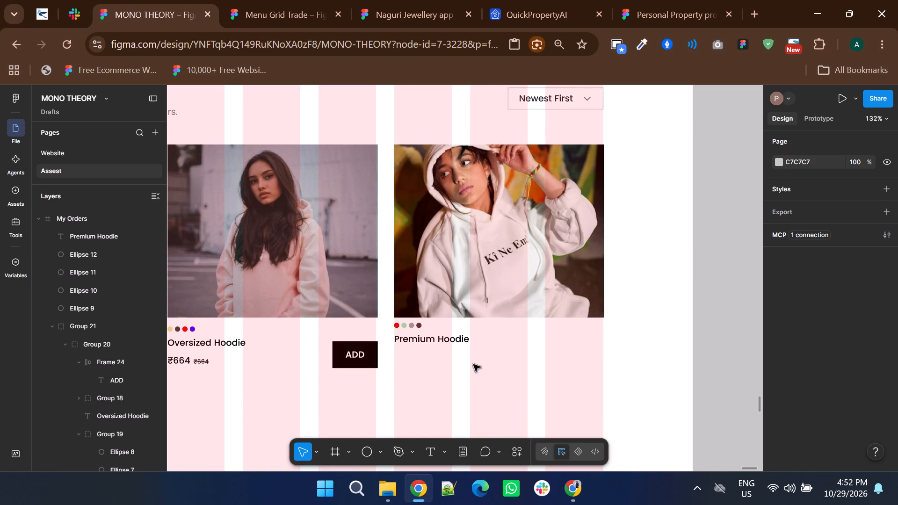
scroll(406, 368, "up", 2, "ctrl")
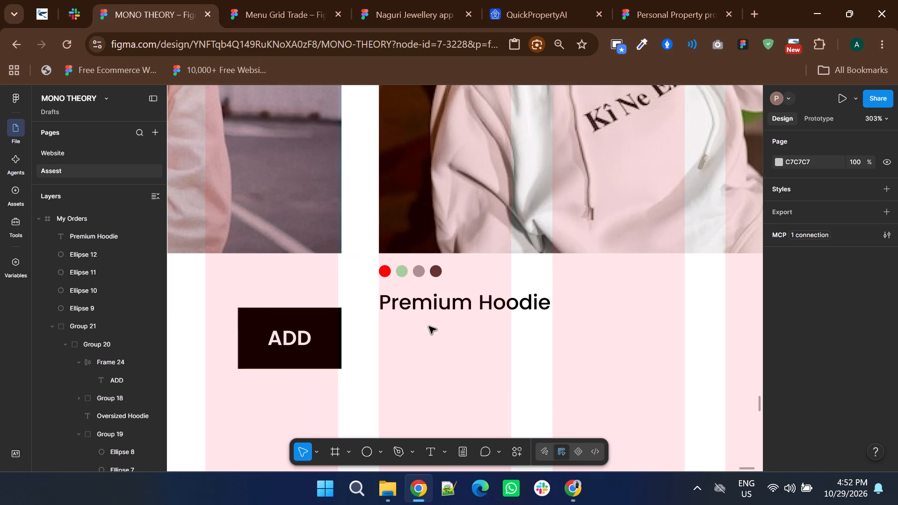
scroll(429, 326, "up", 2, "ctrl")
left_click(432, 443)
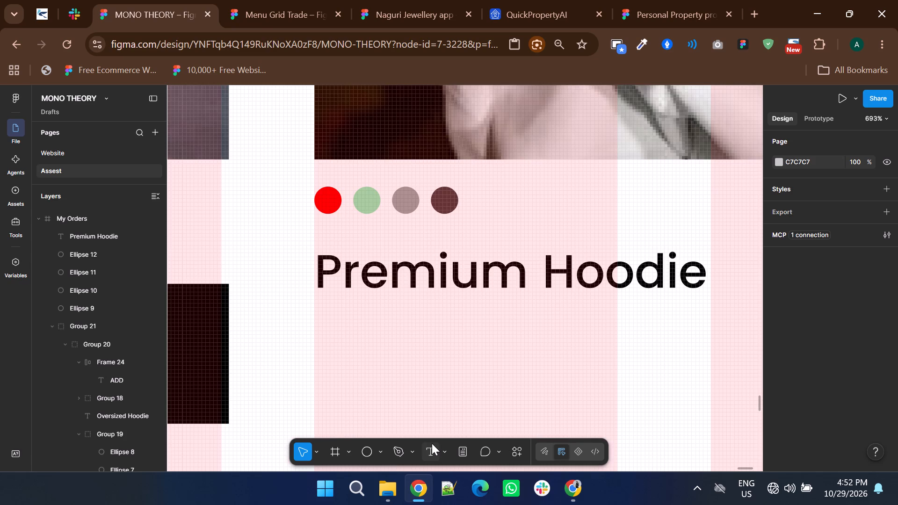
left_click(339, 332)
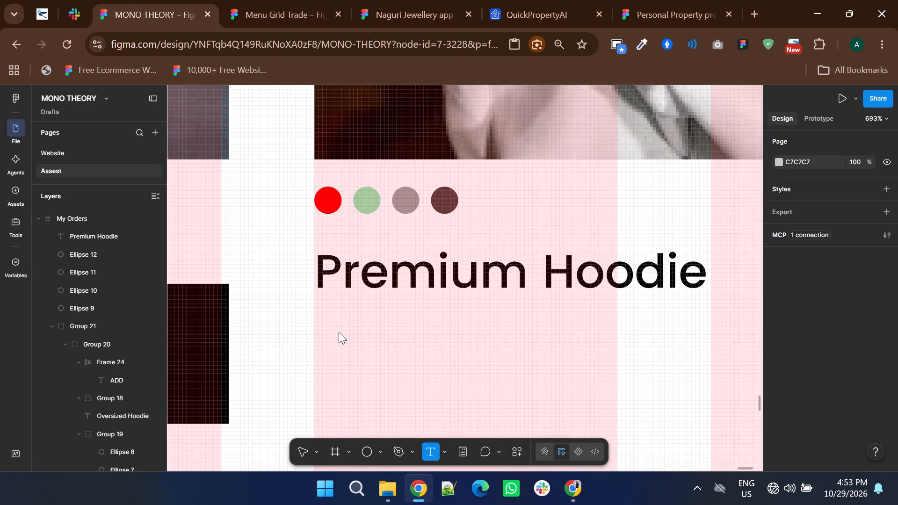
type("586")
type("58")
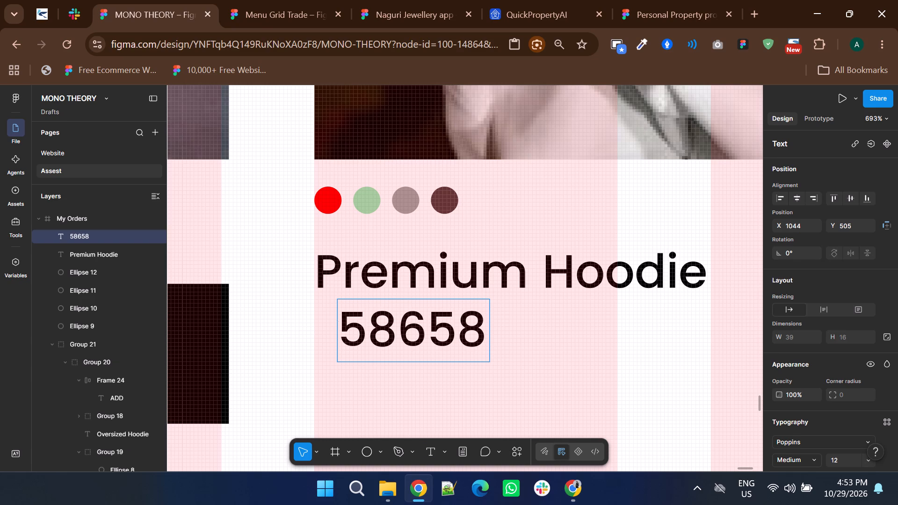
Replace the price text's leading 5 with the copied rupee symbol, matching the existing style, so the price reads ₹8658.
left_click(365, 320)
left_click_drag(365, 320, 347, 325)
left_click(357, 332)
left_click_drag(357, 332, 352, 332)
left_click_drag(352, 332, 359, 334)
left_click_drag(360, 335, 345, 332)
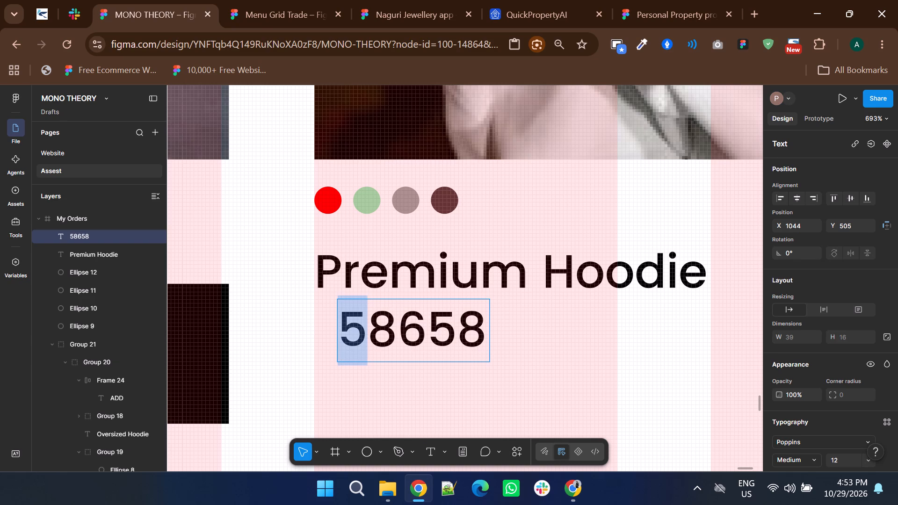
left_click_drag(345, 332, 344, 332)
right_click(344, 332)
left_click(382, 362)
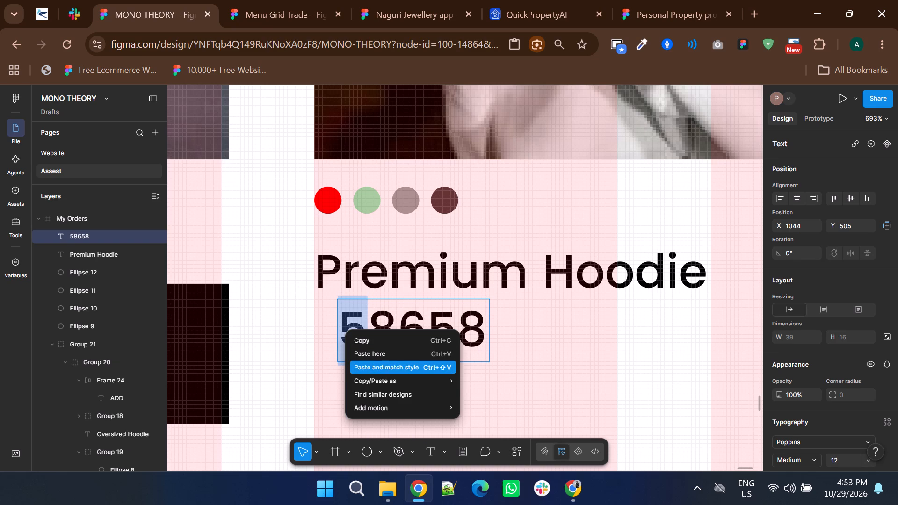
left_click(536, 342)
Align the ₹8658 price with the Premium Hoodie title's left edge at X 1038, Y 508.
left_click_drag(354, 324, 354, 323)
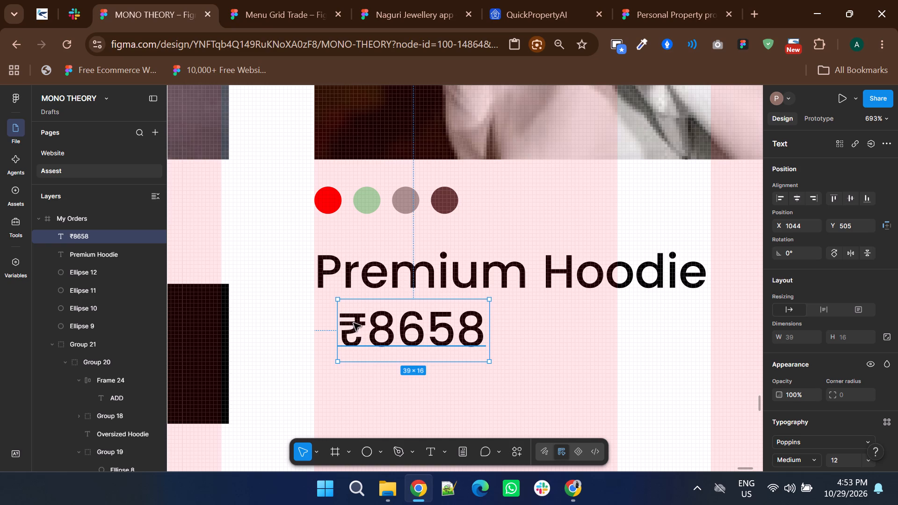
left_click_drag(354, 323, 333, 333)
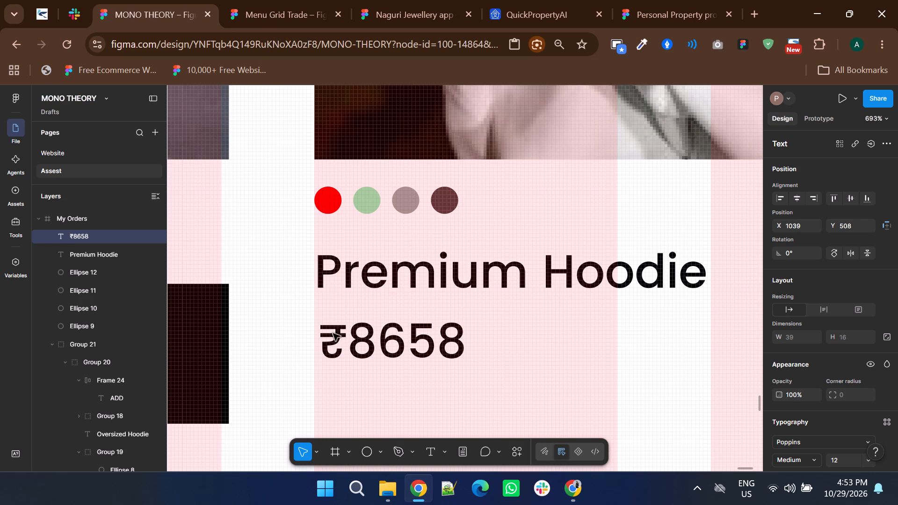
left_click_drag(333, 333, 331, 333)
Duplicate the ₹8658 price and place the copy beside the original on the same line, with a small gap.
left_click_drag(366, 334, 476, 322)
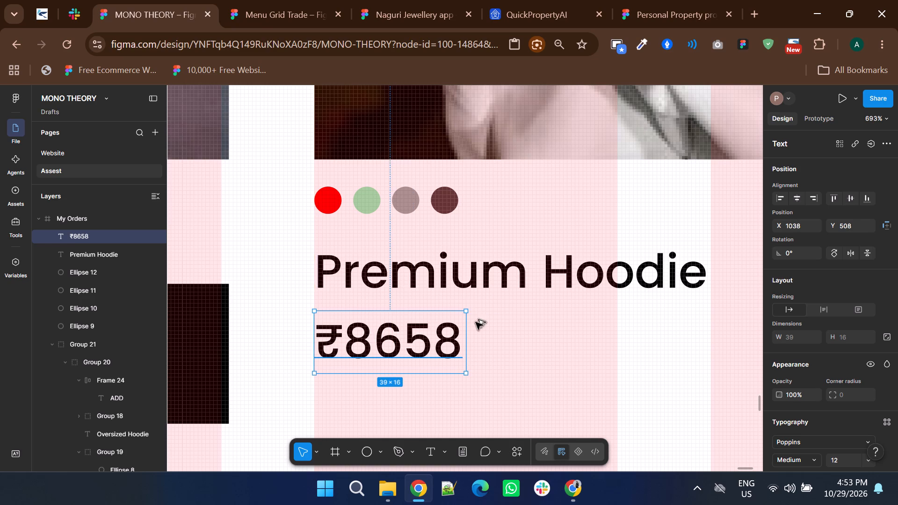
left_click_drag(476, 322, 530, 331)
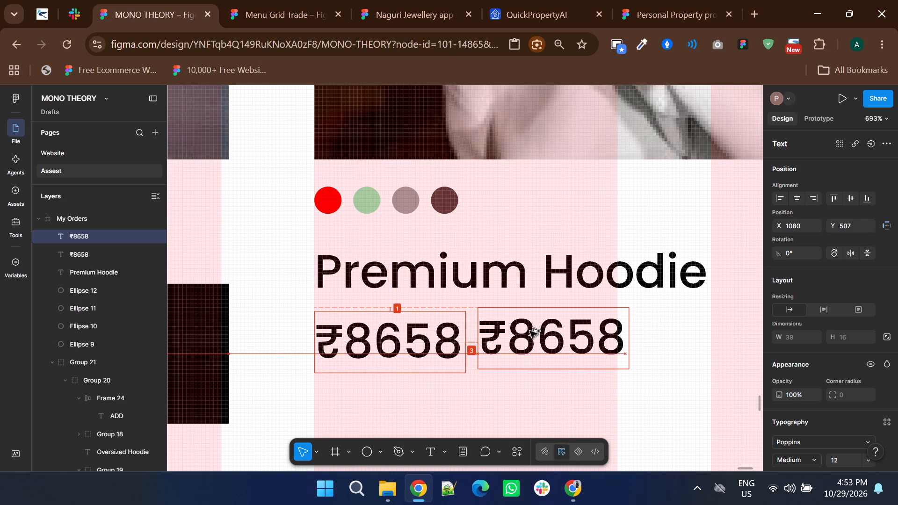
left_click_drag(530, 331, 525, 335)
Style the duplicated price as an old price with font size 8 and a strikethrough decoration.
scroll(812, 374, "down", 1)
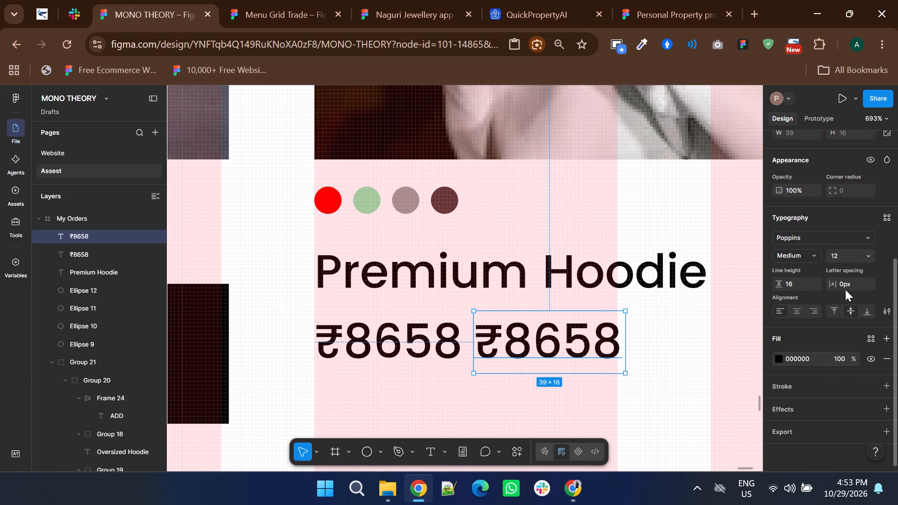
left_click(844, 259)
left_click(844, 259)
key("Down")
key("Down")
key("Down")
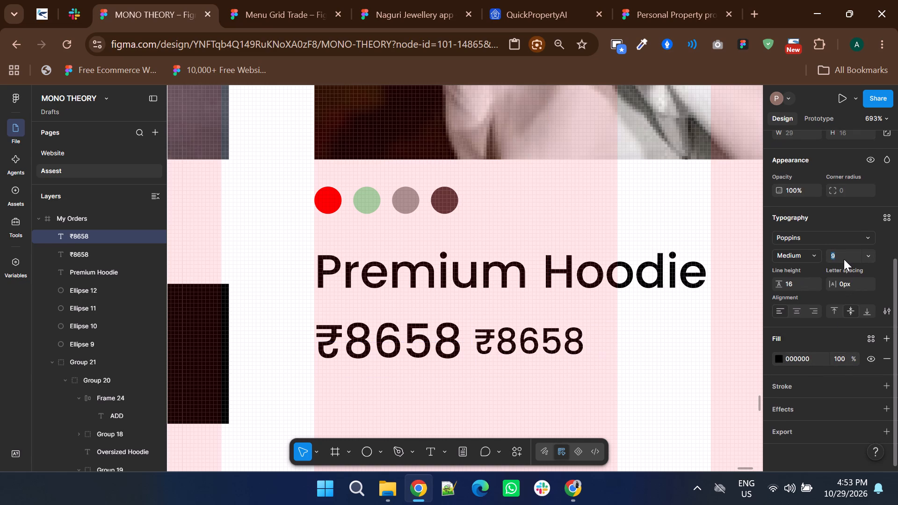
key("Down")
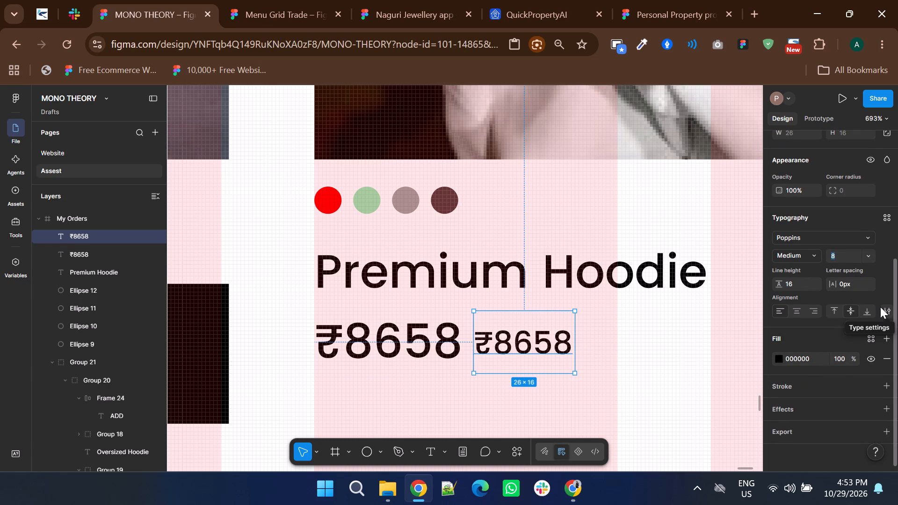
left_click(880, 307)
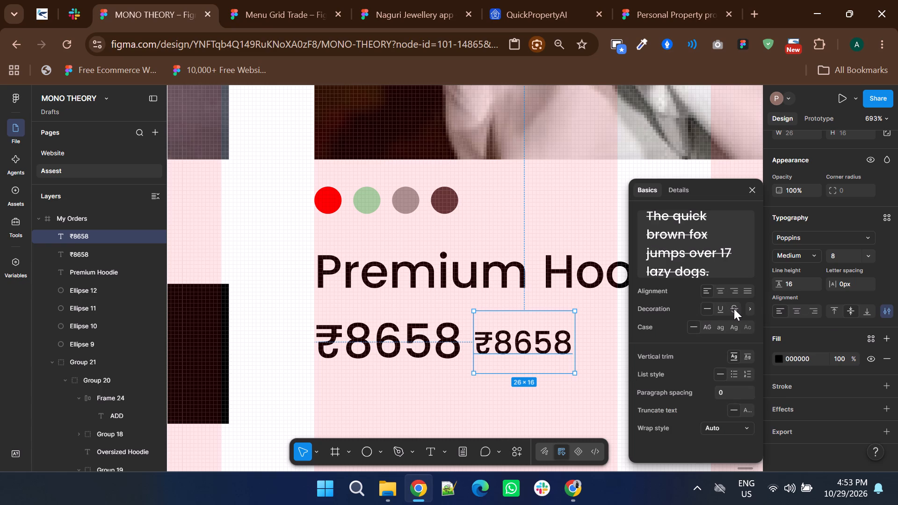
left_click(734, 309)
left_click(531, 343)
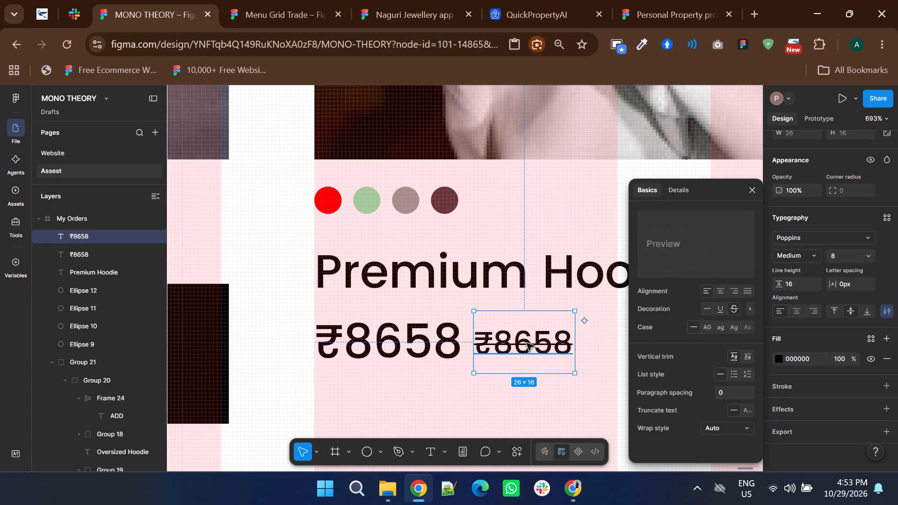
left_click(398, 388)
Nudge the struck-through price down to Y 509 beside the main price.
scroll(387, 357, "down", 3, "shift")
scroll(430, 336, "down", 1, "ctrl")
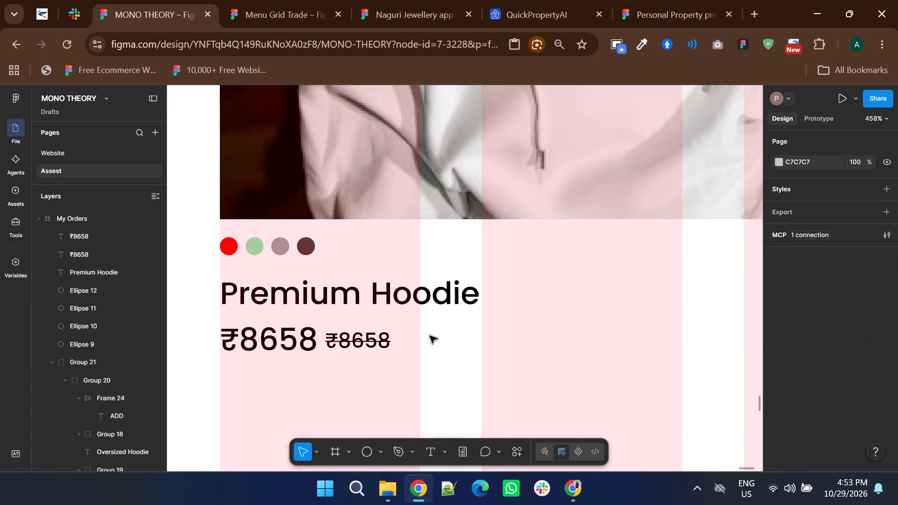
left_click(355, 341)
key("Down")
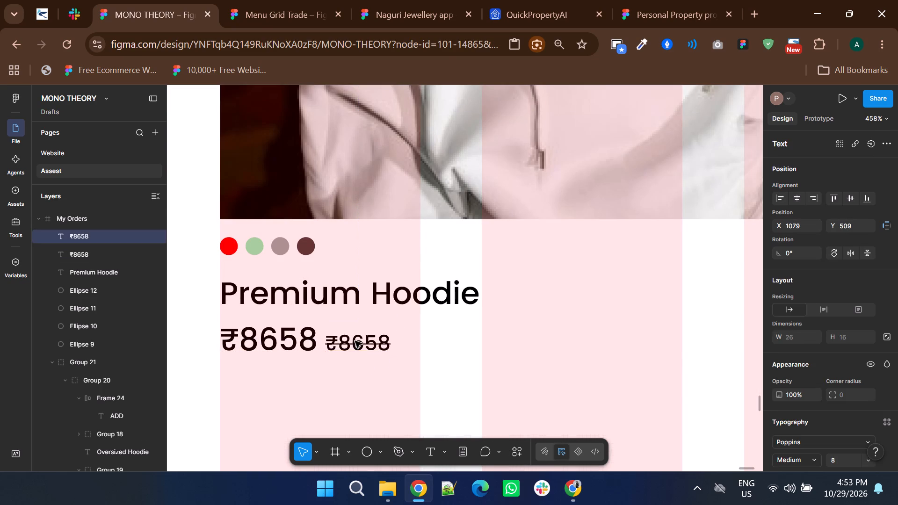
Select the third card's image, colour dots, title and prices together and nudge them one pixel left to fit the column grid.
scroll(355, 341, "down", 1, "ctrl")
scroll(355, 341, "down", 3, "shift")
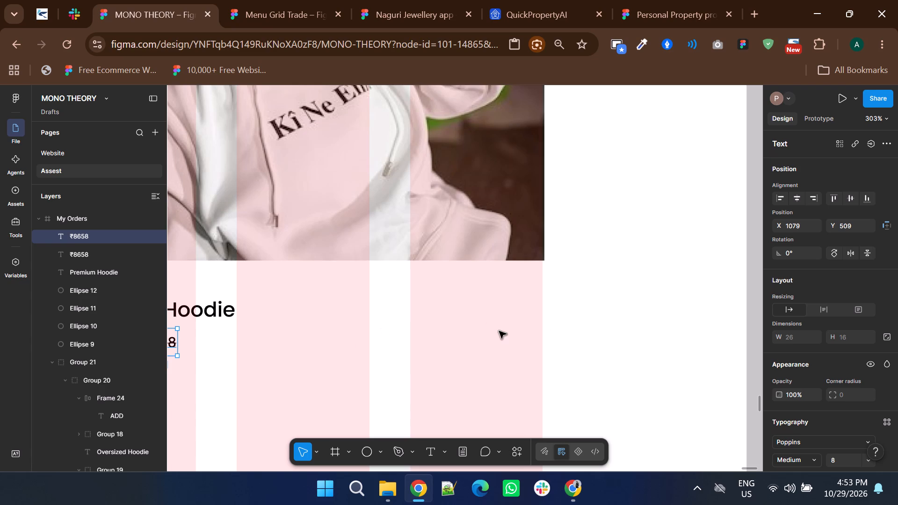
scroll(499, 331, "up", 4)
scroll(539, 203, "down", 1, "ctrl")
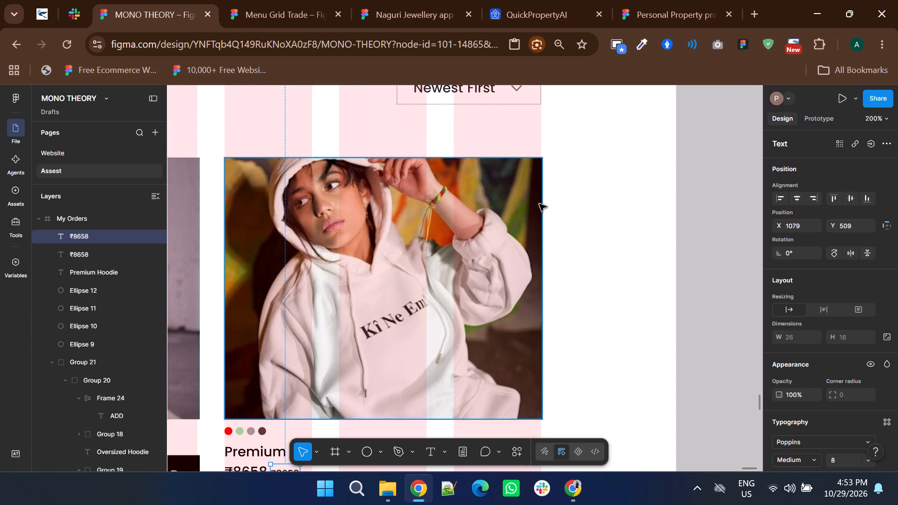
left_click(539, 204)
scroll(632, 237, "down", 2, "ctrl")
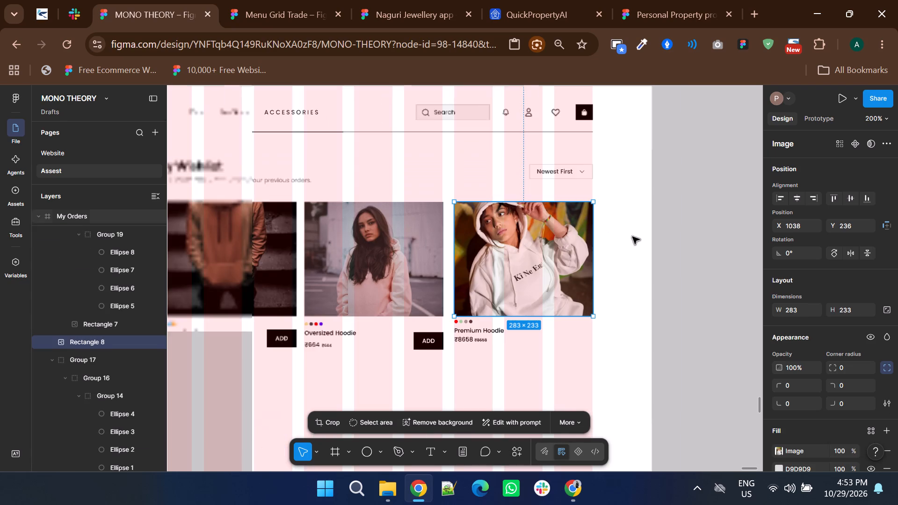
left_click(691, 255)
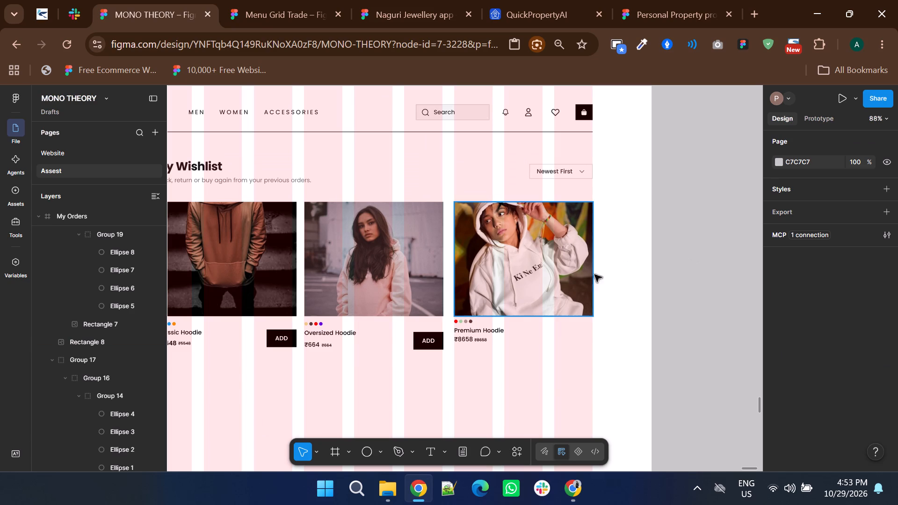
left_click_drag(517, 367, 464, 298)
left_click_drag(522, 398, 454, 299)
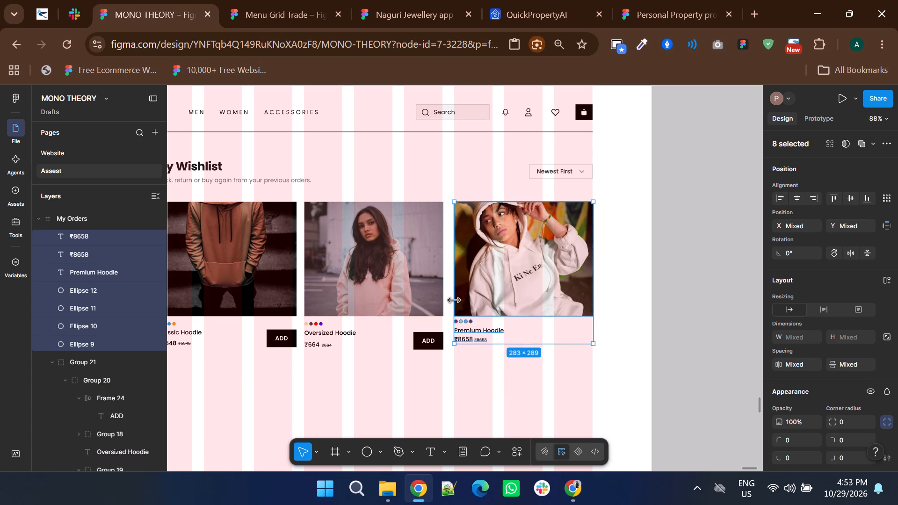
key("Left")
left_click(638, 341)
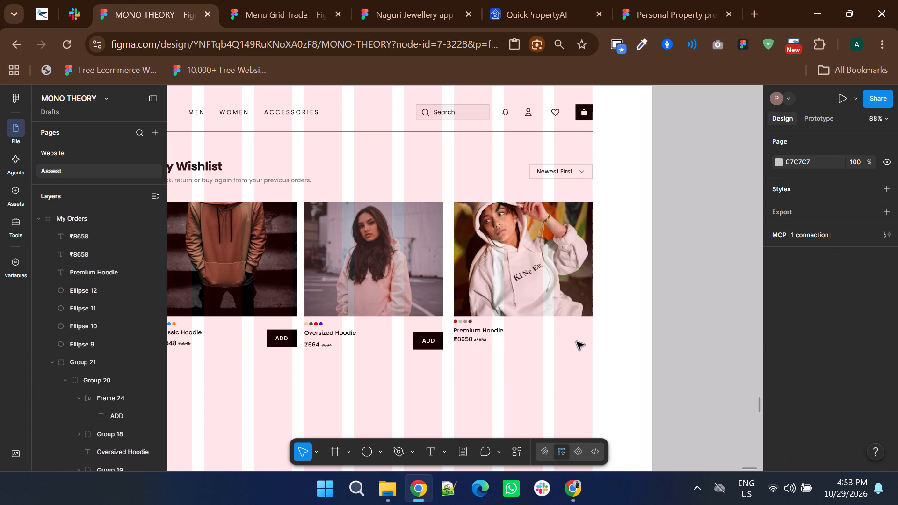
Add the text ADD in Poppins SemiBold 12, like the second card's button label, below the third product image near its right edge.
scroll(572, 340, "up", 2, "ctrl")
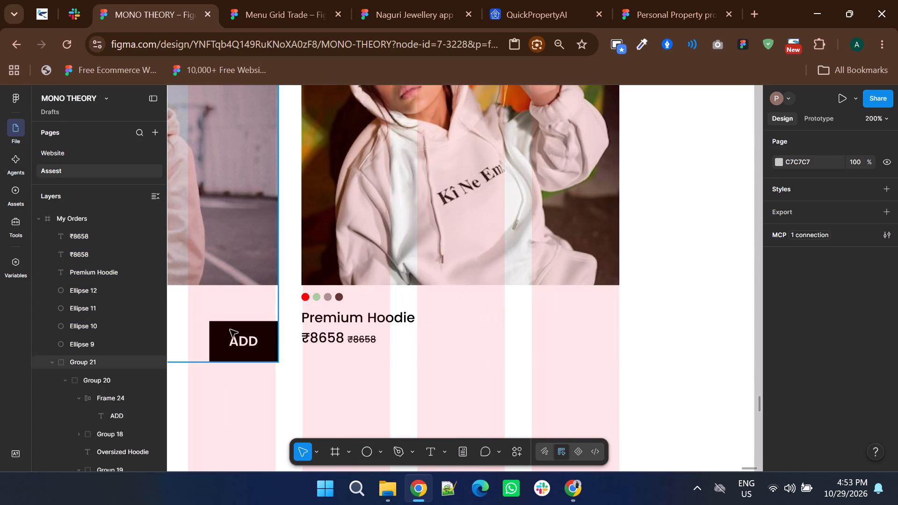
left_click(239, 343, "ctrl")
left_click(529, 380)
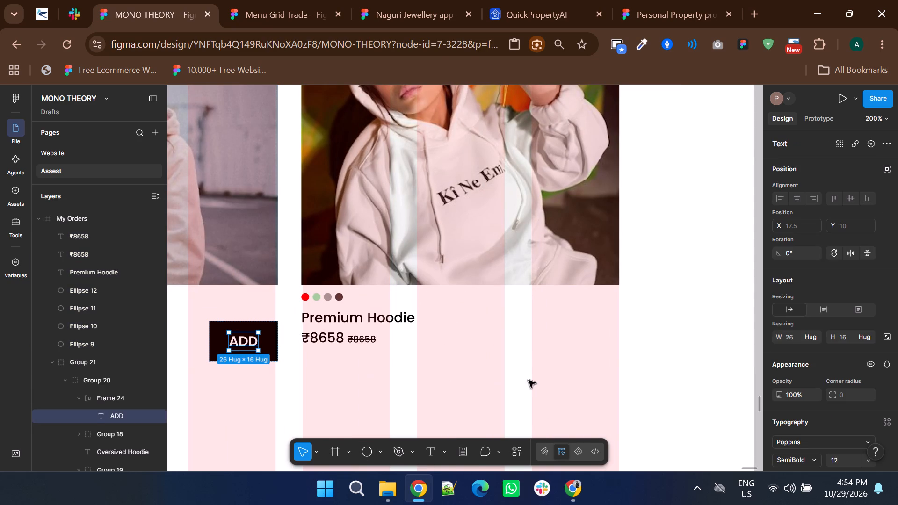
left_click(425, 449)
left_click(570, 323)
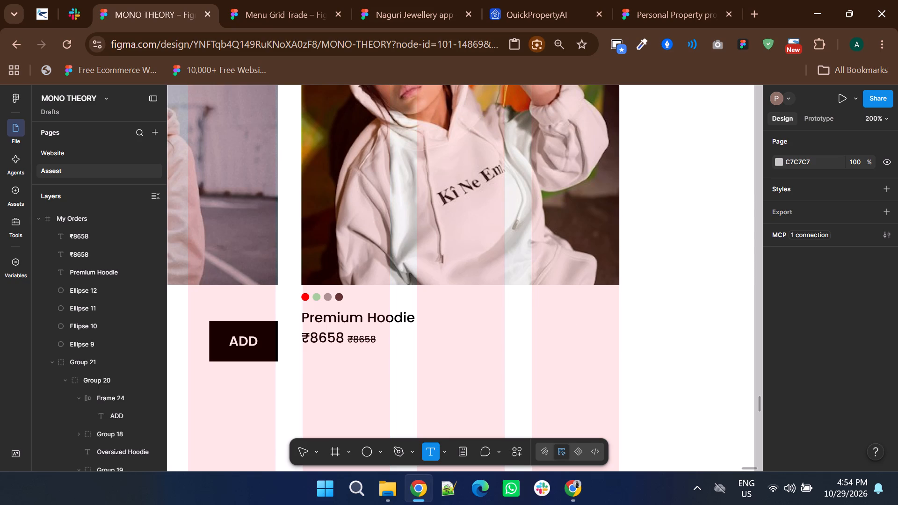
type("ADD")
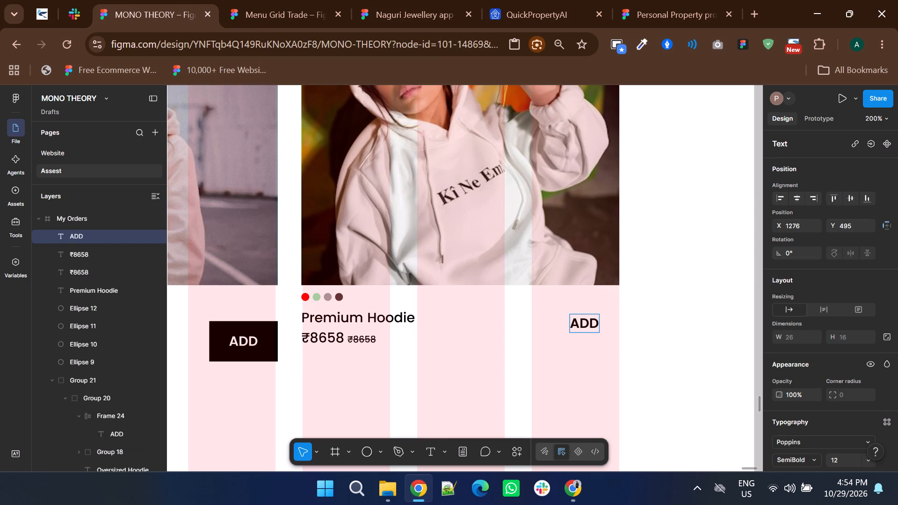
Wrap the third card's ADD text in an auto layout frame with 10 padding to form a button.
key("shift+a")
key("BackSpace")
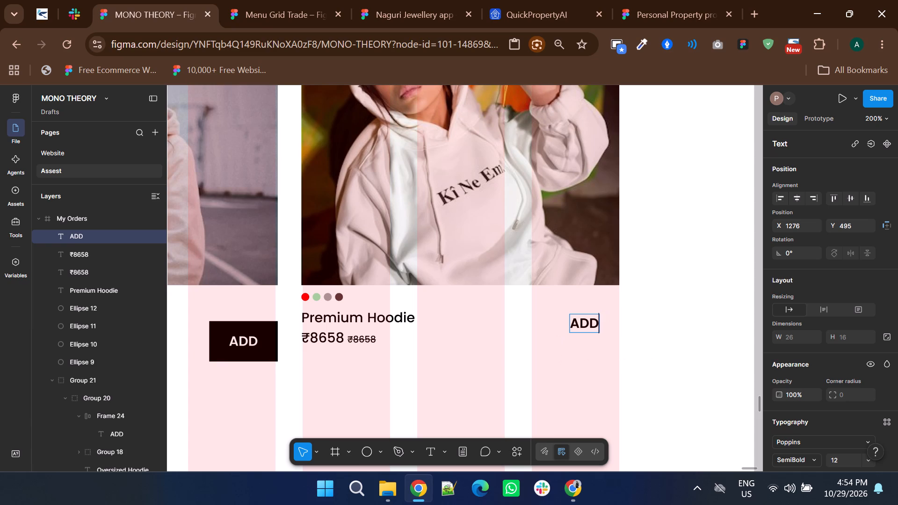
left_click(580, 339)
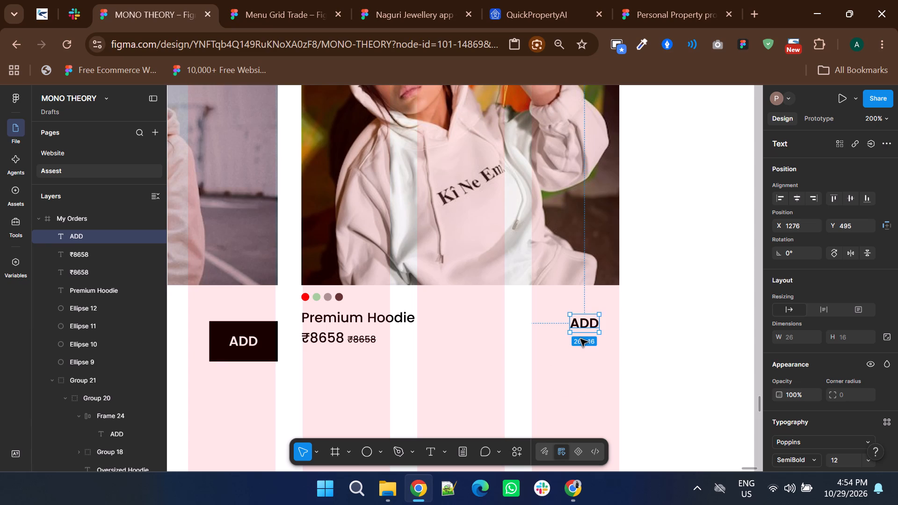
key("shift+a")
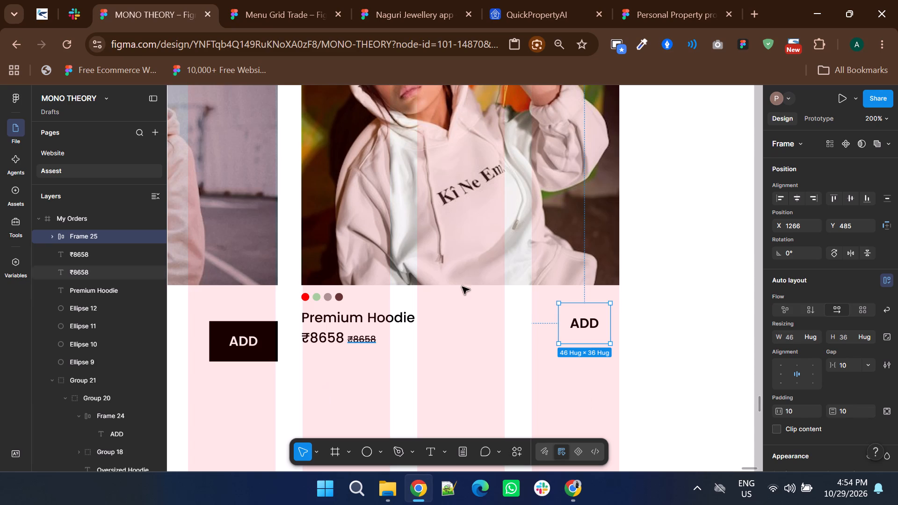
Switch to the Personal Property project design file and examine the MenuGrid pricing page with its Basic, Pro and Premium plan cards.
left_click(691, 0)
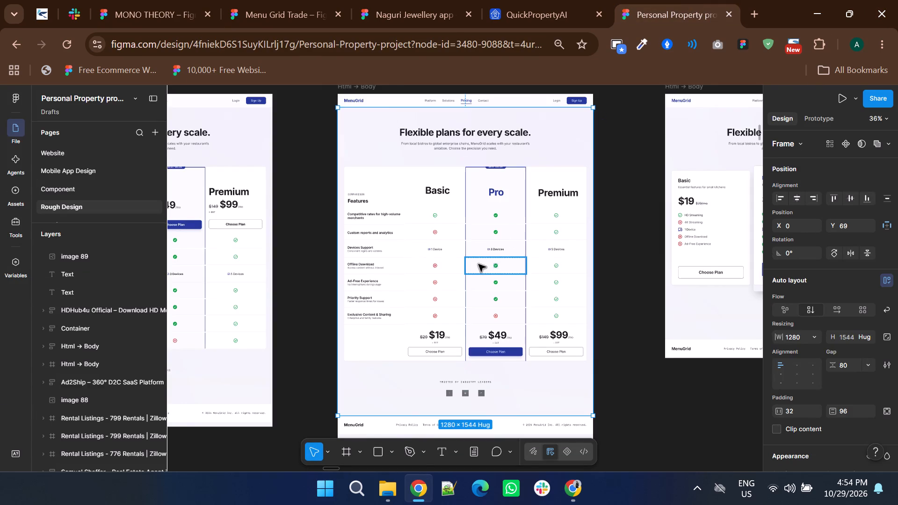
scroll(478, 264, "down", 1, "ctrl")
scroll(478, 264, "down", 2, "shift")
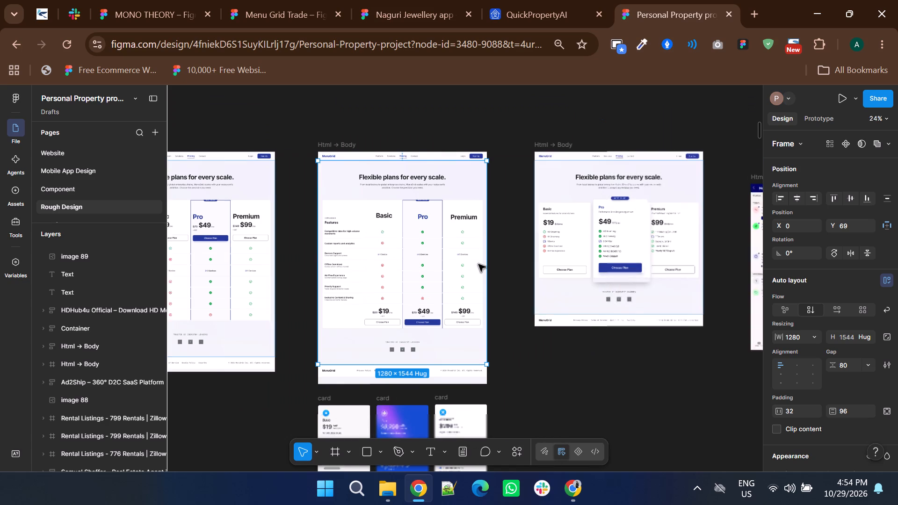
scroll(478, 264, "down", 1, "shift")
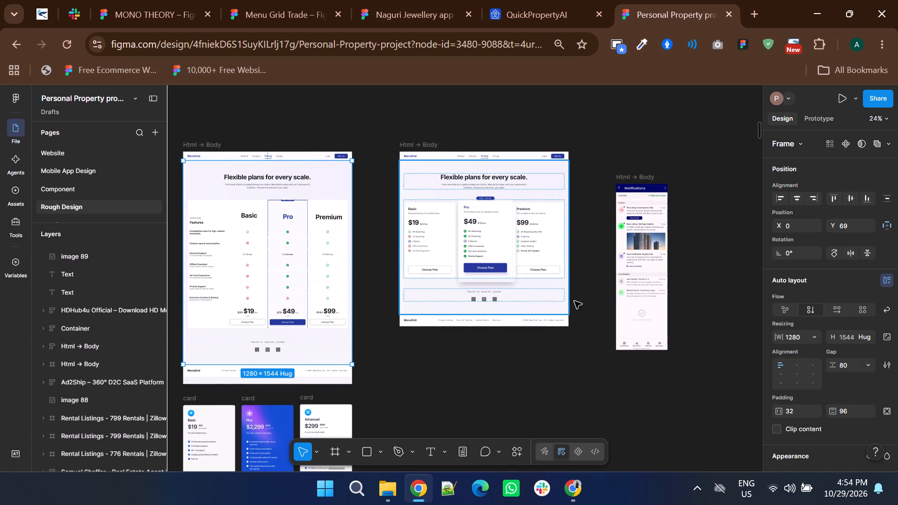
left_click(574, 301)
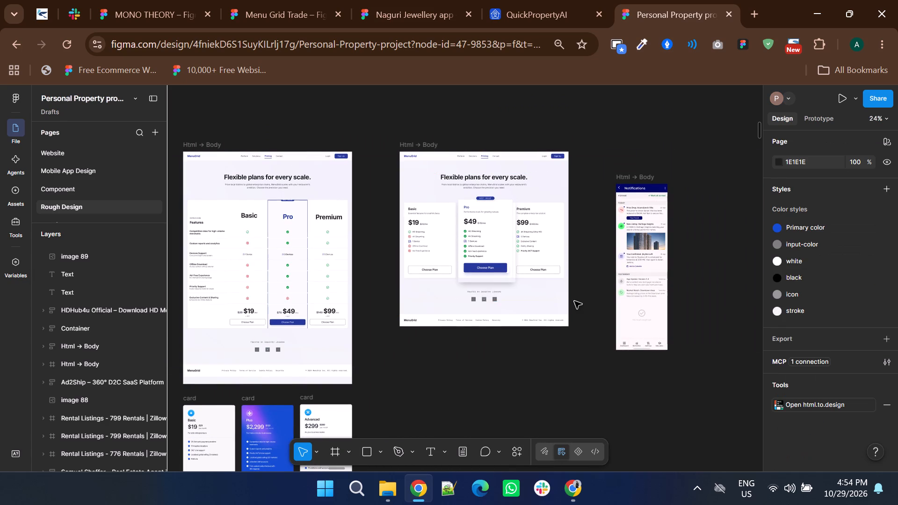
left_click(417, 142)
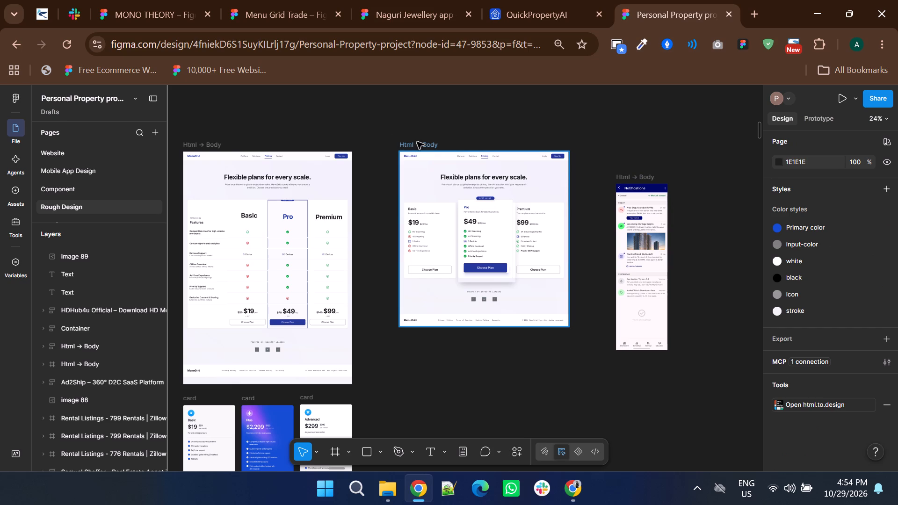
scroll(495, 228, "up", 3, "ctrl")
scroll(495, 228, "down", 1, "ctrl")
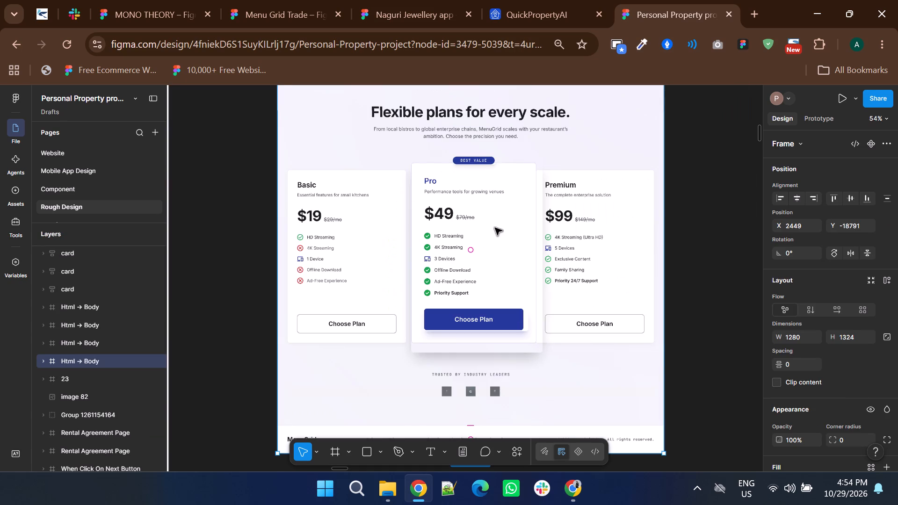
scroll(495, 228, "down", 1, "ctrl")
Switch to the QuickProperty.ai subscriptions page and examine the Basic, Pro and Premium agent plan cards and their feature lists.
left_click(501, 0)
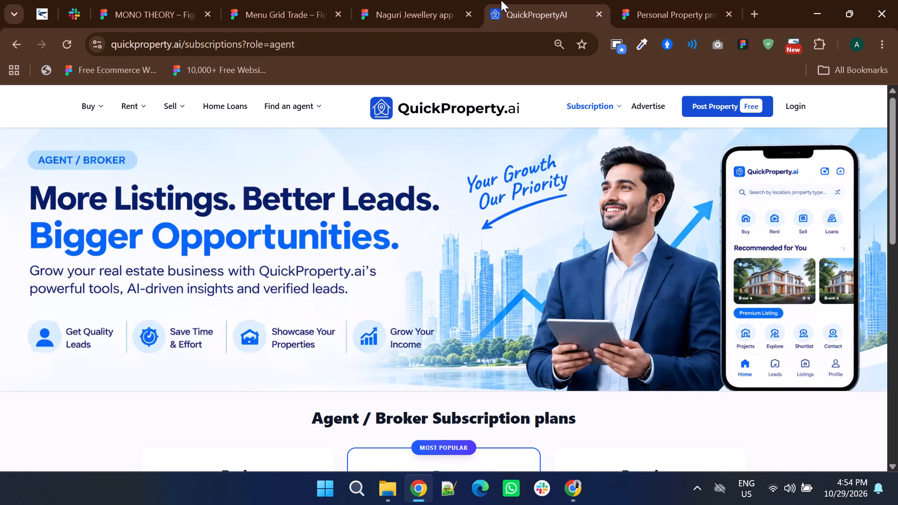
scroll(429, 252, "down", 1)
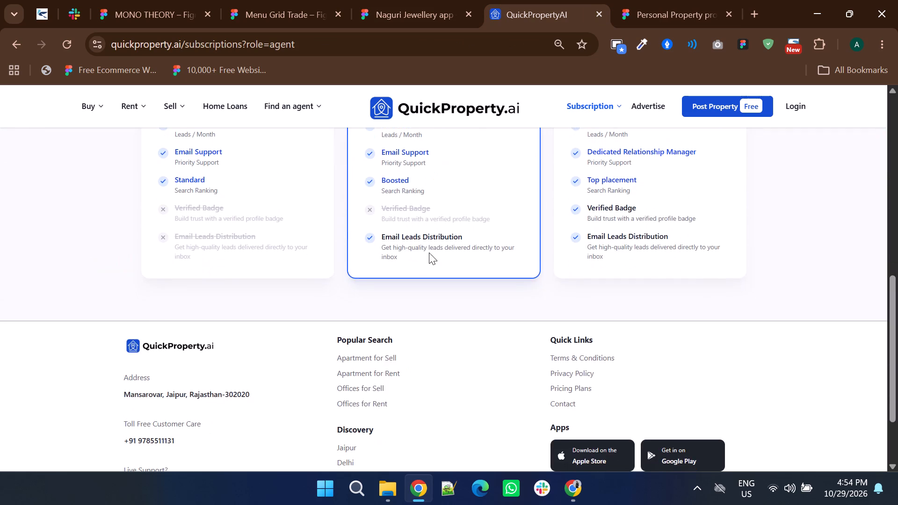
scroll(429, 252, "up", 1)
left_click(429, 252)
scroll(450, 282, "down", 1)
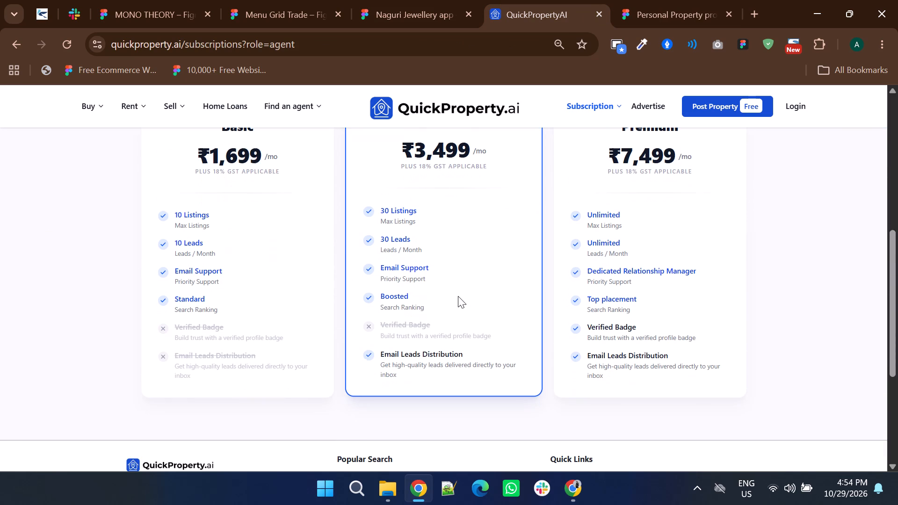
double_click(459, 297)
left_click(585, 293)
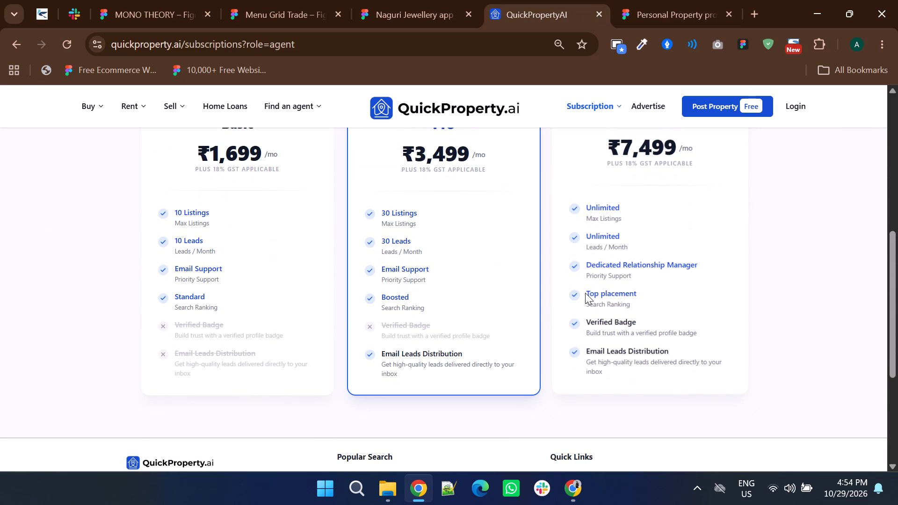
left_click(618, 296)
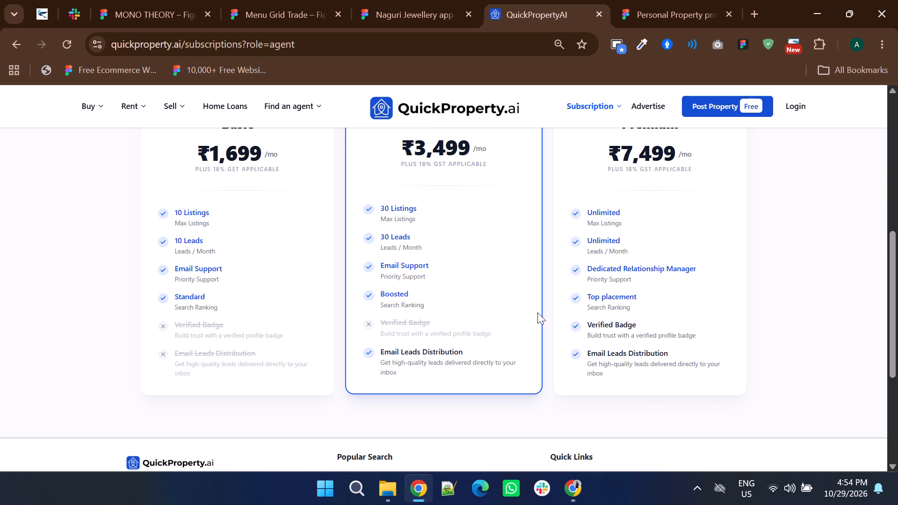
left_click(568, 319)
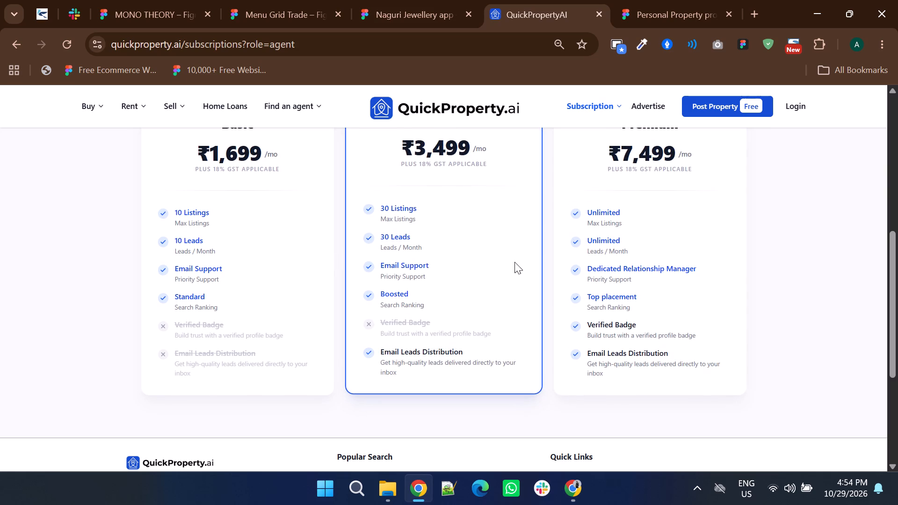
left_click(618, 291)
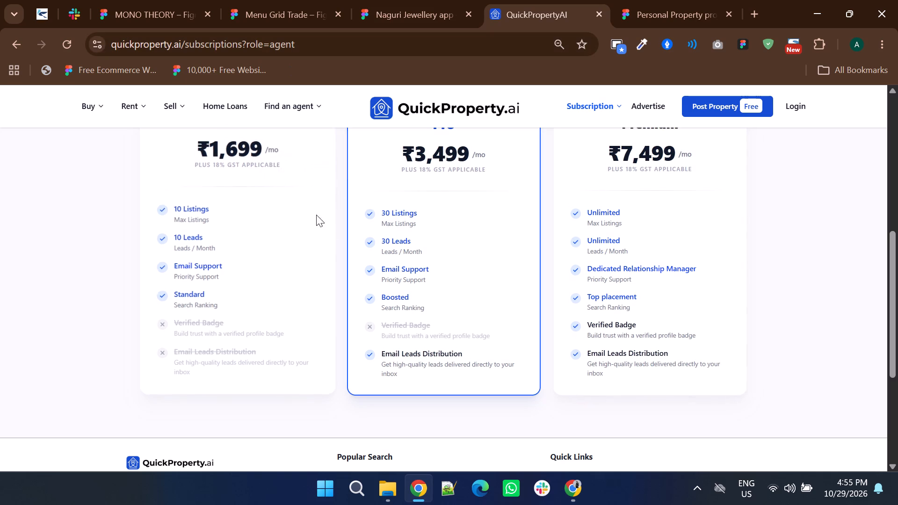
Compare the MenuGrid pricing card design with the live QuickProperty.ai agent subscription plans, checking headings, prices and feature rows.
left_click(659, 15)
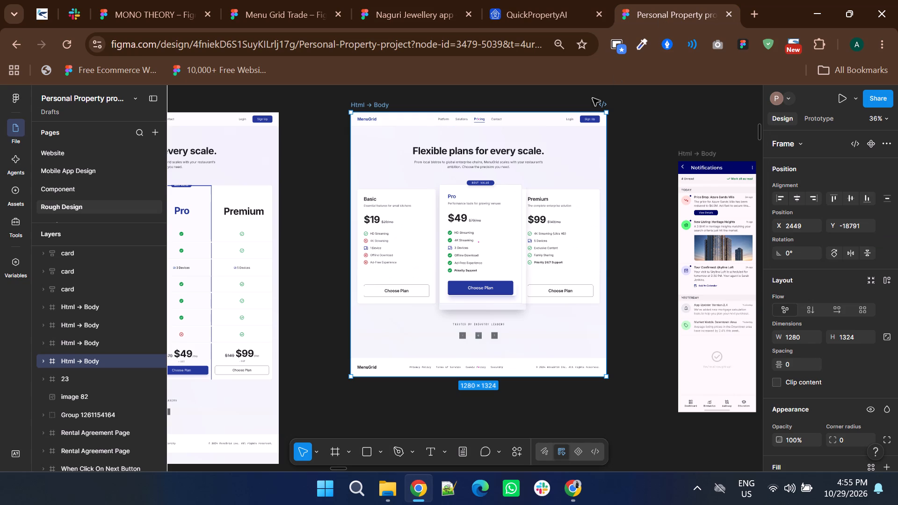
left_click(312, 261)
scroll(497, 187, "up", 2, "ctrl")
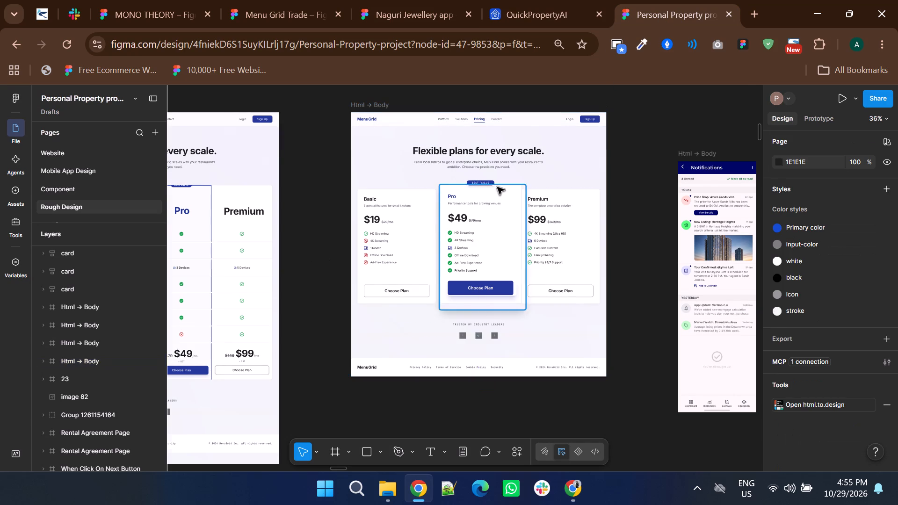
scroll(497, 187, "down", 1, "ctrl")
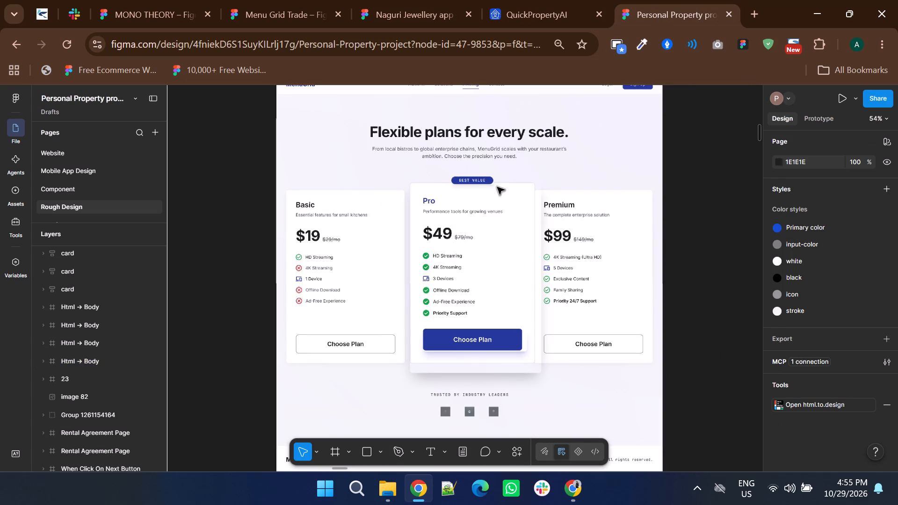
left_click(544, 16)
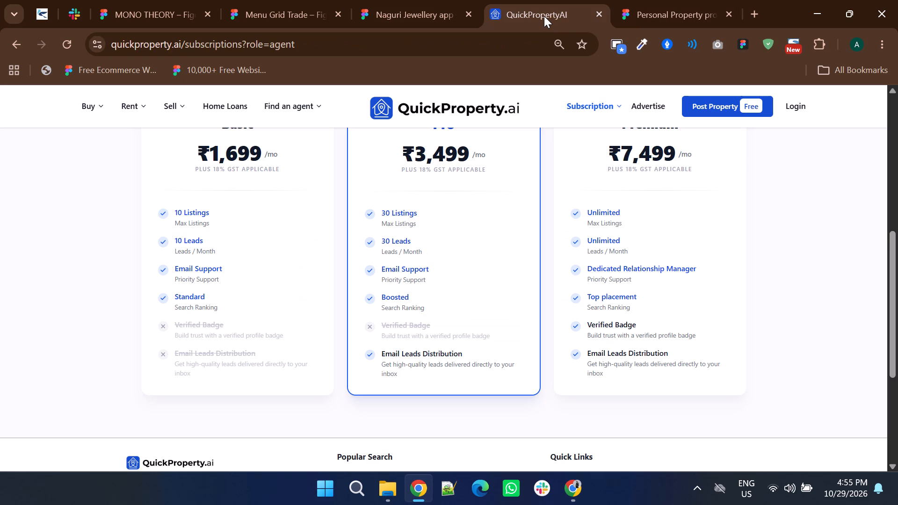
left_click(661, 15)
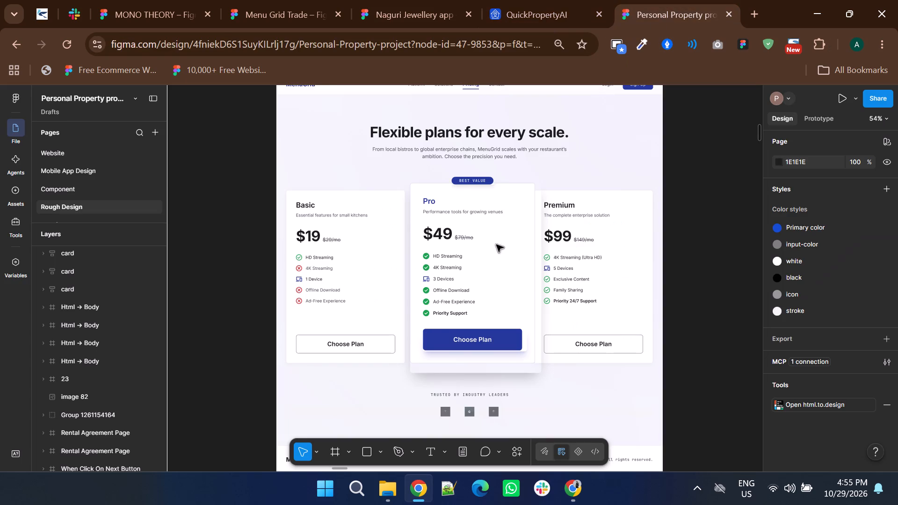
left_click(566, 0)
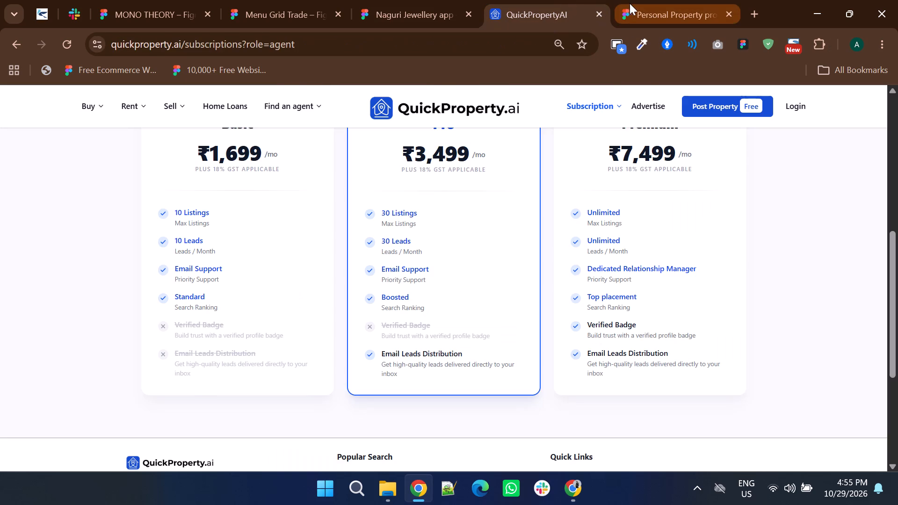
left_click(631, 3)
scroll(431, 228, "up", 3, "ctrl")
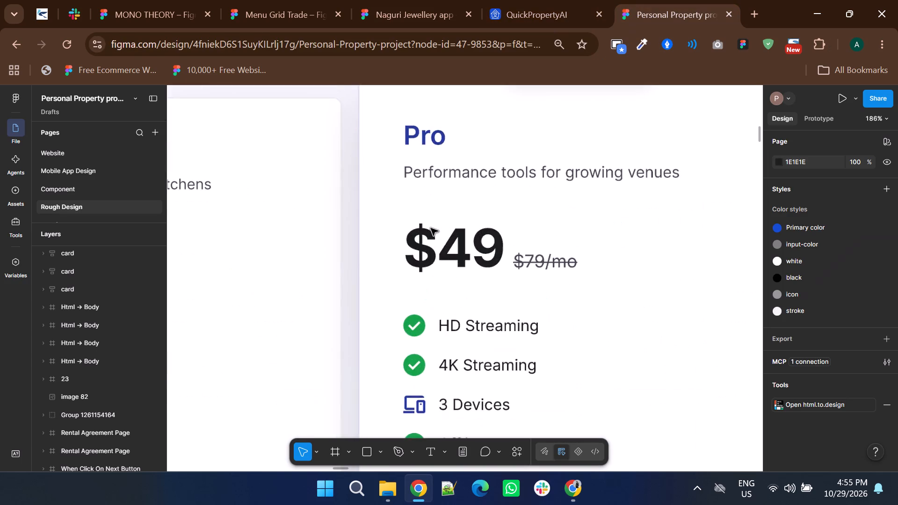
scroll(431, 228, "down", 3, "ctrl")
left_click(533, 0)
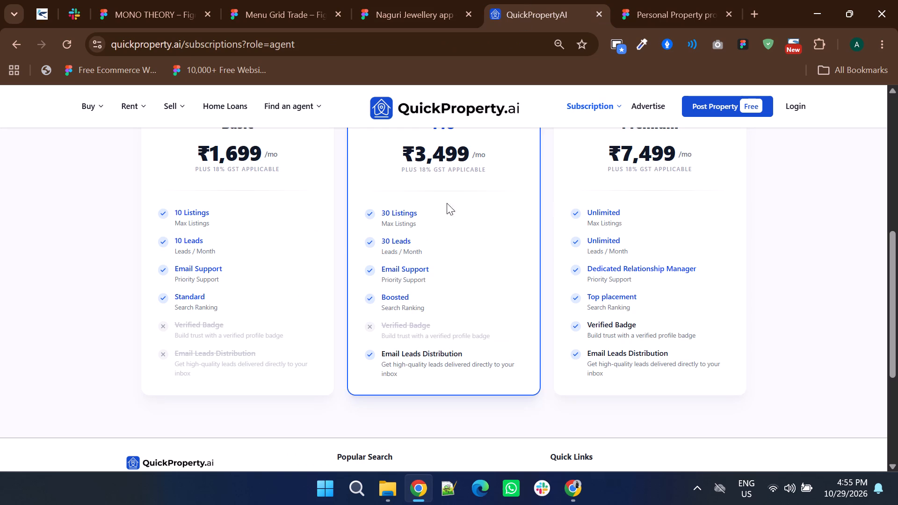
scroll(406, 278, "up", 1)
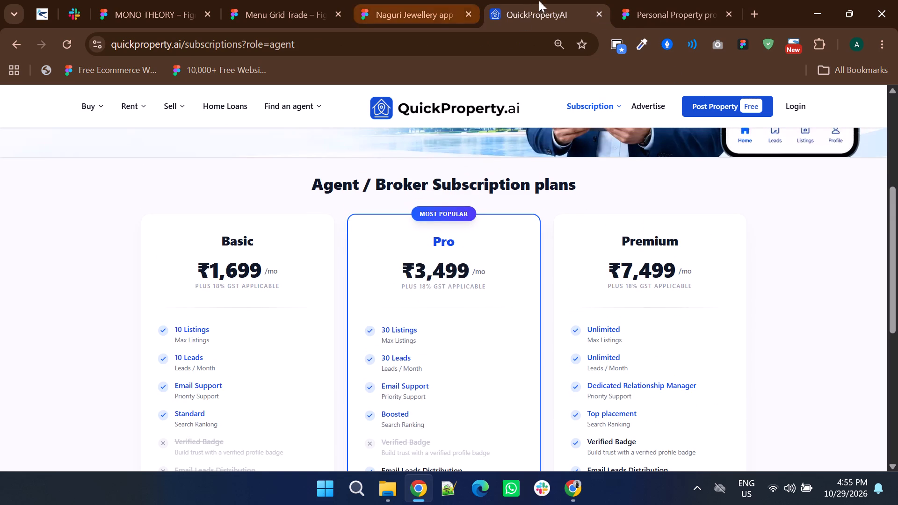
left_click(641, 16)
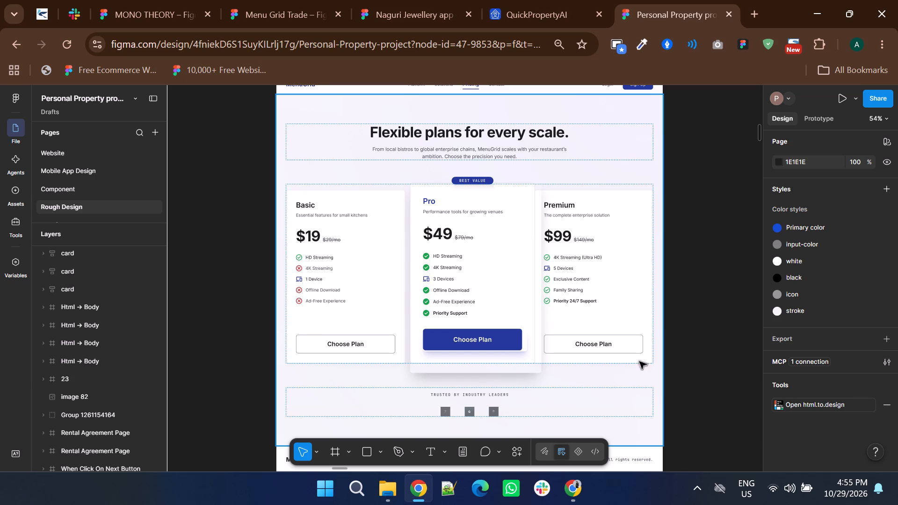
Show the hidden background apps in the system tray.
left_click(695, 488)
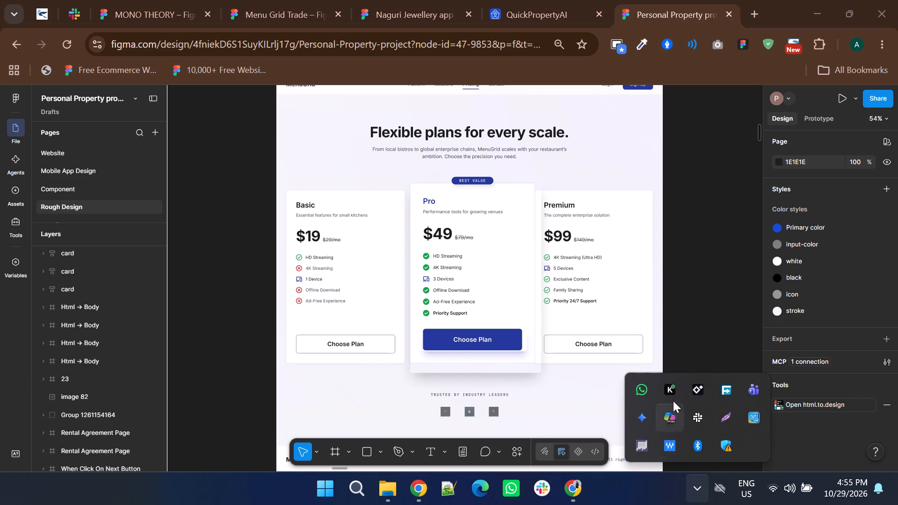
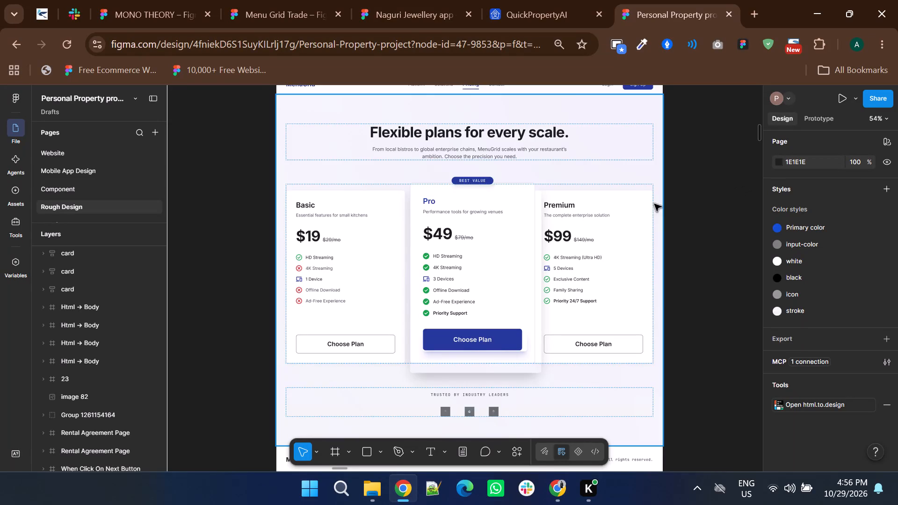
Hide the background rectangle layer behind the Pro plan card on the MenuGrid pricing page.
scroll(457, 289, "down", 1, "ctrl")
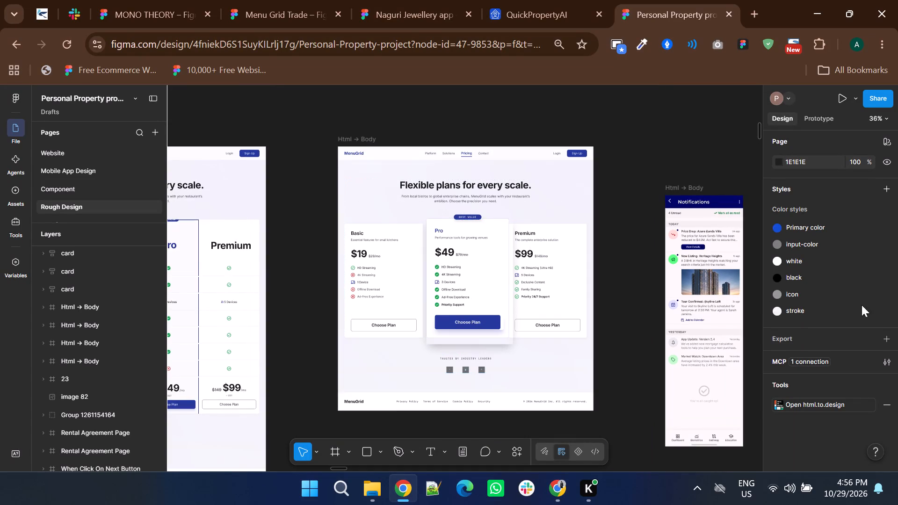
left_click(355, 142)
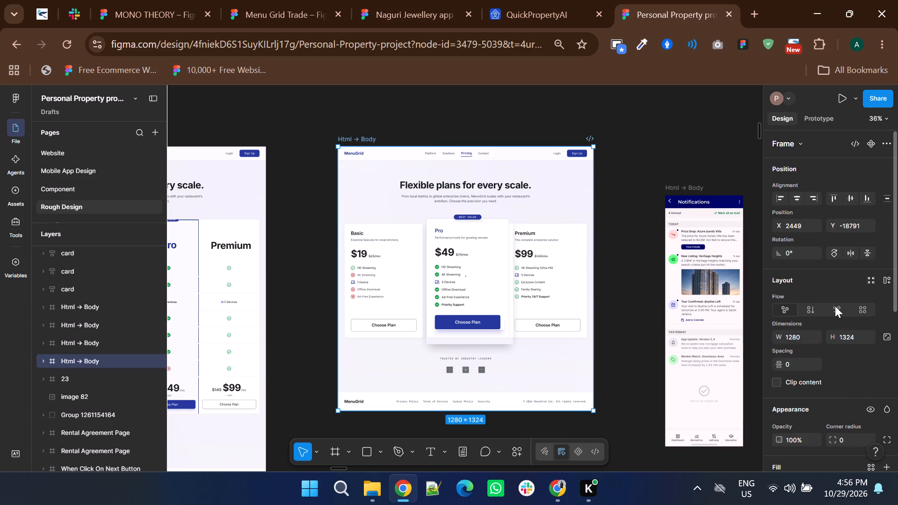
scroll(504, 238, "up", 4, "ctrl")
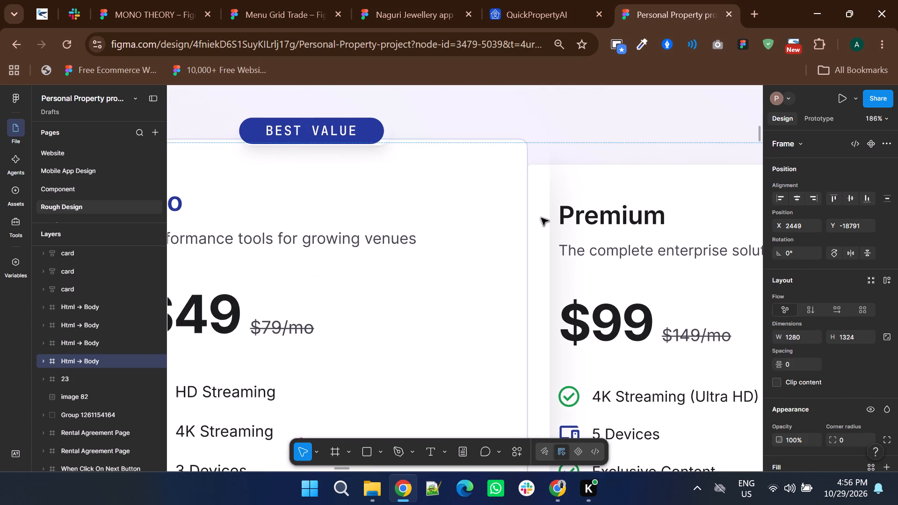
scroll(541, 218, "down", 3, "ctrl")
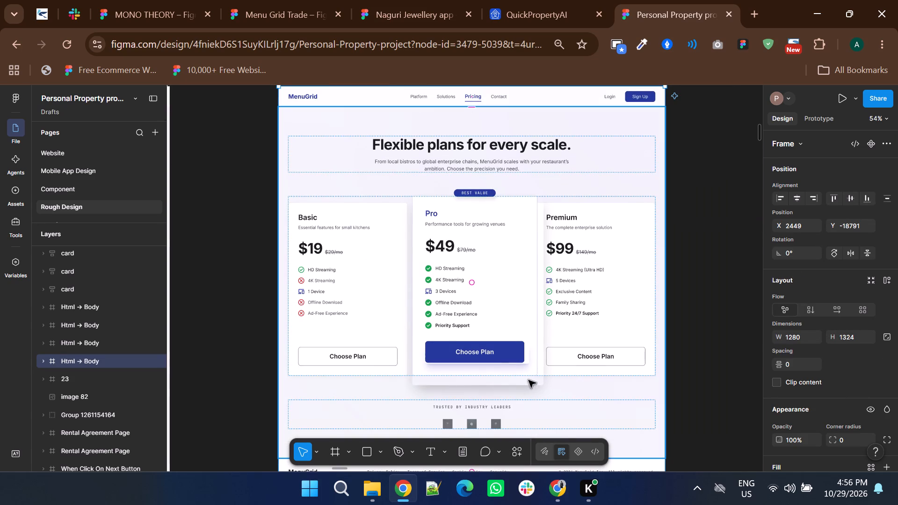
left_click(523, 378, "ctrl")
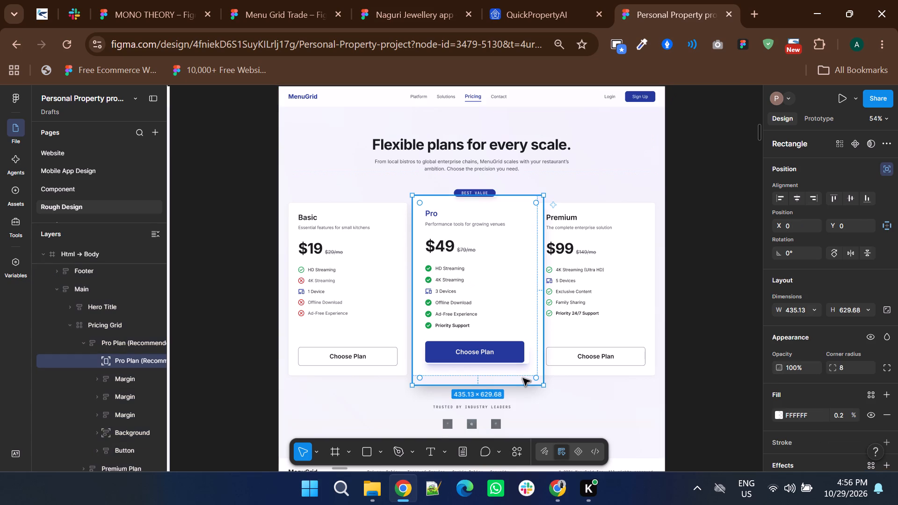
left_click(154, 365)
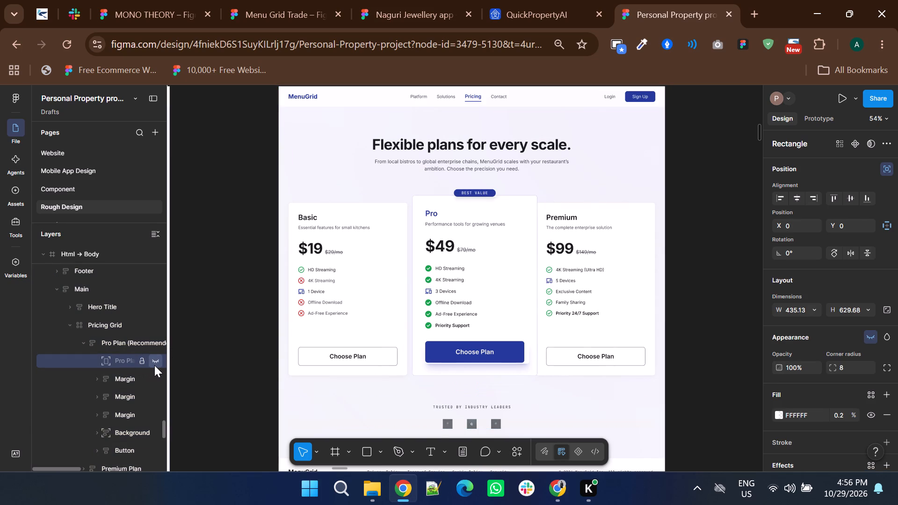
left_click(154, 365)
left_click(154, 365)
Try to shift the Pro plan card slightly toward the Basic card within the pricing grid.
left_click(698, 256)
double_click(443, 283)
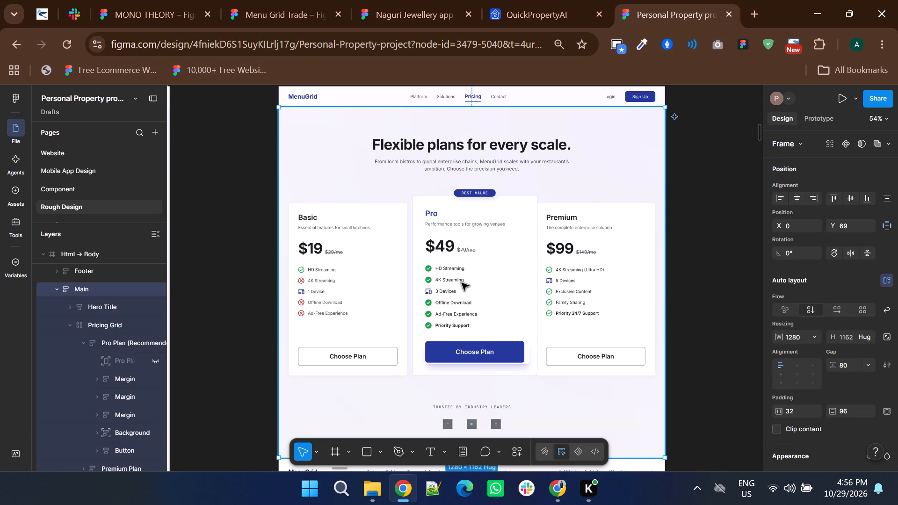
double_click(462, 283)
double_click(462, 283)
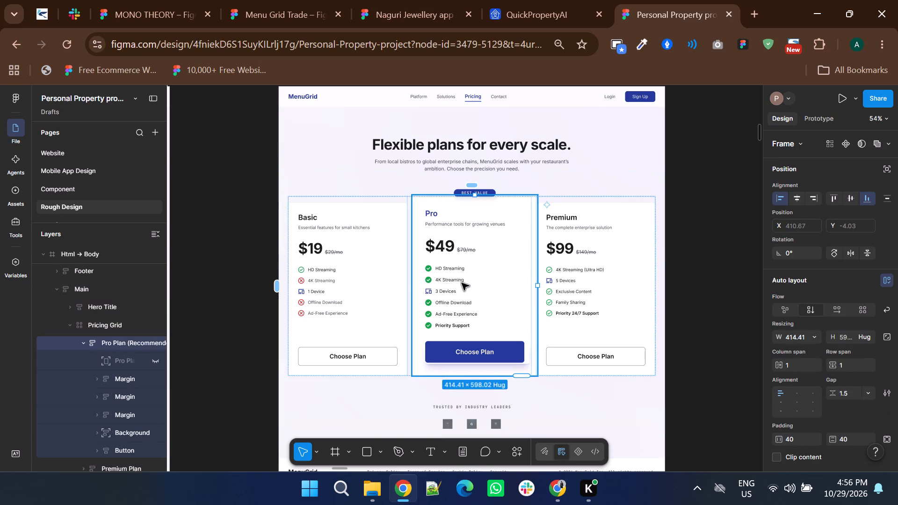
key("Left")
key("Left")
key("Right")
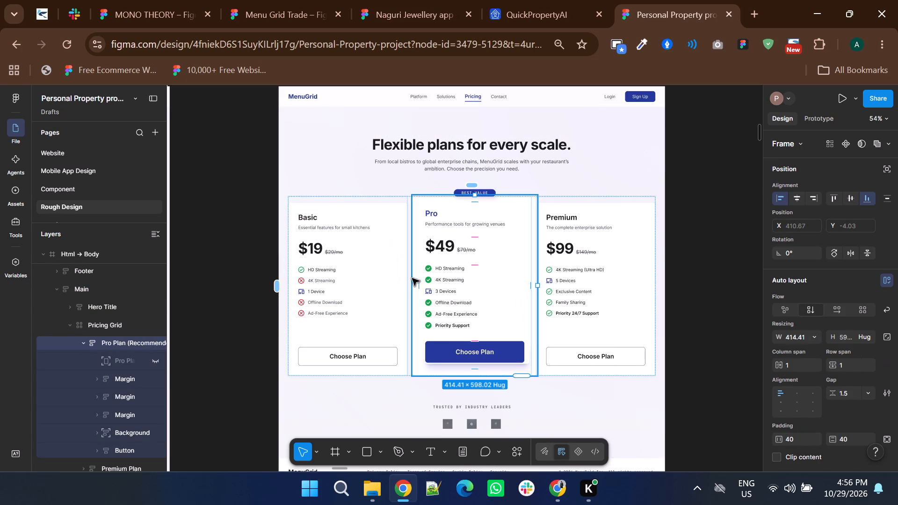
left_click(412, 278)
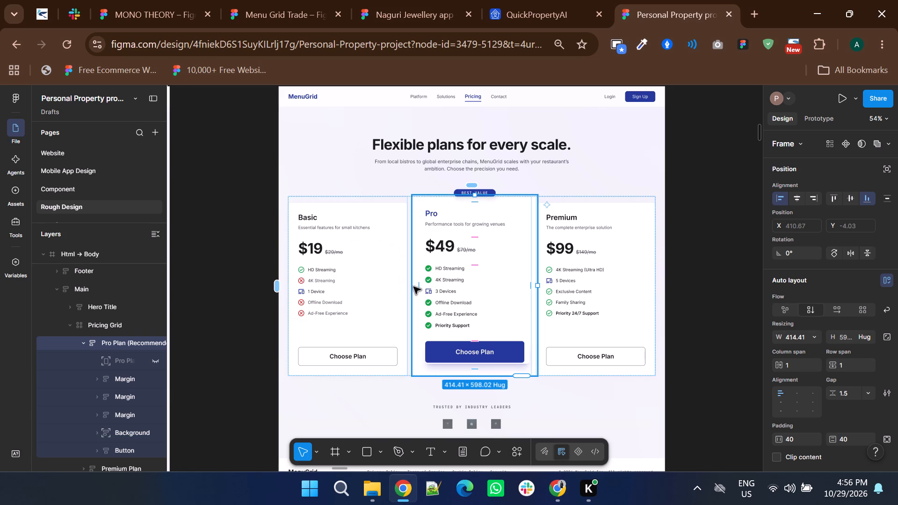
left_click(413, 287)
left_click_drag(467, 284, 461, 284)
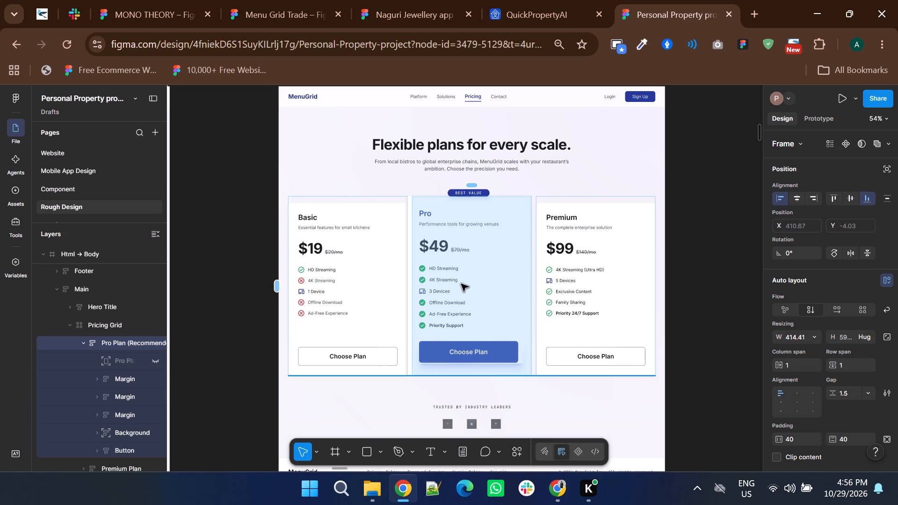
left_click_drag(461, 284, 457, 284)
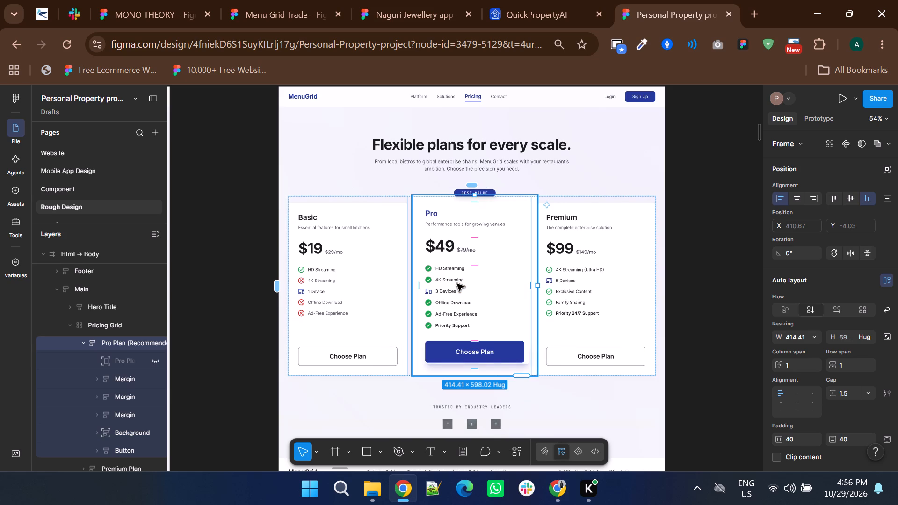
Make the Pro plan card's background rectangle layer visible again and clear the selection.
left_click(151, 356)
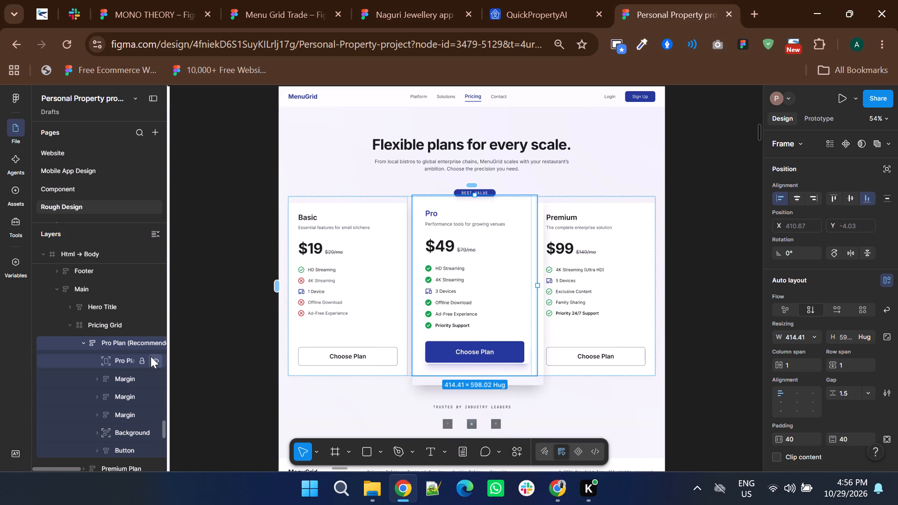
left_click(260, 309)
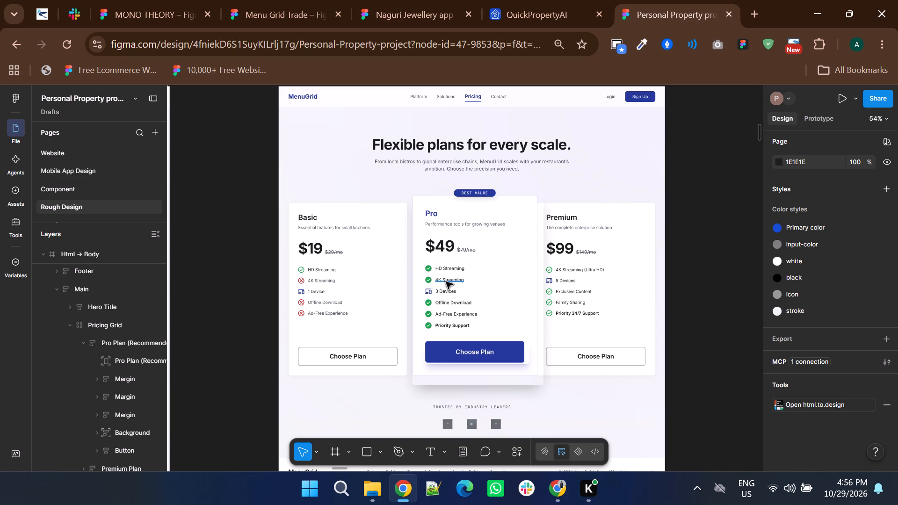
Export the MenuGrid pricing page frame with the Basic, Pro and Premium cards as a 4x PNG.
scroll(419, 265, "down", 2, "ctrl")
left_click(369, 176)
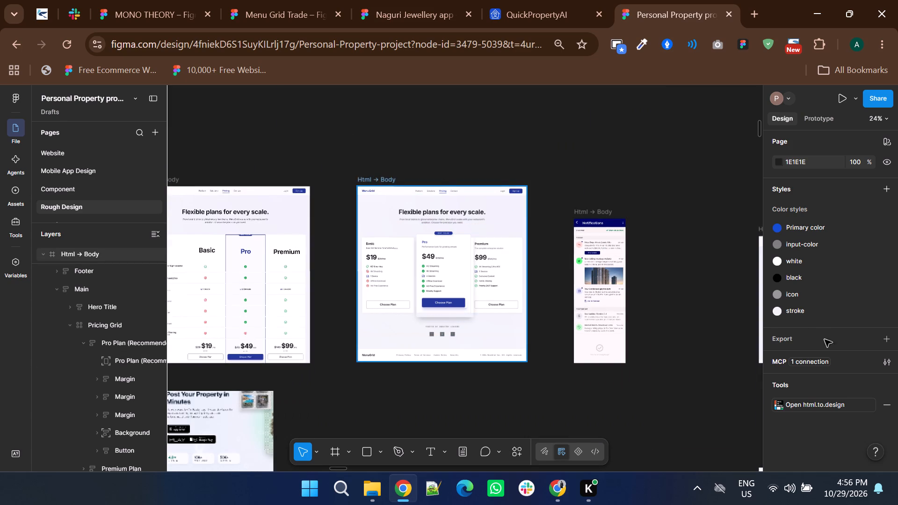
scroll(829, 340, "down", 13)
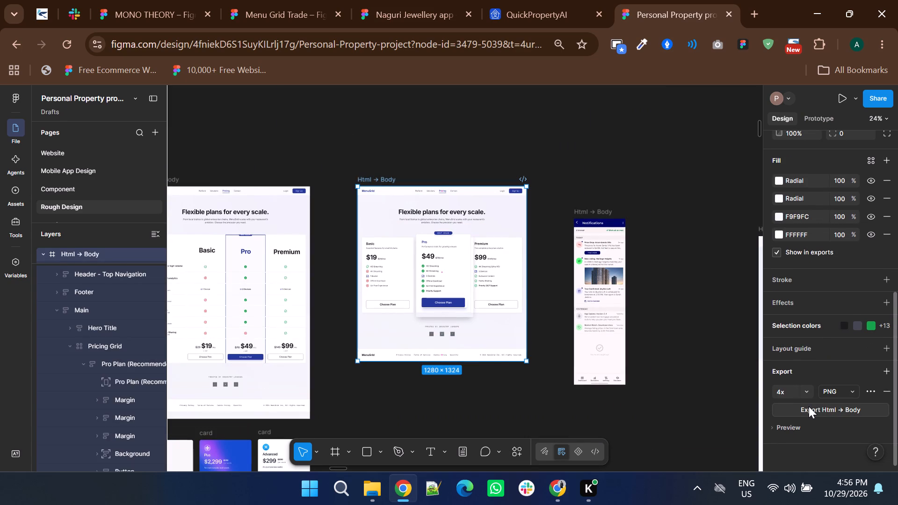
left_click(809, 406)
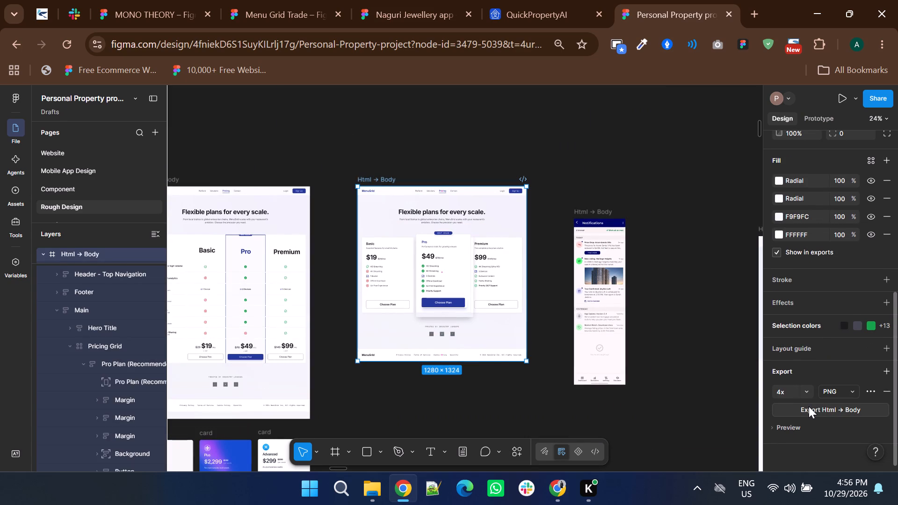
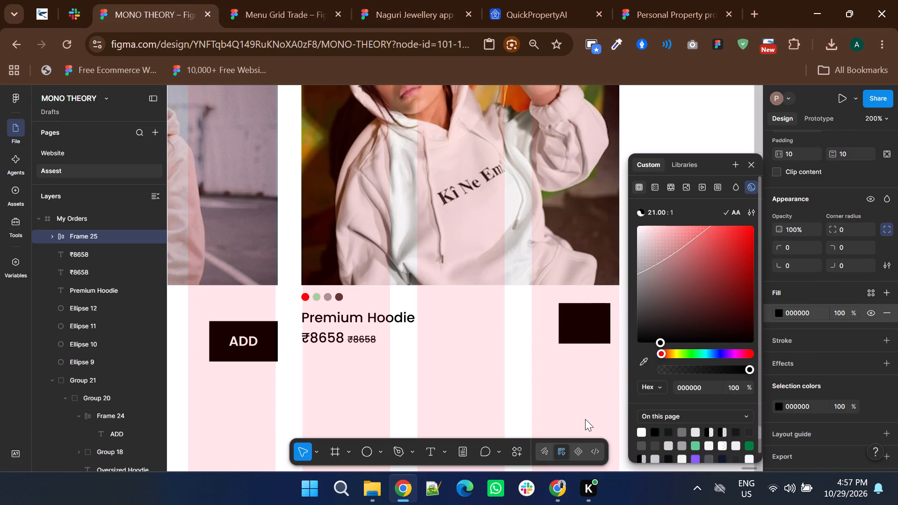
Change the fill of the ADD text in the Premium Hoodie card's black button to white (FFFFFF).
left_click(578, 327, "ctrl")
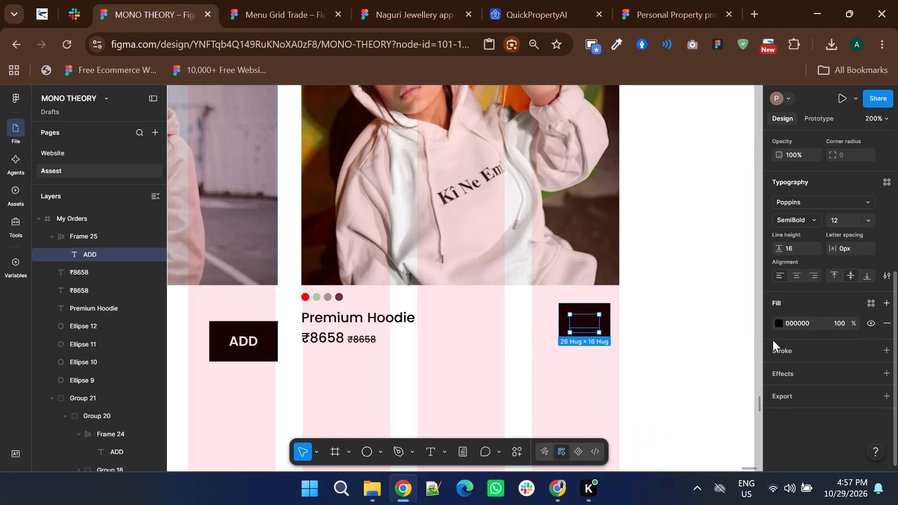
left_click(775, 318)
left_click(779, 318)
left_click(777, 323)
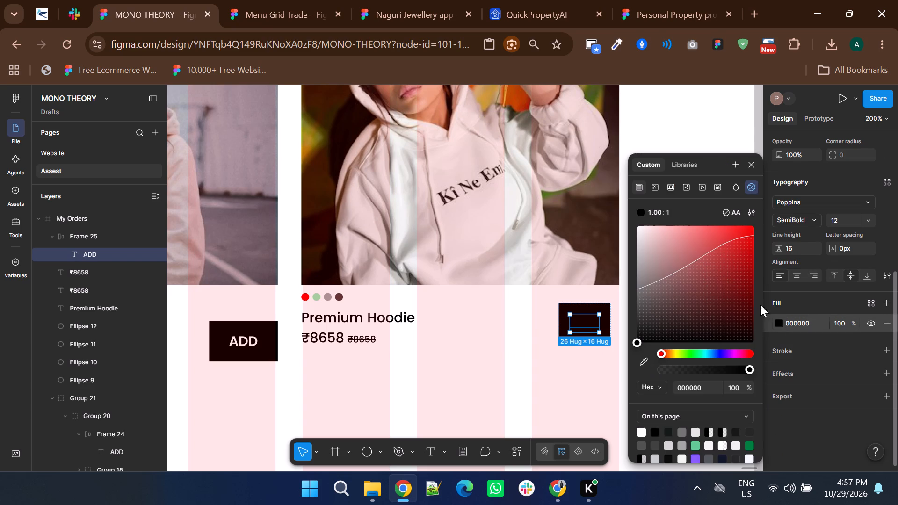
left_click_drag(713, 277, 501, 133)
left_click(534, 353)
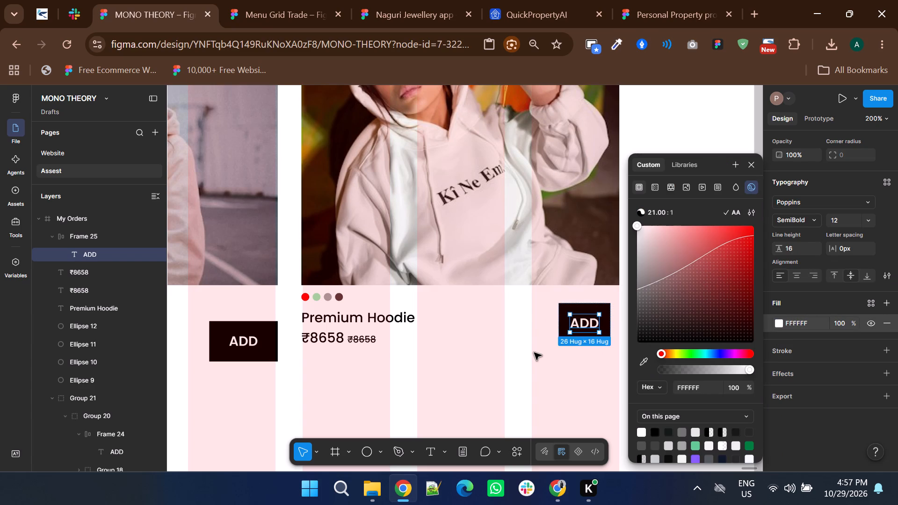
Set the width of the Premium Hoodie card's ADD button to 61, matching the neighbouring hoodie card's button.
left_click(601, 331)
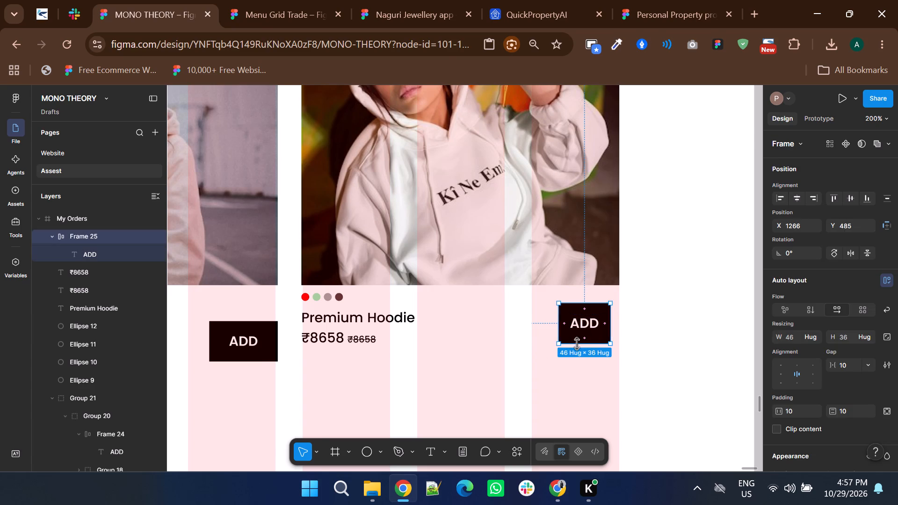
scroll(576, 343, "up", 2, "shift")
double_click(357, 352)
double_click(357, 352)
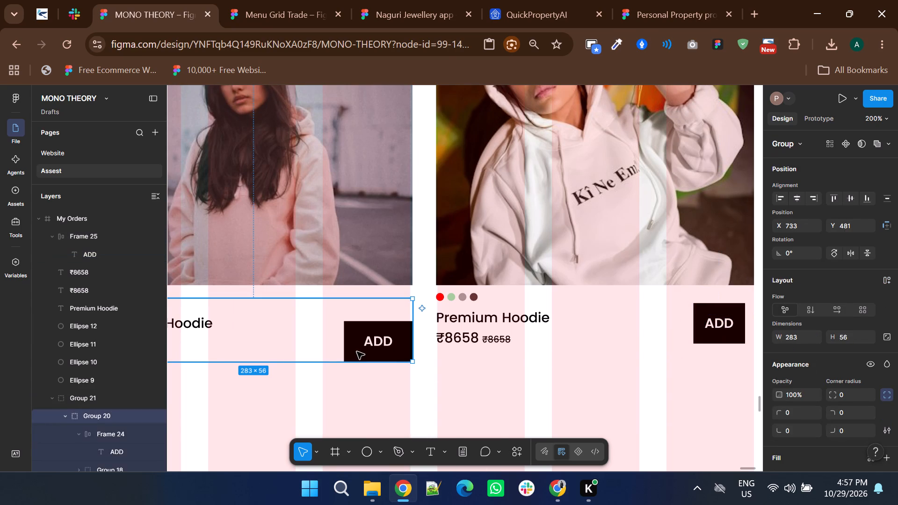
scroll(357, 352, "down", 4, "shift")
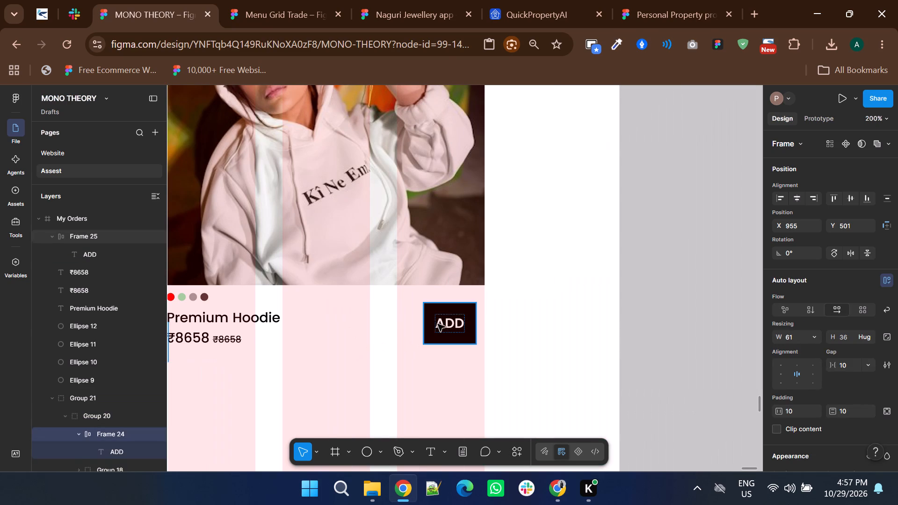
left_click(438, 324)
scroll(616, 357, "up", 2, "shift")
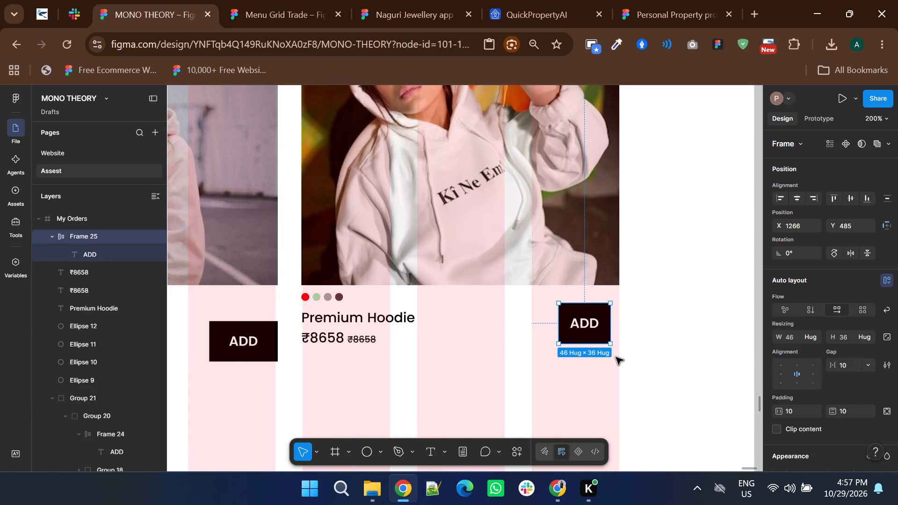
left_click(795, 342)
key("Up")
key("Up")
key("Up")
key("Up")
key("Up")
key("Up")
key("Up")
key("Up")
key("Up")
key("Up")
key("Up")
key("Up")
key("Up")
key("Up")
key("Up")
key("Up")
key("Up")
key("Up")
key("Up")
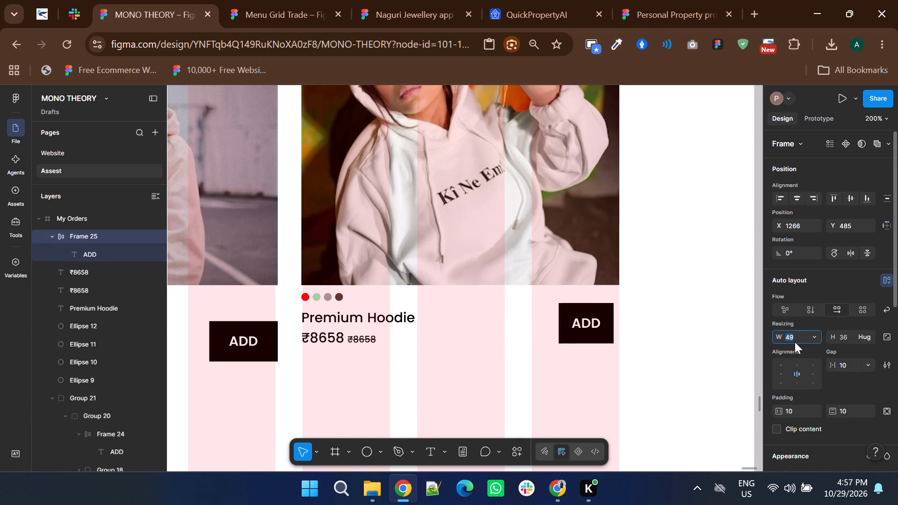
key("Up")
key("Up")
key("Up")
key("Up")
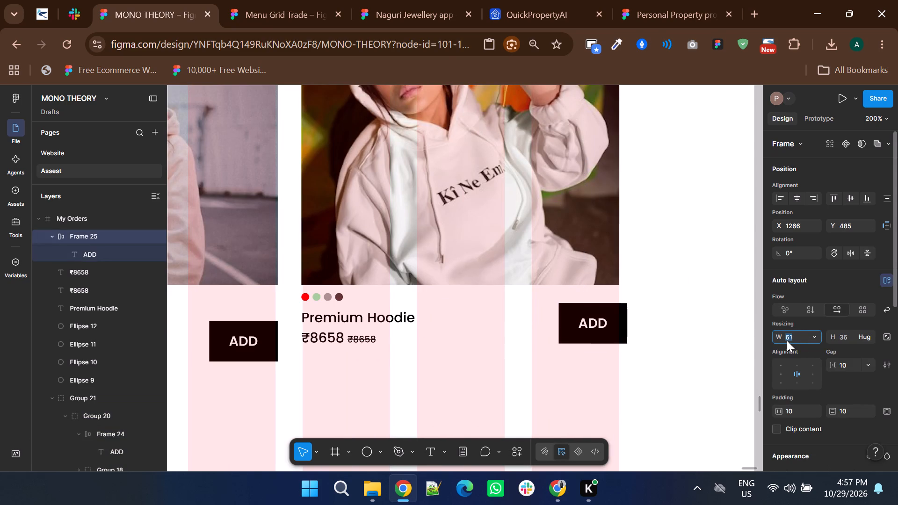
Move the Premium Hoodie card's ADD button to X 1259, Y 501, flush with the right edge of the product photo.
left_click_drag(595, 317, 588, 331)
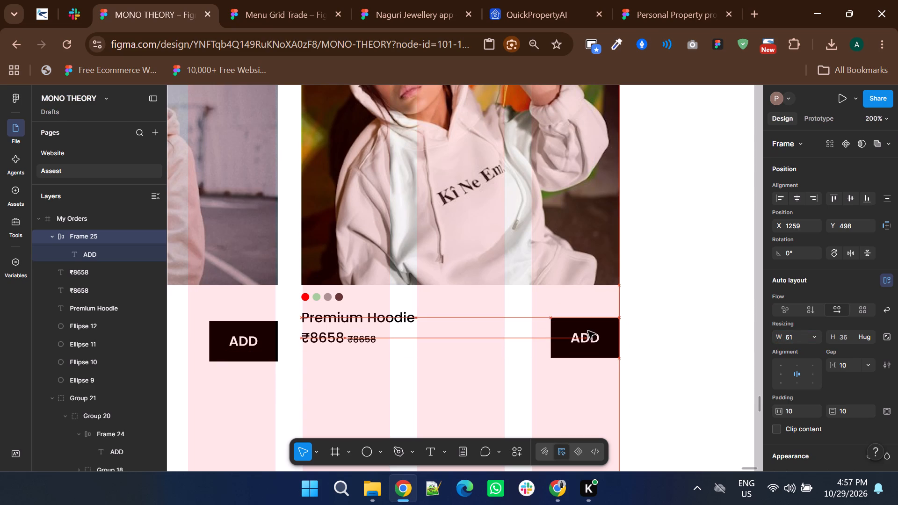
left_click_drag(588, 331, 587, 334)
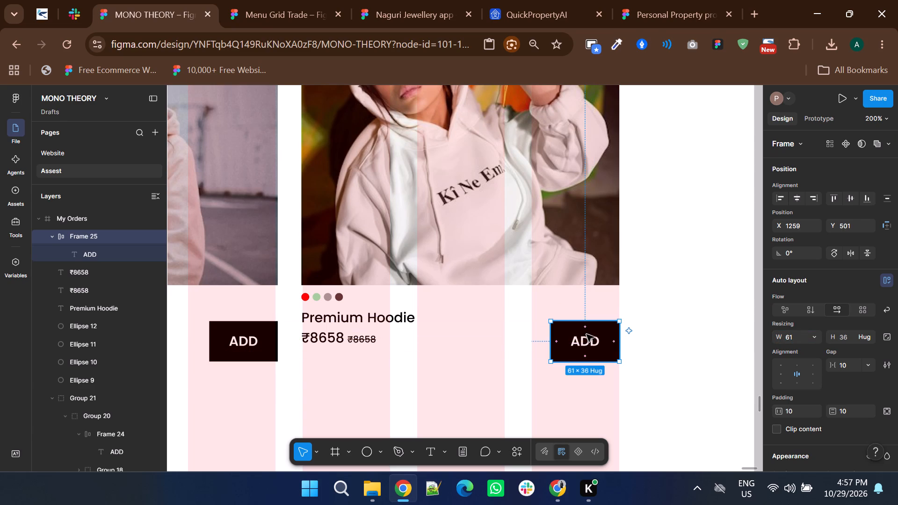
Move the Premium Hoodie card's regular and struck-through ₹8658 prices down together to about Y 520.
left_click(319, 346)
left_click(381, 339, "shift")
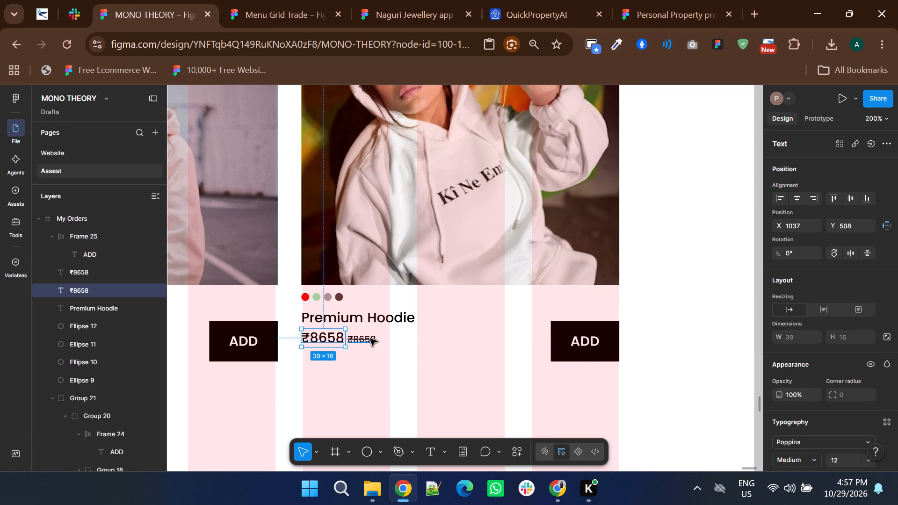
left_click(370, 339, "shift")
key("Down")
key("Down")
key("Down")
key("Down")
key("Down")
key("Down")
key("Down")
key("Down")
key("Down")
key("Down")
key("Down")
key("Down")
key("Down")
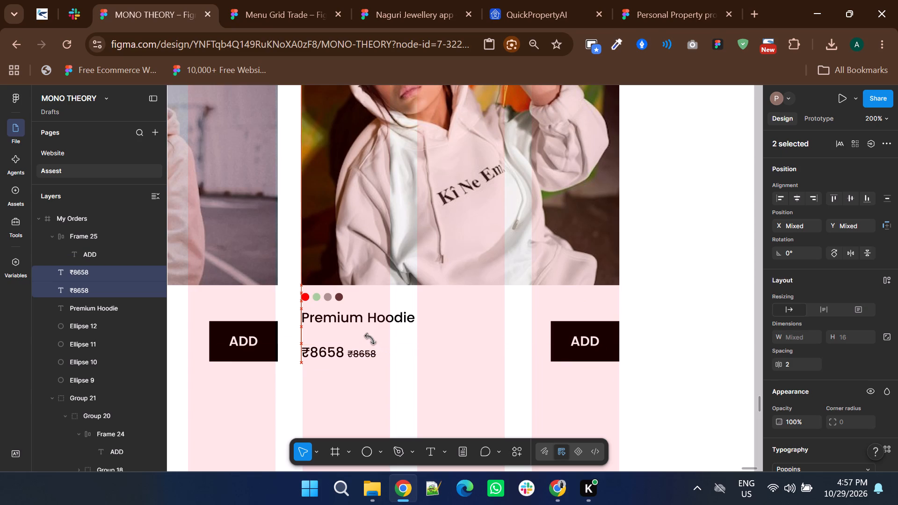
key("Down")
key("Up")
key("Up")
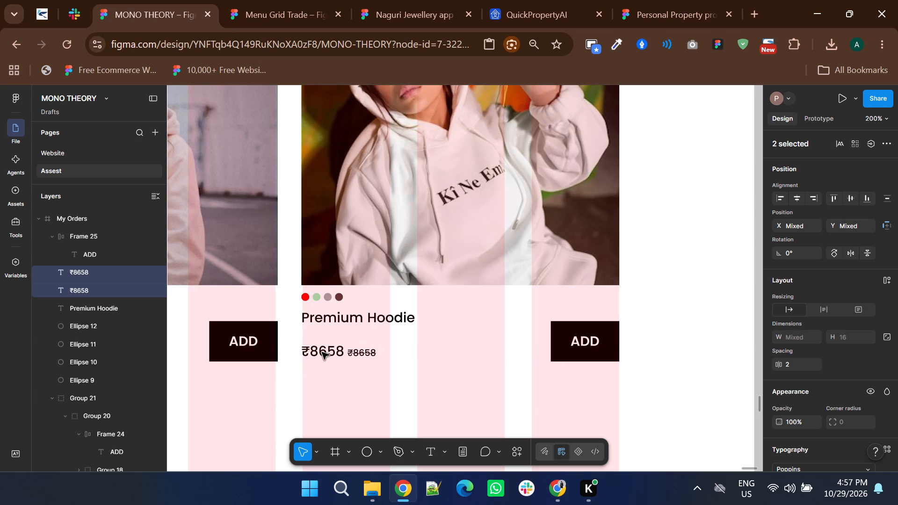
Group the Premium Hoodie card's regular and struck-through ₹8658 prices.
left_click(320, 353)
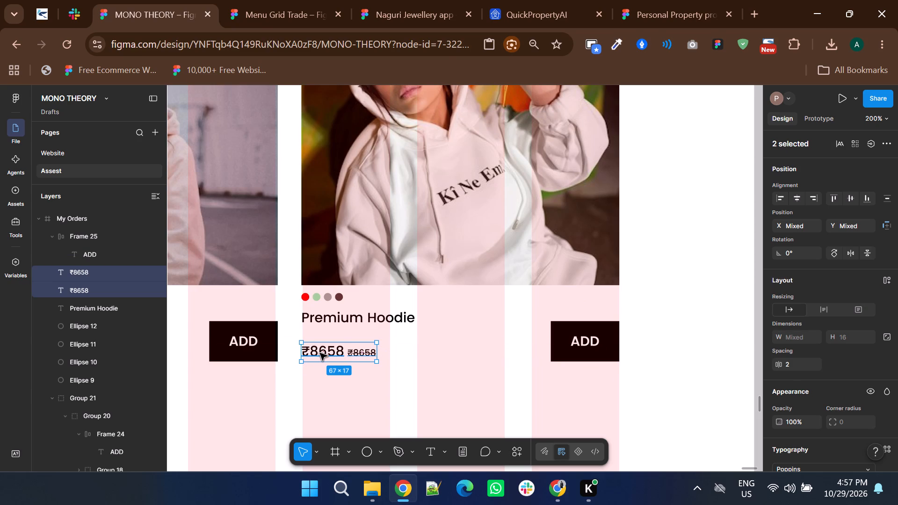
left_click(365, 353, "shift")
key("ctrl+g")
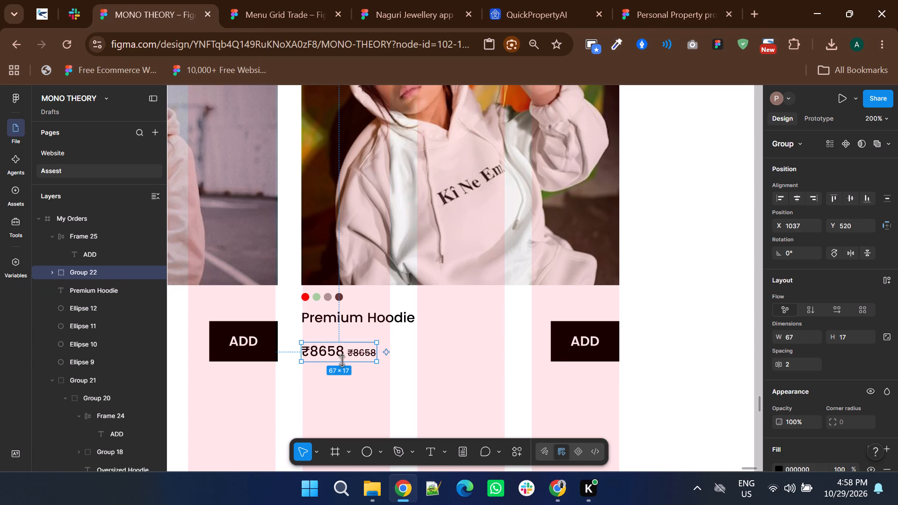
Move the Premium Hoodie title down to Y 495, between the colour dots and the prices, and clear the selection.
left_click(335, 323)
key("Down")
key("Down")
key("Down")
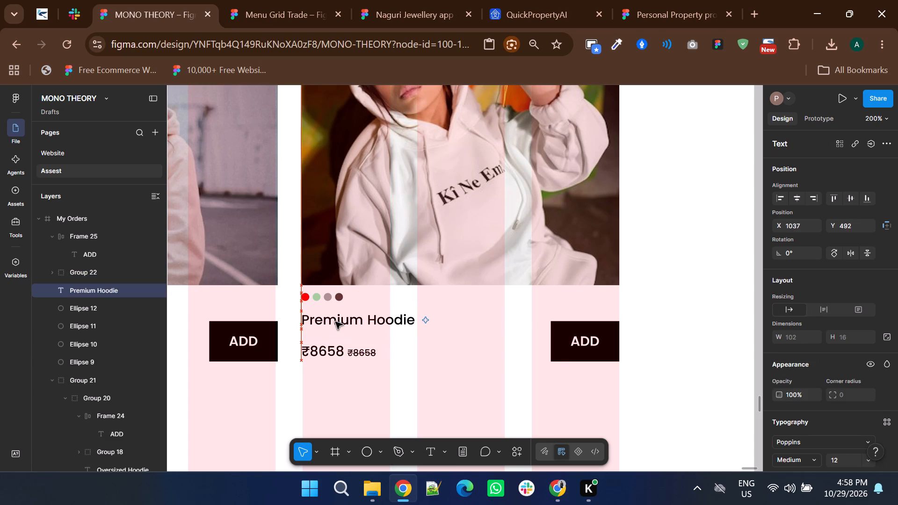
key("Down")
key("Down")
scroll(449, 355, "down", 1, "ctrl")
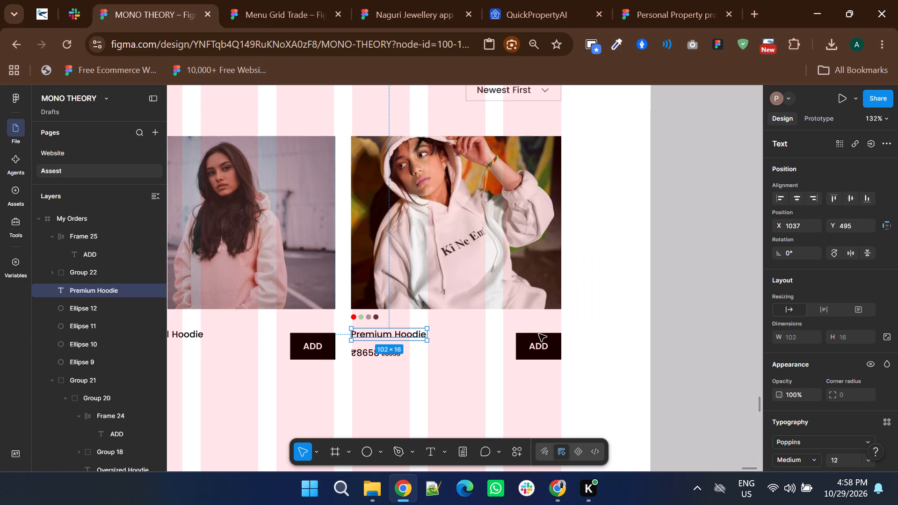
left_click(646, 308)
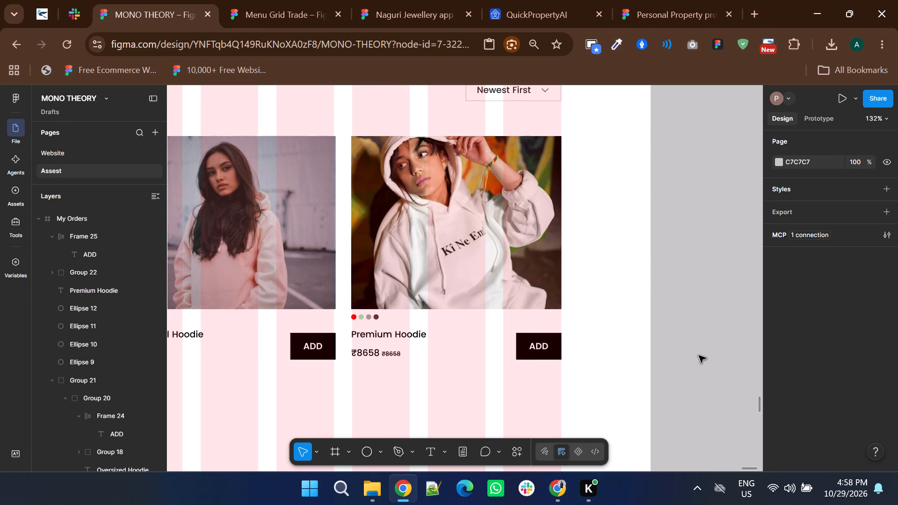
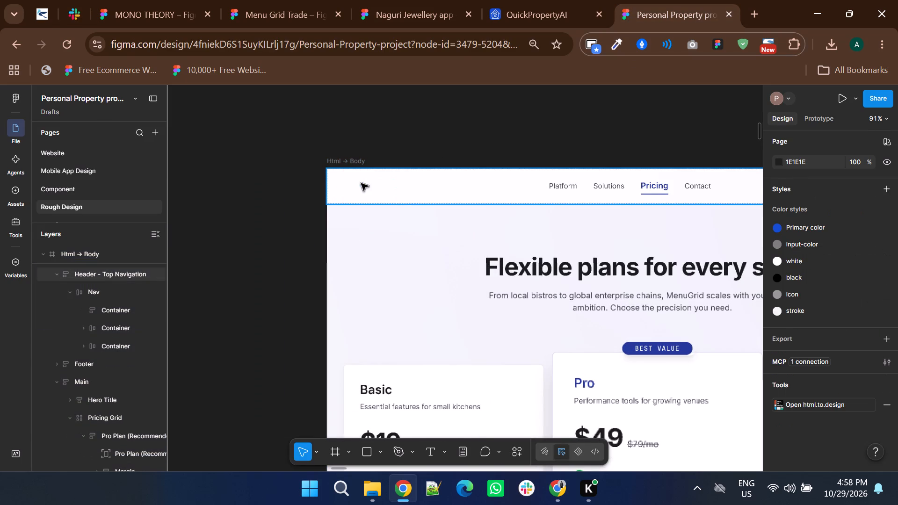
Delete the top navigation header with the Platform, Solutions, Pricing and Contact links from the MenuGrid pricing page frame.
scroll(361, 183, "down", 3, "shift")
scroll(361, 183, "down", 1, "ctrl")
left_click(354, 181)
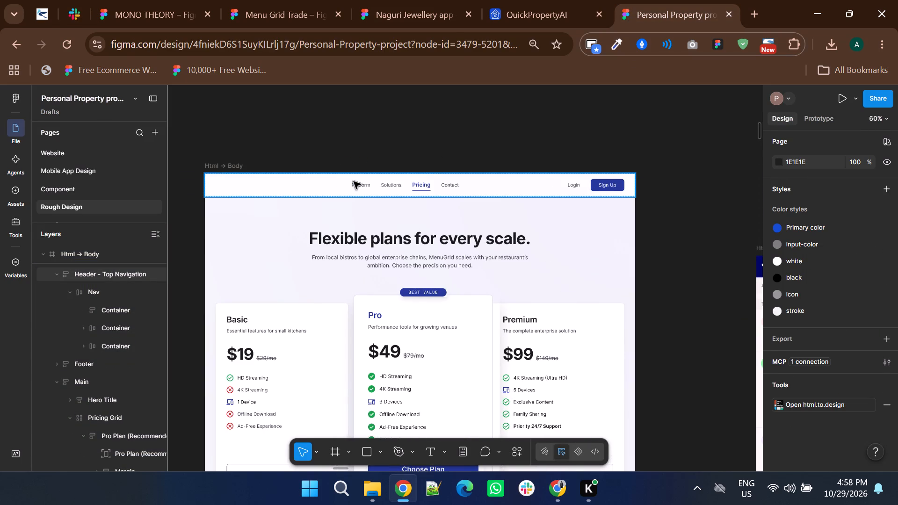
key("Delete")
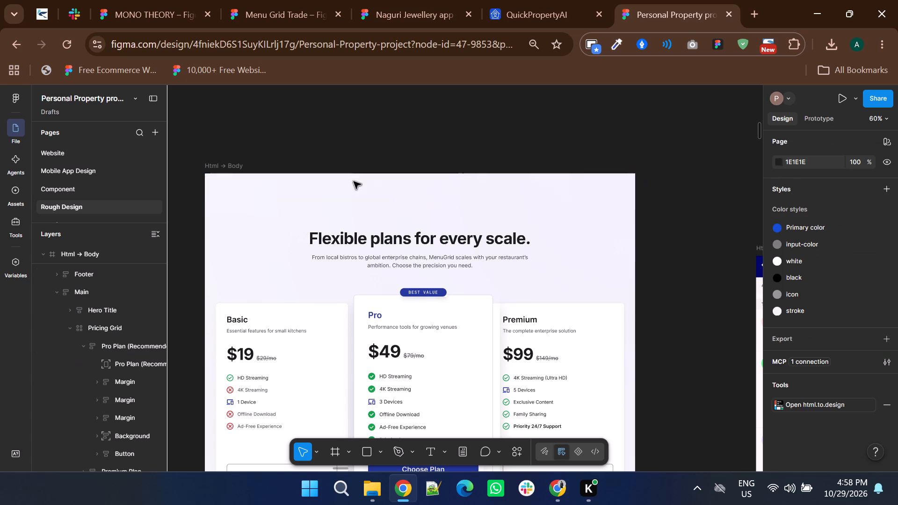
Delete the MenuGrid footer strip at the bottom of the same pricing page frame.
scroll(427, 209, "down", 2, "ctrl")
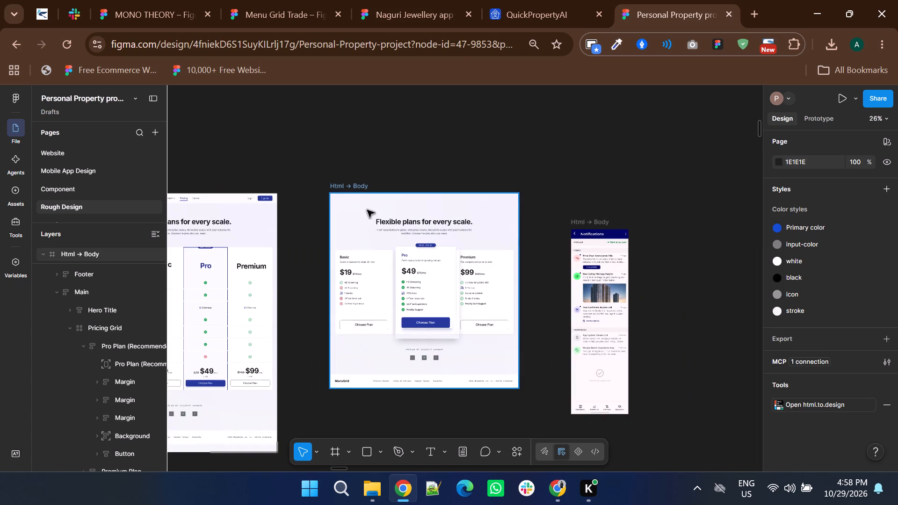
left_click(350, 379)
key("Delete")
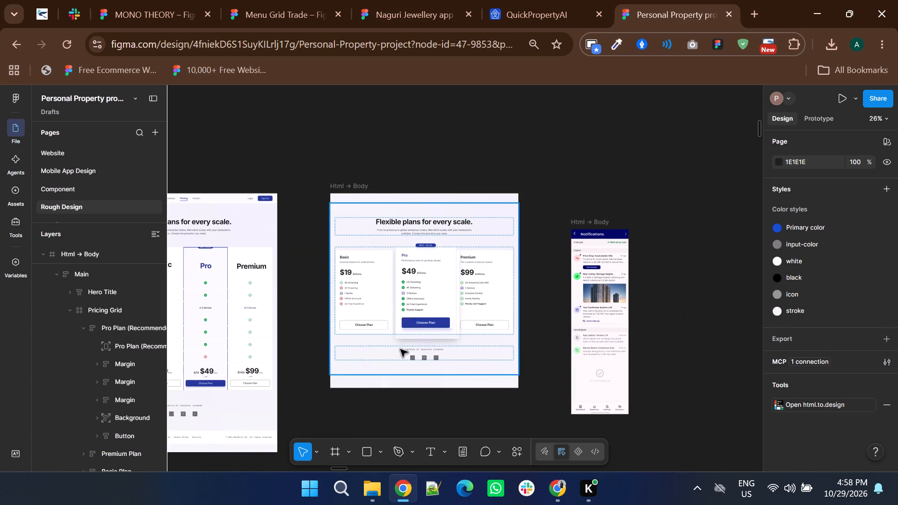
Export the whole pricing page frame, without header and footer, as a 4x PNG.
scroll(415, 355, "up", 3, "ctrl")
scroll(415, 355, "down", 1, "ctrl")
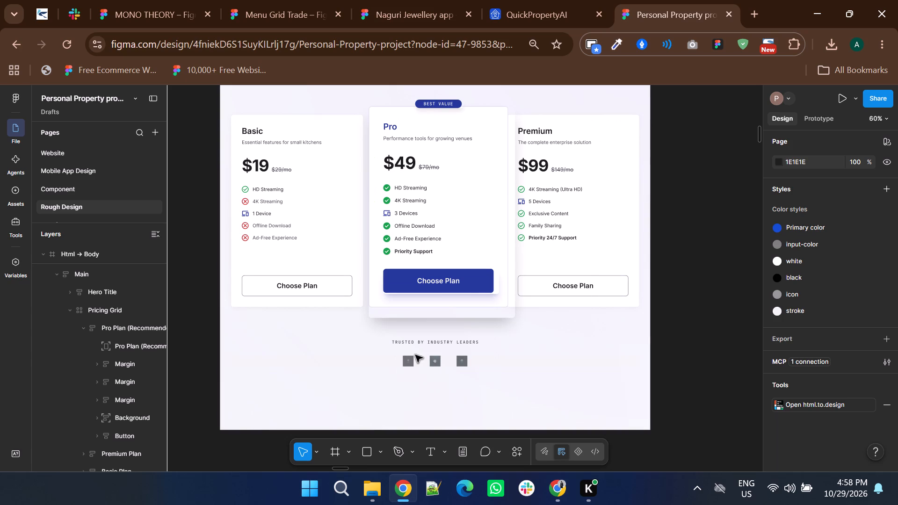
scroll(415, 355, "down", 1, "ctrl")
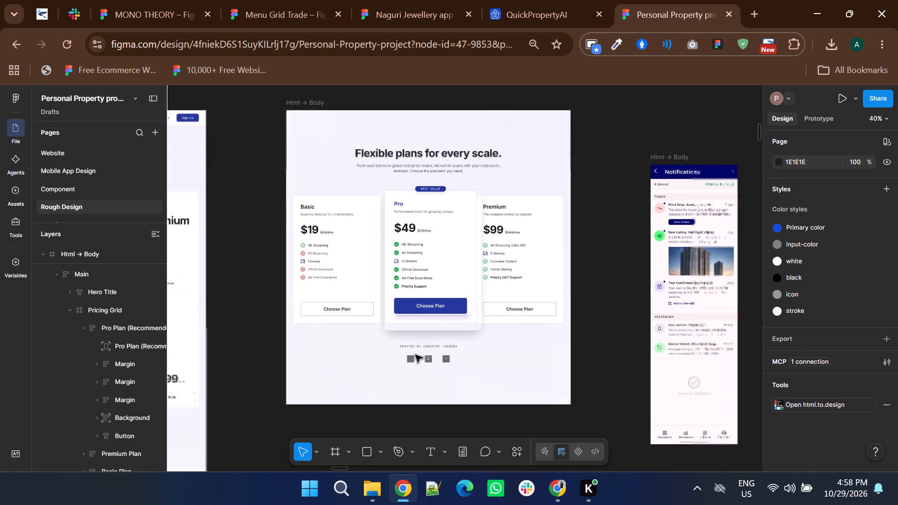
left_click(295, 101)
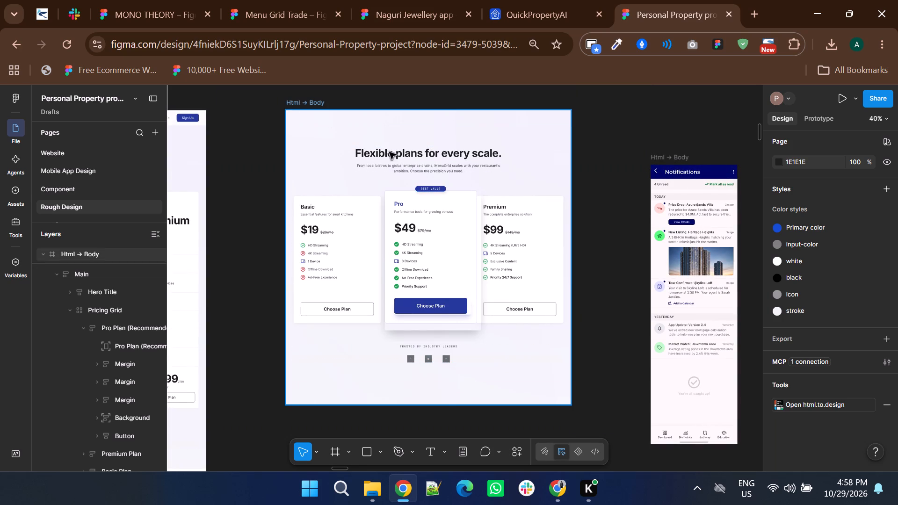
scroll(819, 287, "down", 5)
left_click(806, 405)
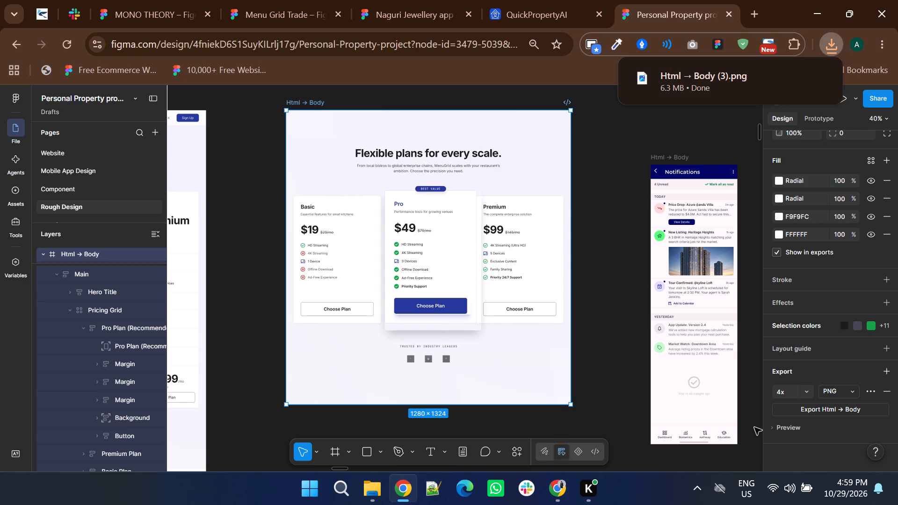
Switch to the Slack direct message with the colleague and attach the downloaded Html → Body (3).png to it.
left_click_drag(699, 80, 430, 86)
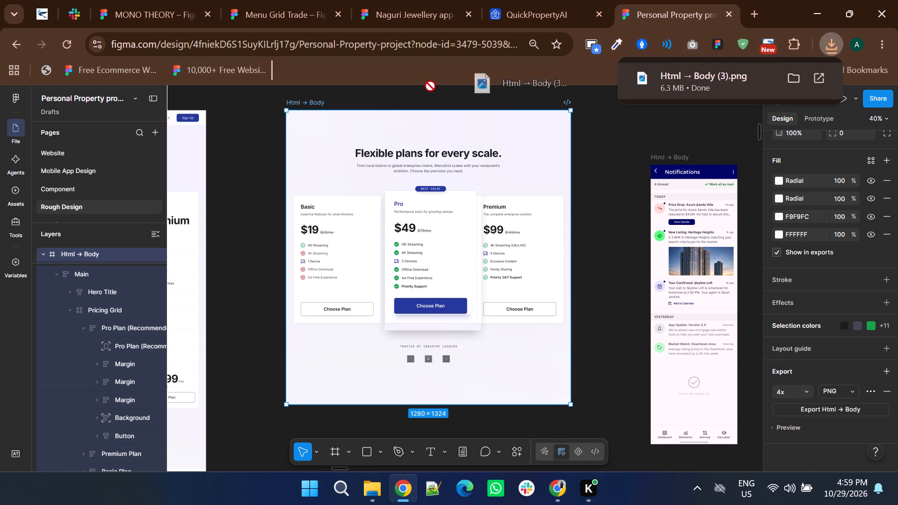
left_click_drag(430, 86, 83, 0)
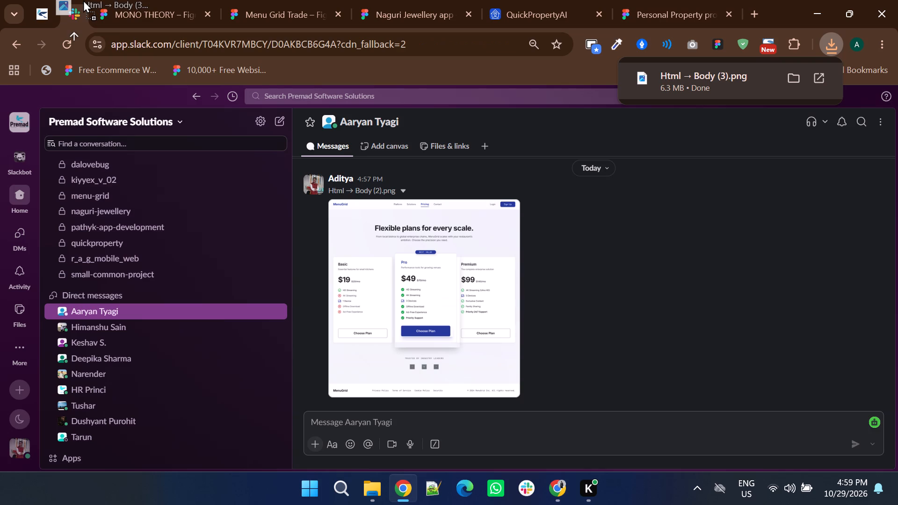
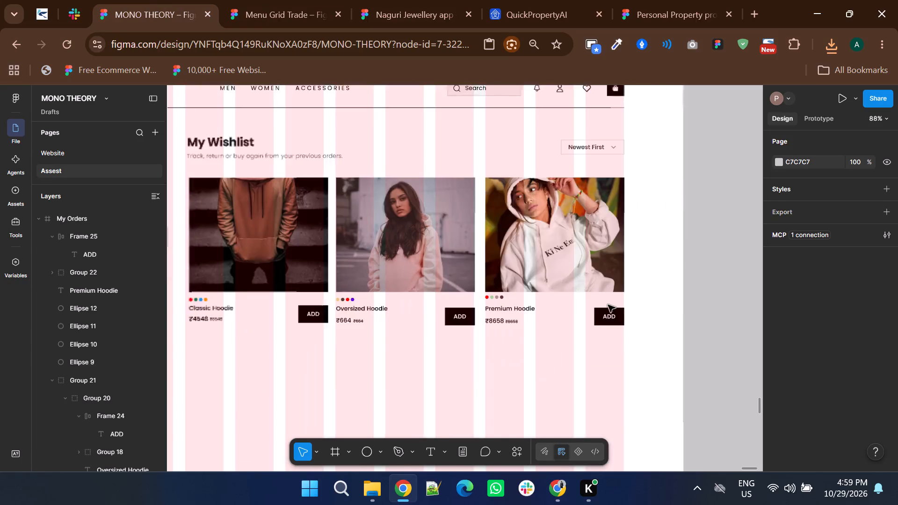
Group the four colour dots under the Premium Hoodie photo on the My Wishlist screen.
scroll(609, 303, "down", 2, "ctrl")
left_click(667, 303)
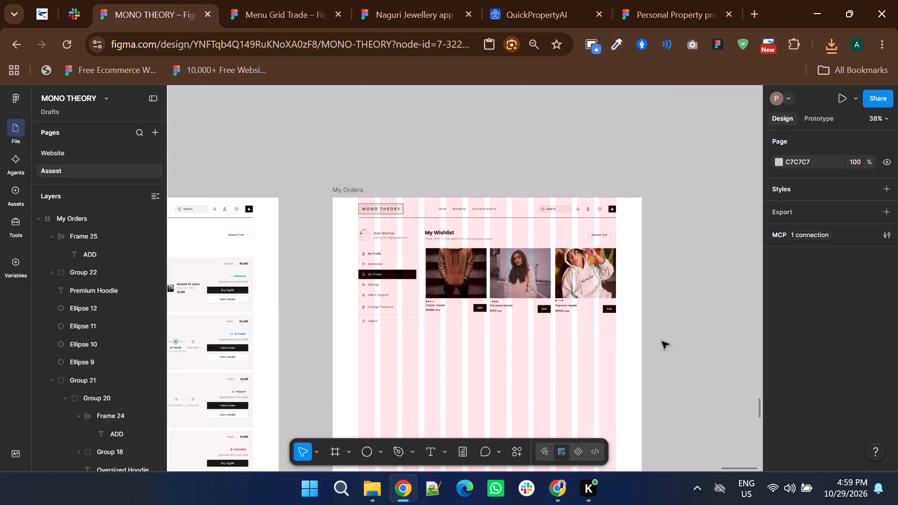
scroll(440, 348, "up", 1, "ctrl")
scroll(425, 344, "down", 1, "ctrl")
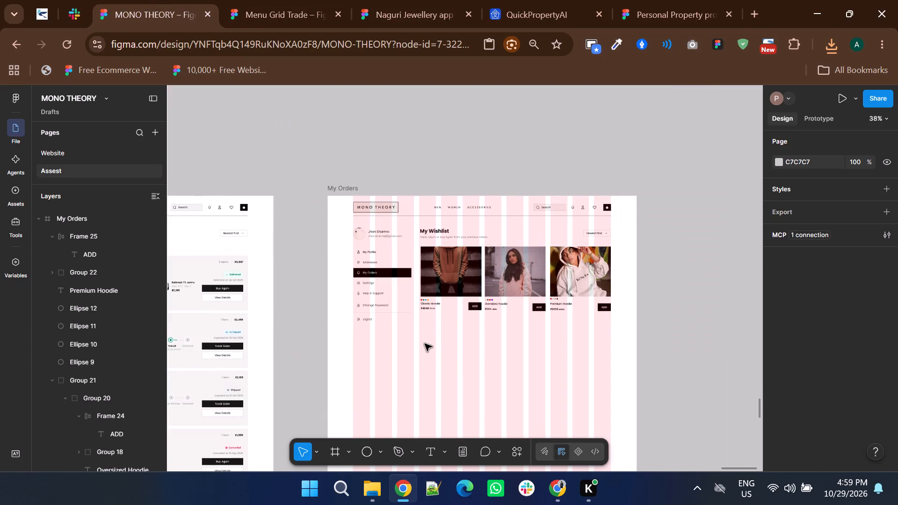
scroll(593, 303, "up", 2, "ctrl")
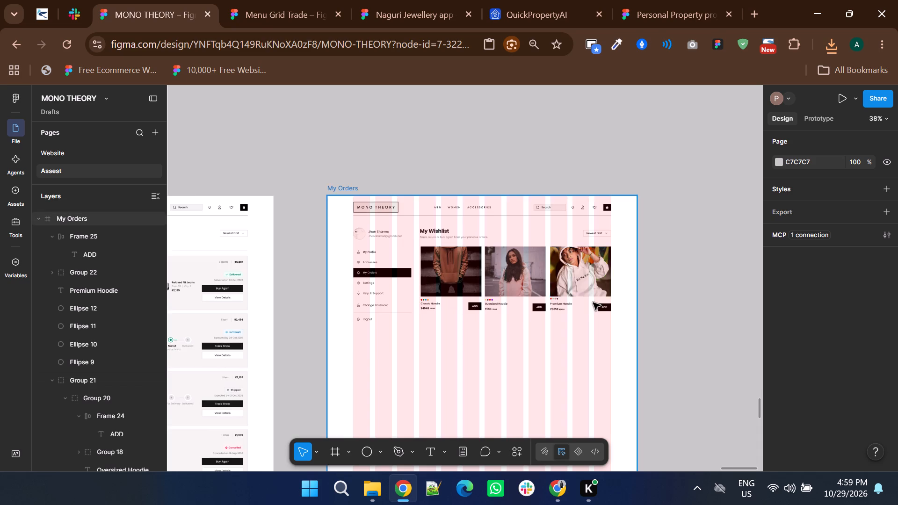
scroll(593, 303, "up", 2, "ctrl")
scroll(447, 291, "up", 2, "ctrl")
left_click_drag(402, 298, 410, 298)
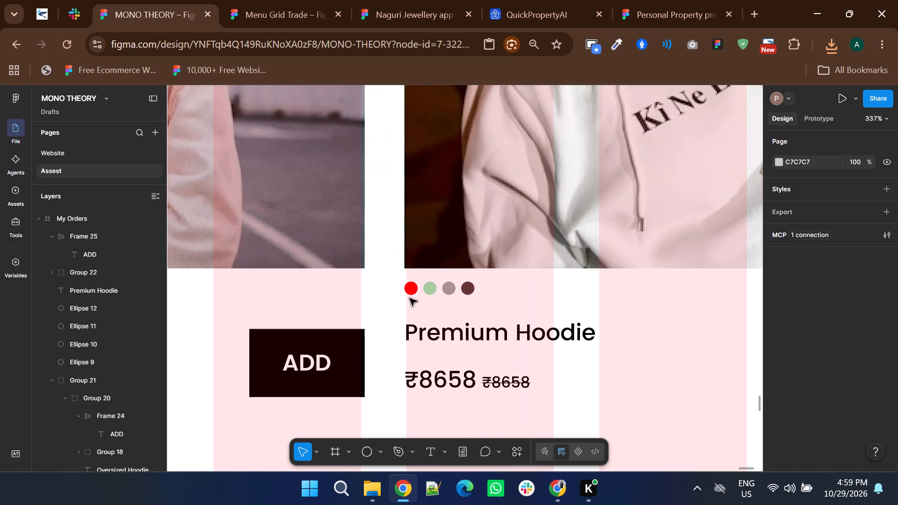
left_click_drag(410, 298, 494, 277)
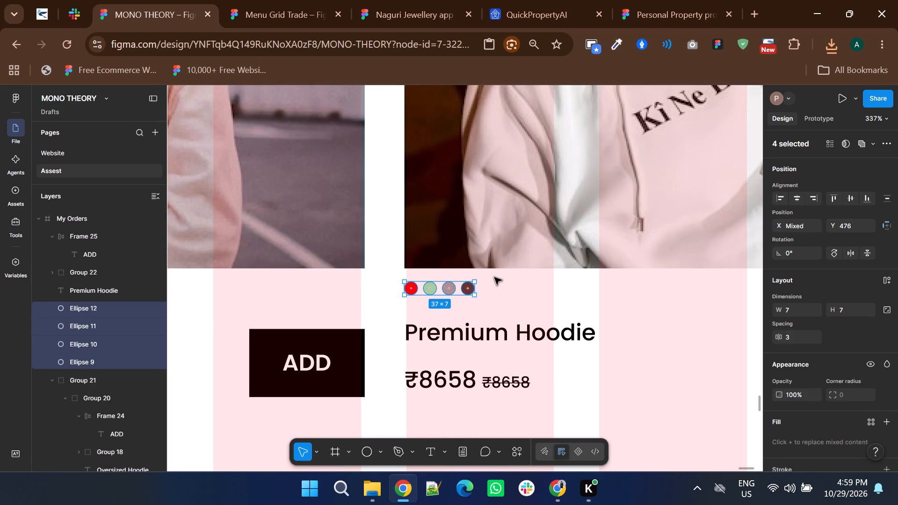
key("ctrl+g")
Group the Premium Hoodie's colour dots, title, price pair and ADD button into one details group.
left_click(459, 338)
scroll(459, 338, "down", 1, "ctrl")
left_click(453, 364)
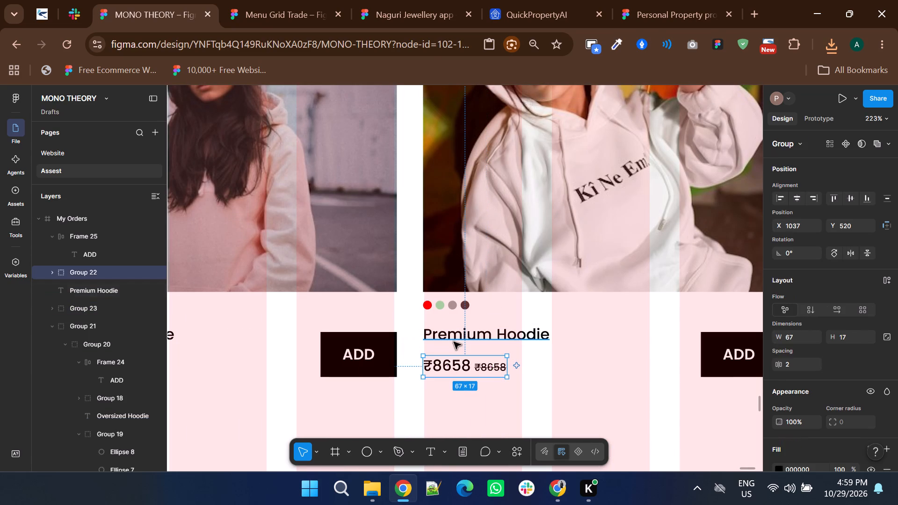
left_click(454, 340, "shift")
left_click(443, 307, "shift")
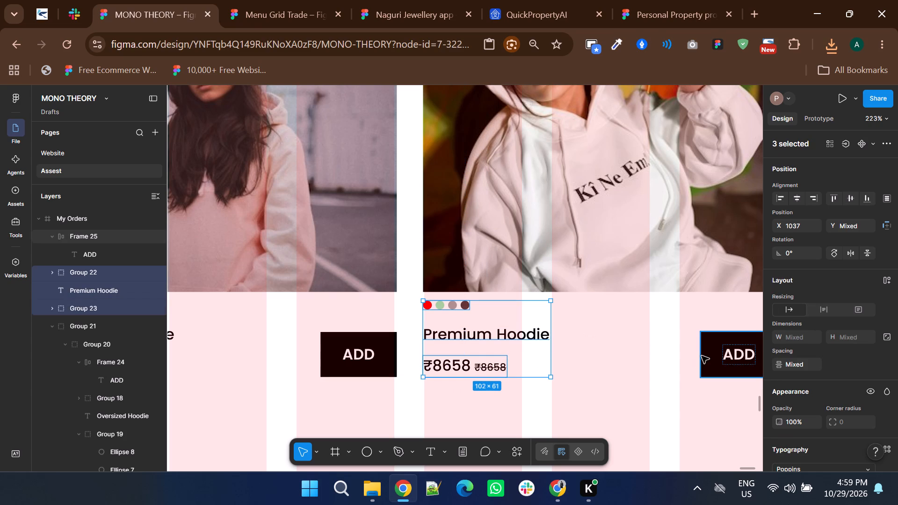
left_click(702, 356, "shift")
key("ctrl+g")
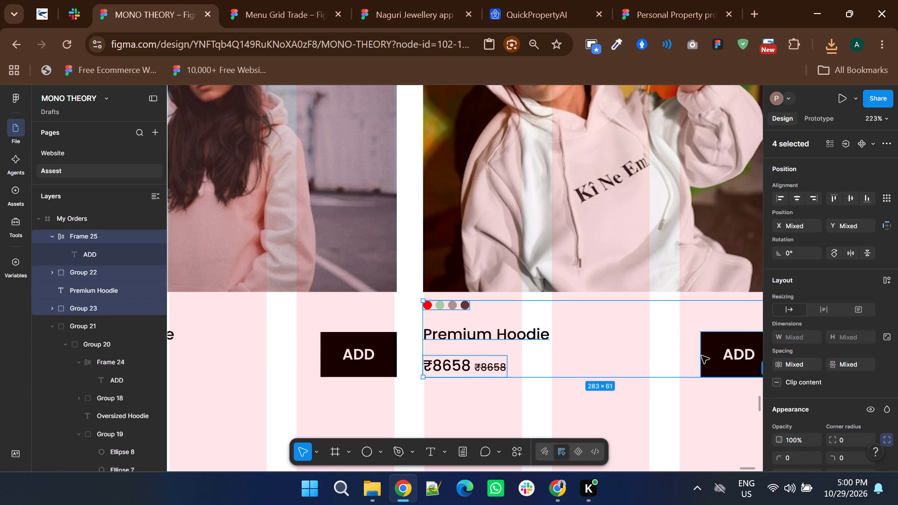
Group the Premium Hoodie photo with its details group into a single product card.
scroll(475, 368, "down", 2, "ctrl")
left_click(507, 293, "shift")
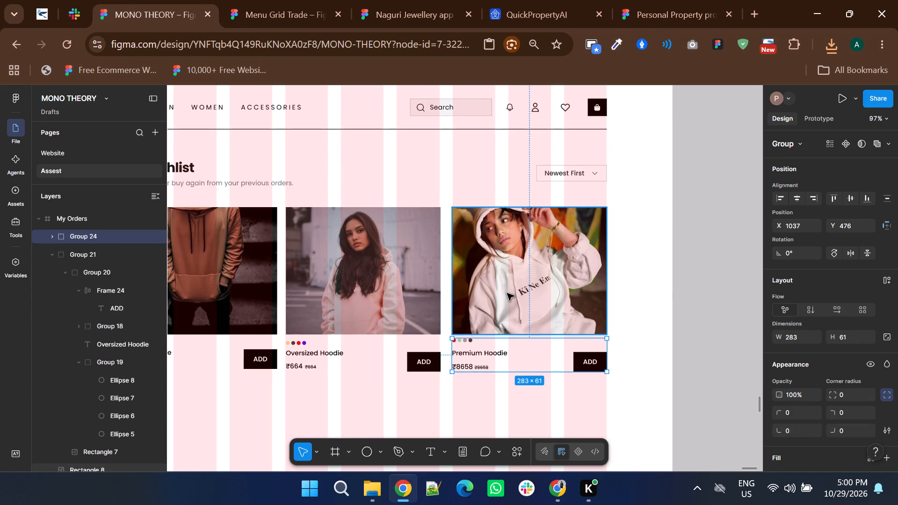
left_click(507, 293, "ctrl")
key("ctrl+g")
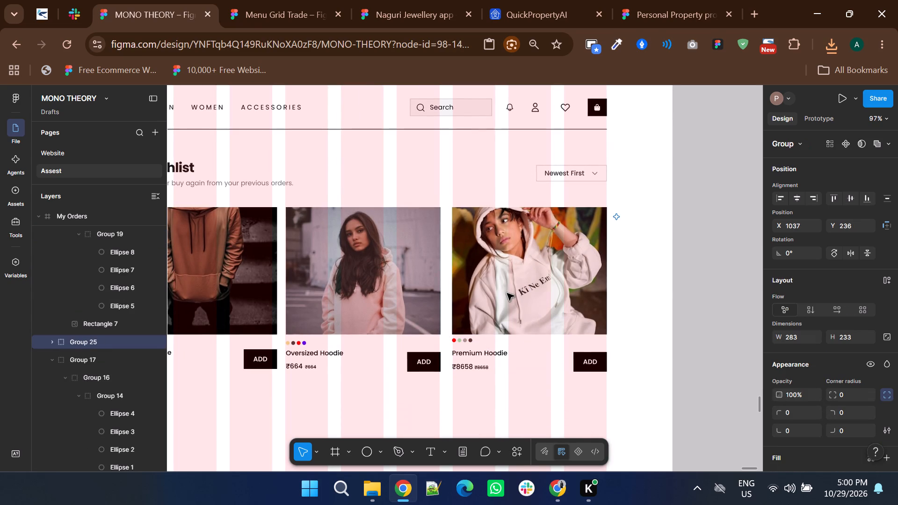
double_click(363, 351)
left_click(307, 352)
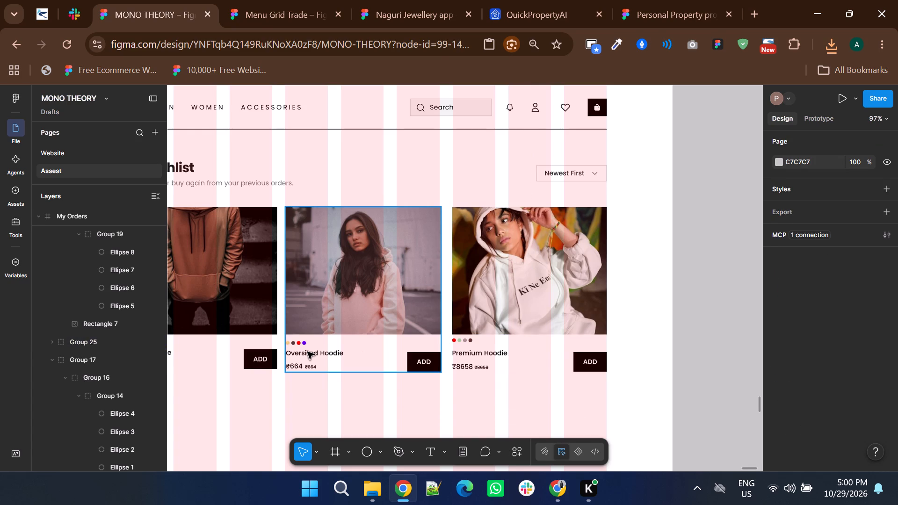
left_click(494, 347)
left_click(506, 305, "shift")
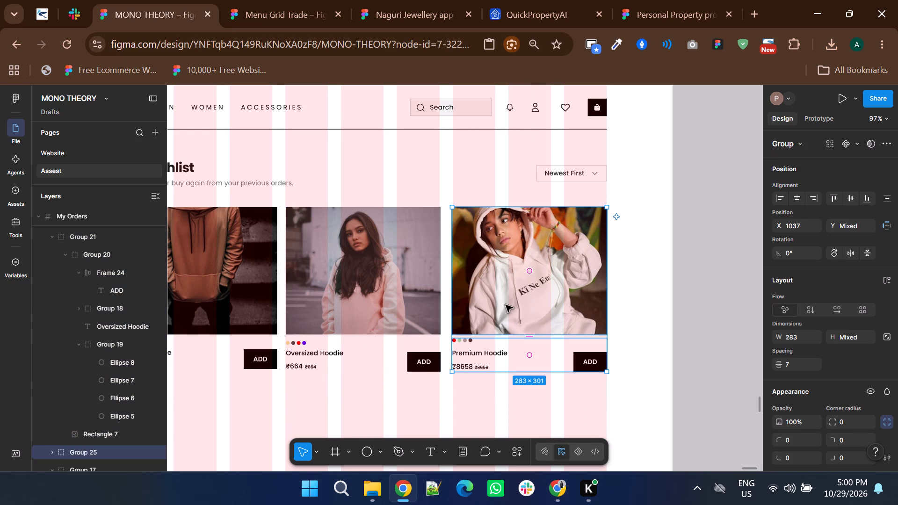
key("ctrl+g")
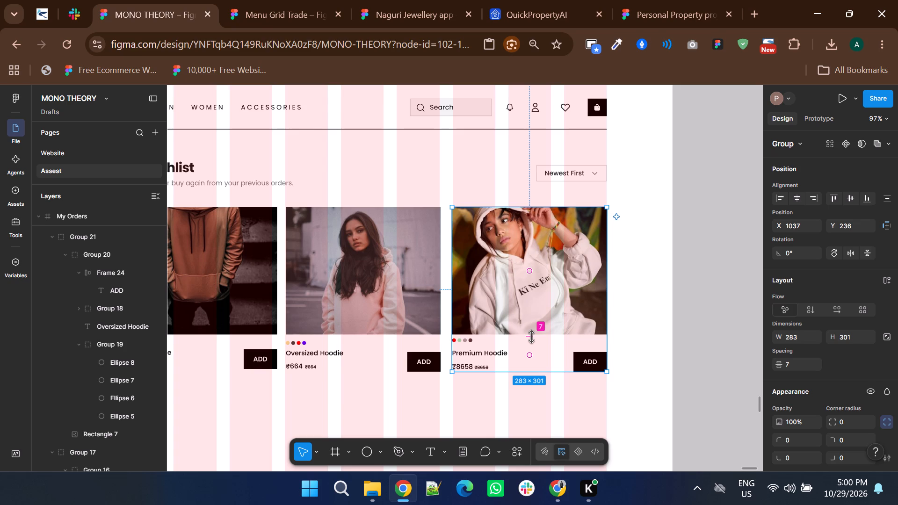
Set the vertical spacing between the photo and the details in the Premium Hoodie card to 12.
left_click(531, 336)
left_click(531, 336)
left_click(796, 360)
key("Down")
key("Down")
key("Up")
key("Up")
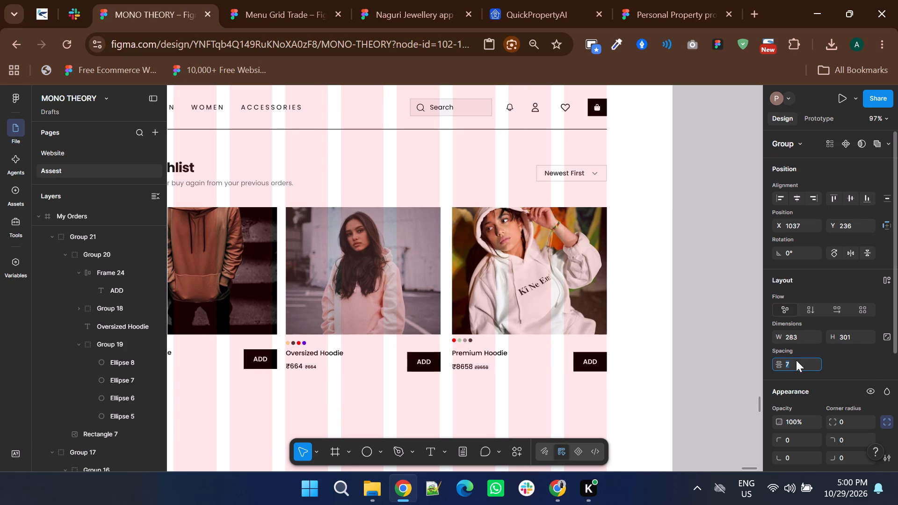
key("Up")
key("Up")
key("Up")
key("Up")
key("Up")
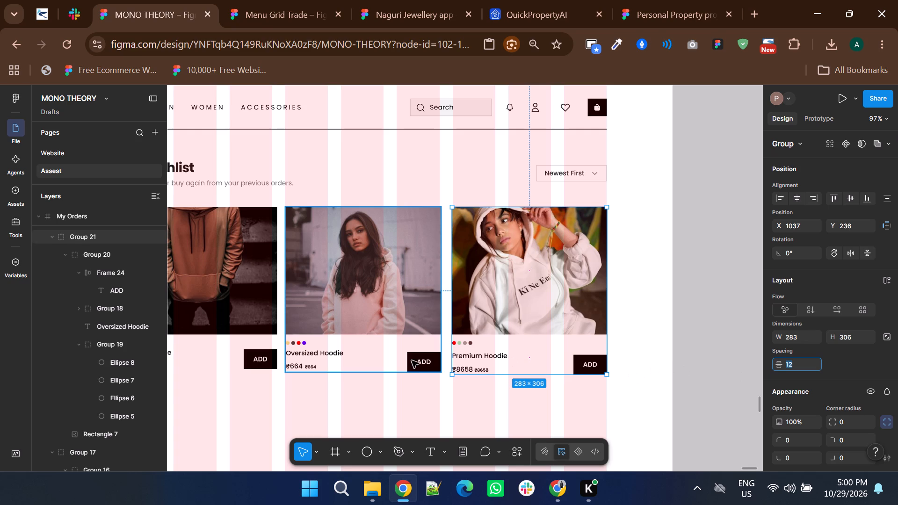
Check the vertical spacing between the colour dots, title and price in the Oversized Hoodie card.
left_click(398, 313)
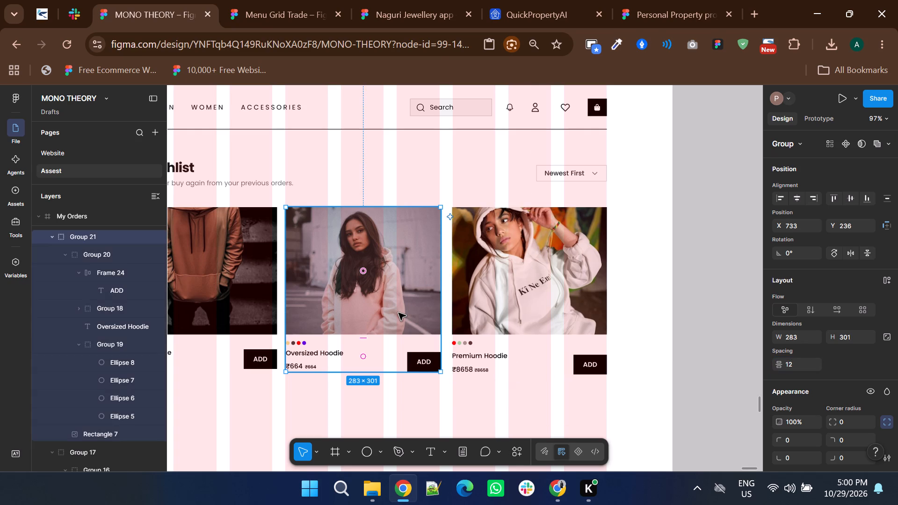
double_click(324, 352)
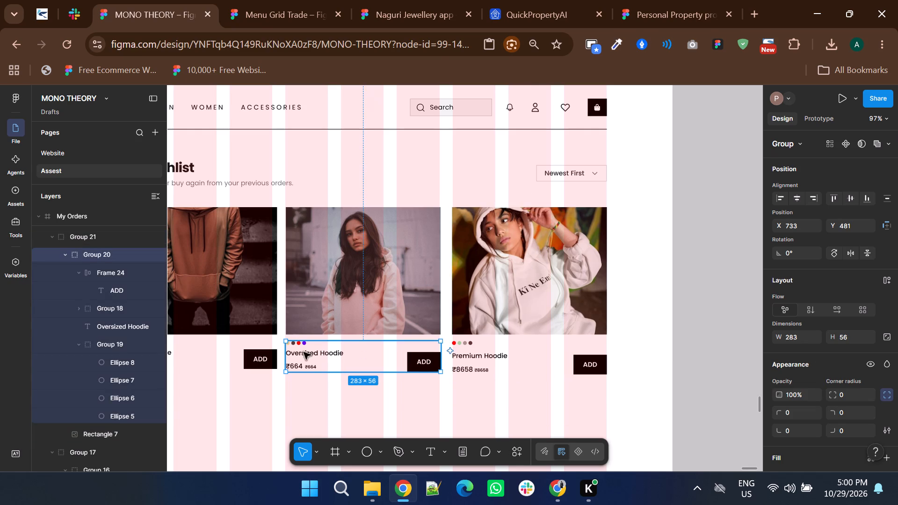
scroll(304, 352, "up", 3, "ctrl")
double_click(304, 352)
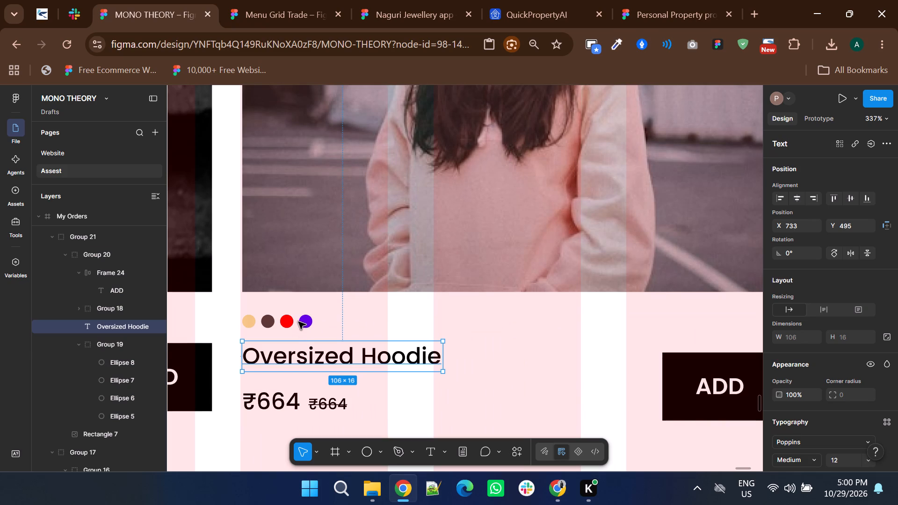
left_click(298, 321, "shift")
scroll(273, 335, "down", 2, "ctrl")
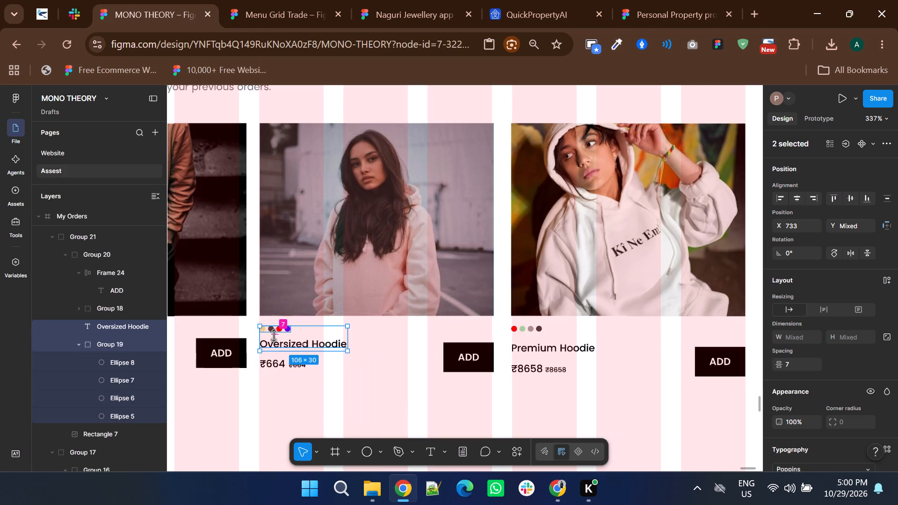
left_click(270, 362, "shift")
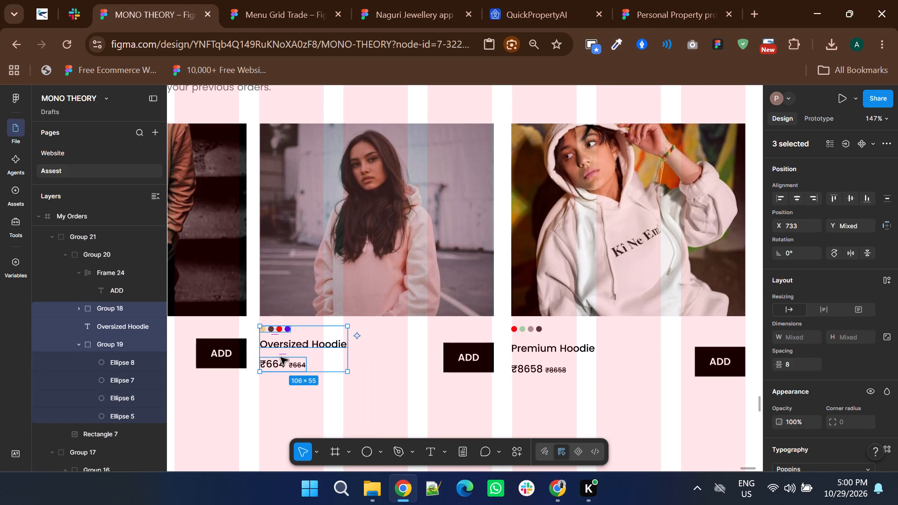
scroll(281, 354, "down", 3, "shift")
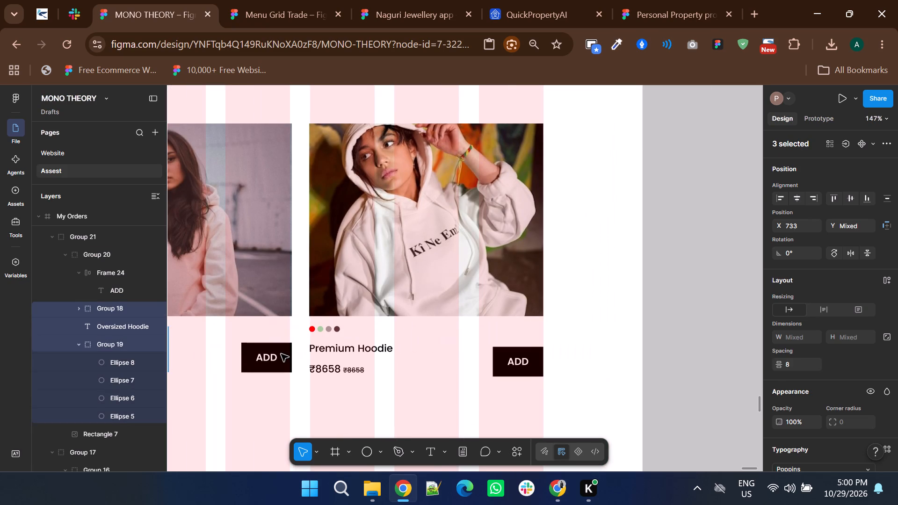
Set the vertical spacing between the colour dots and the title in the Premium Hoodie card to 7.
scroll(324, 358, "up", 2, "ctrl")
double_click(318, 298)
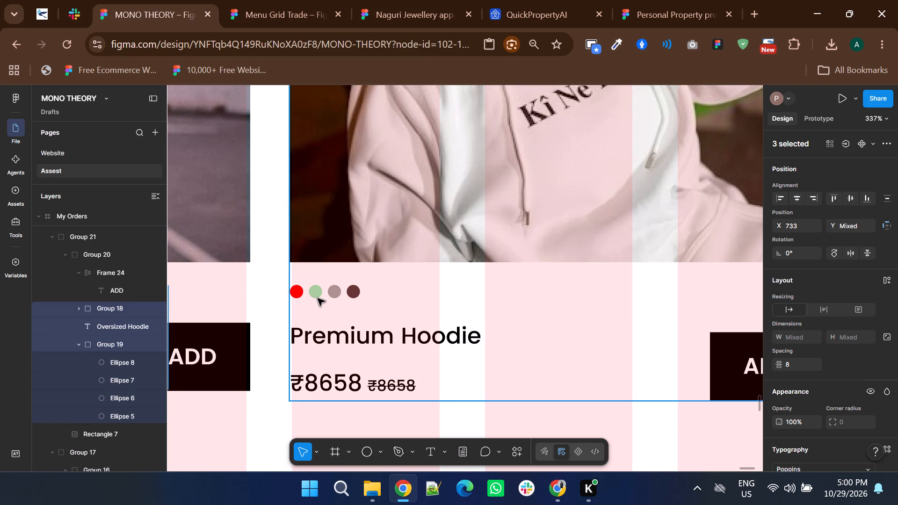
left_click(318, 298)
left_click(318, 298)
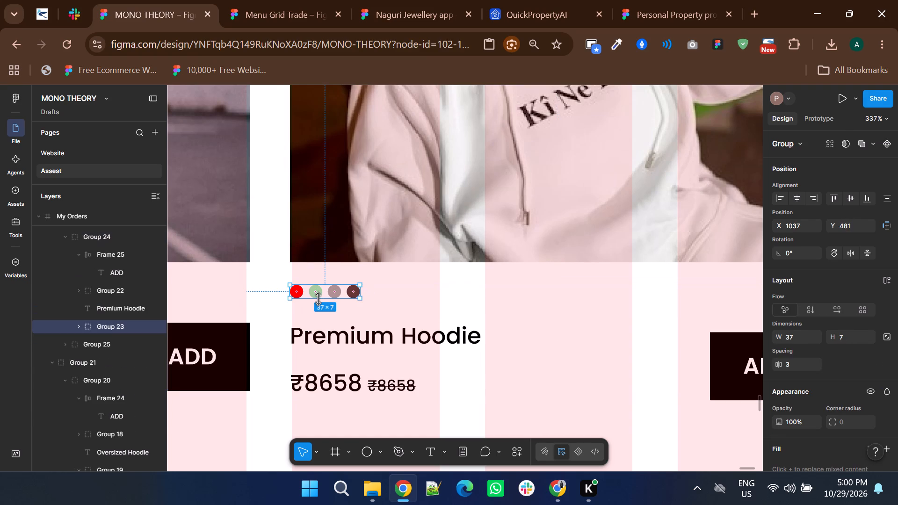
left_click(326, 327, "shift")
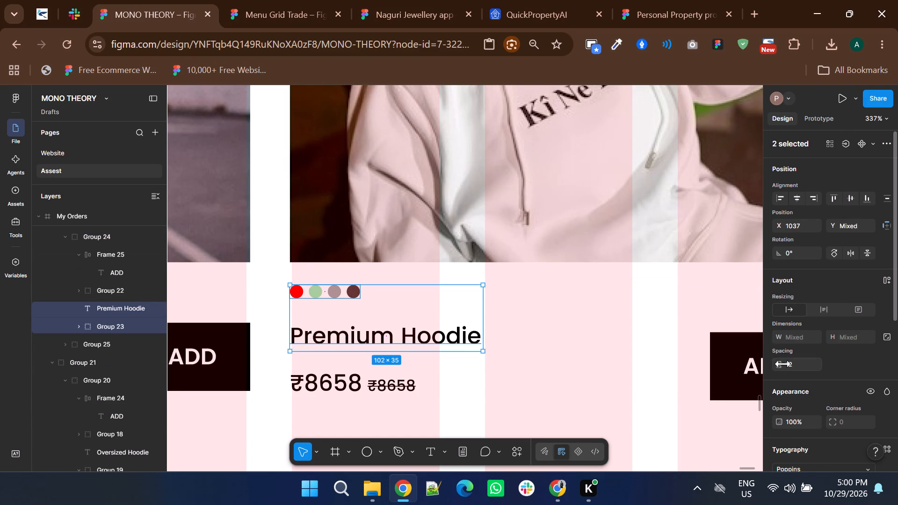
left_click(790, 363)
key("Down")
key("Down")
key("Down")
key("Down")
key("Down")
key("Down")
key("Up")
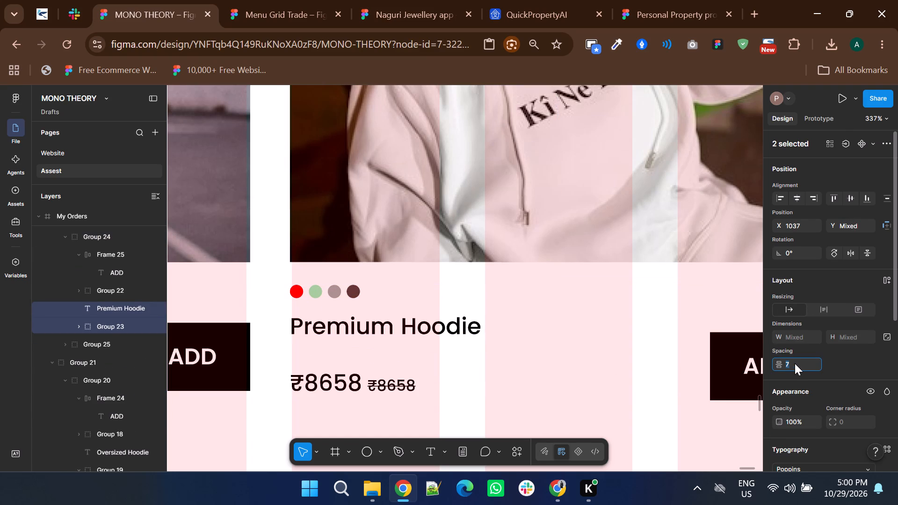
Set the vertical spacing between the Premium Hoodie title and its price group to 8.
left_click(401, 387)
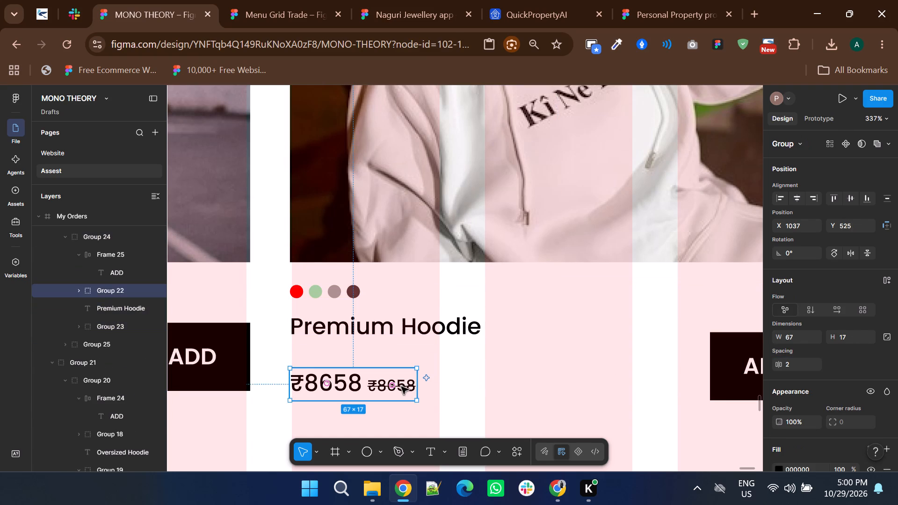
left_click(407, 331, "shift")
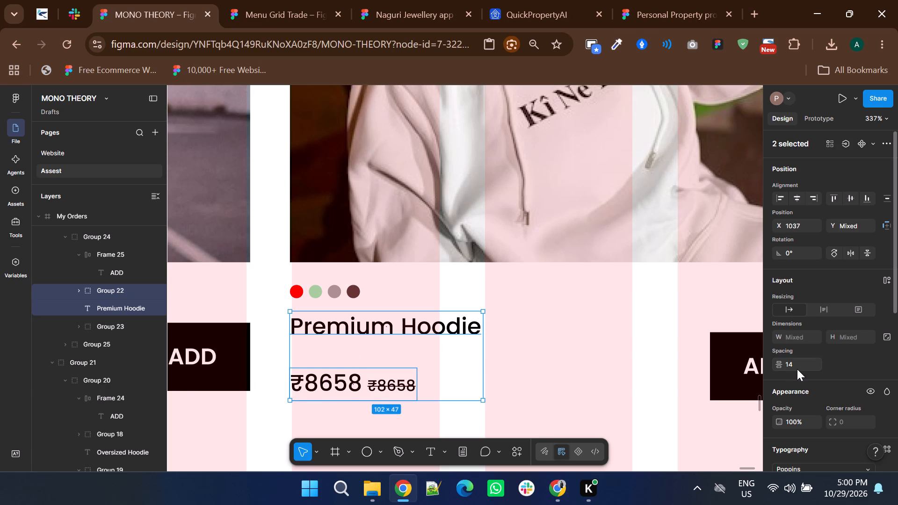
left_click(798, 366)
key("Down")
key("Down")
key("Down")
key("Down")
key("Down")
key("Down")
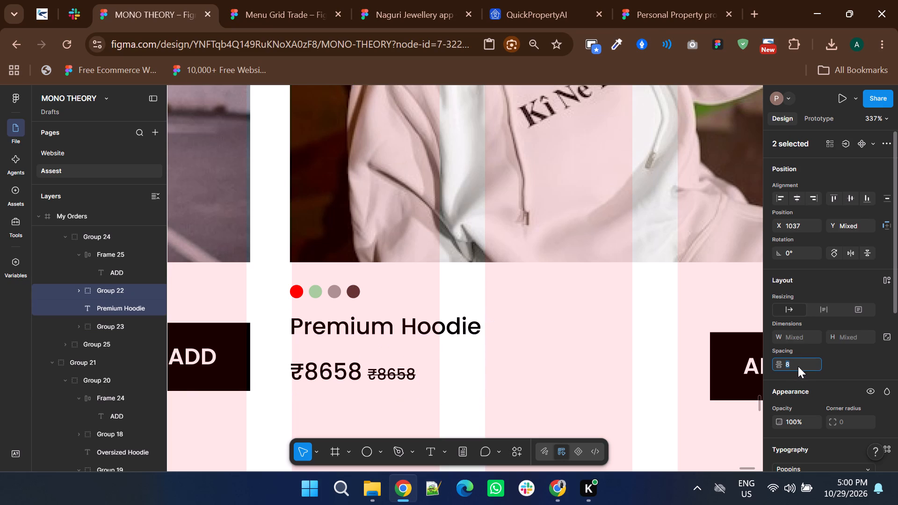
Nudge the Premium Hoodie card's ADD button up to Y 499, near the bottom of the price row.
scroll(451, 347, "down", 2, "ctrl")
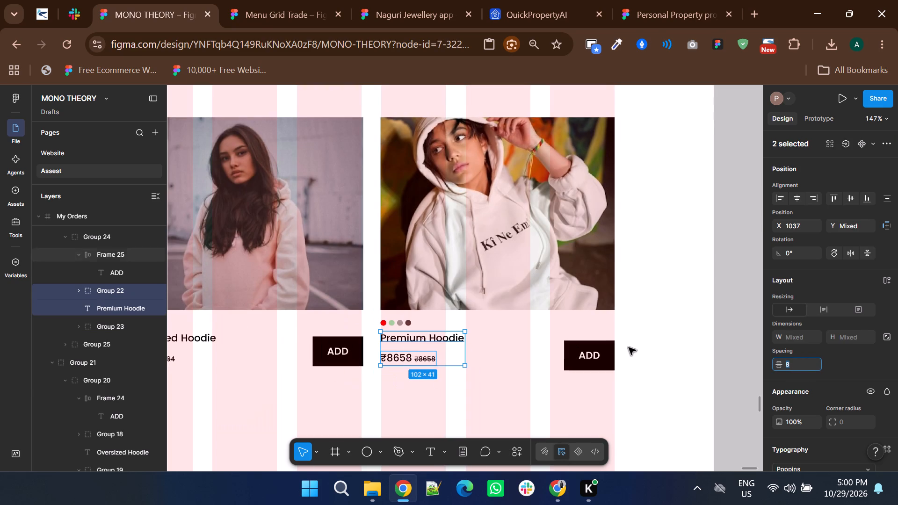
left_click(609, 350)
key("Up")
key("Up")
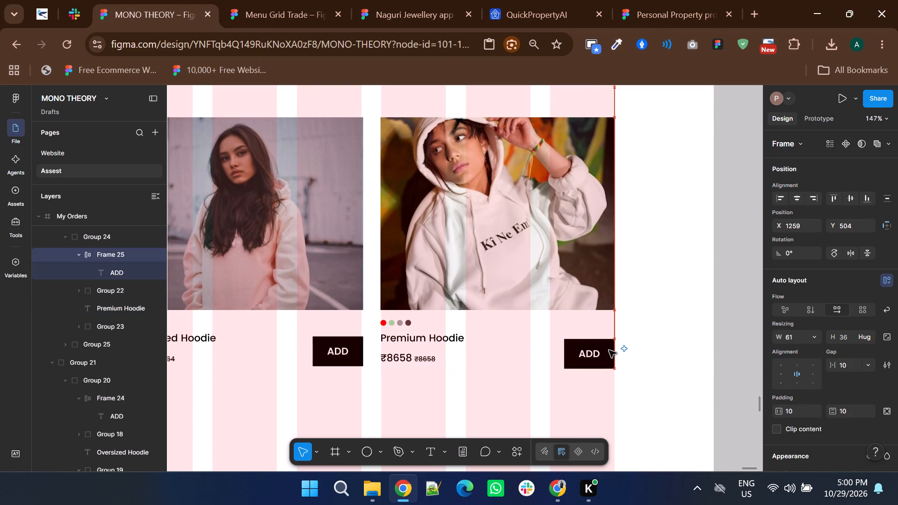
key("Up")
key("Up")
key("Up")
key("Up")
key("Up")
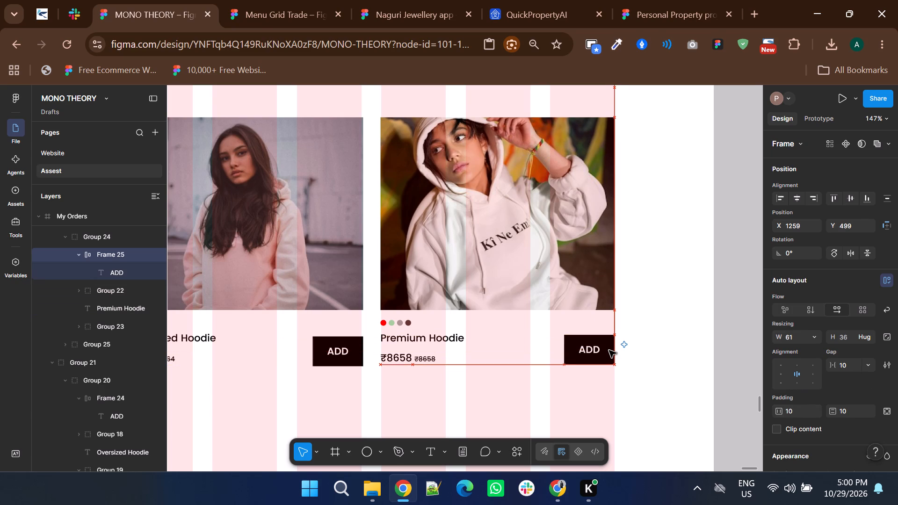
key("Up")
key("Up")
key("Down")
key("Down")
left_click(655, 352)
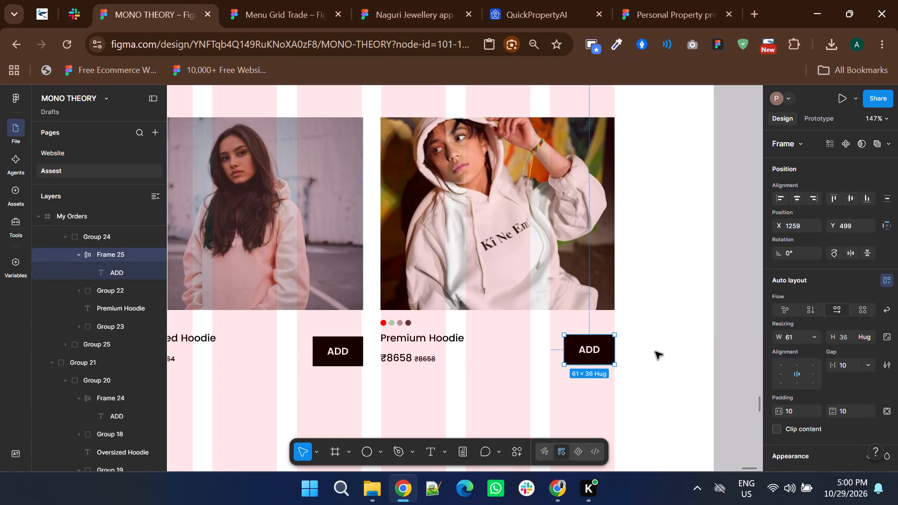
Nudge the ADD button in the Premium Hoodie card down to Y 500.
left_click(506, 293)
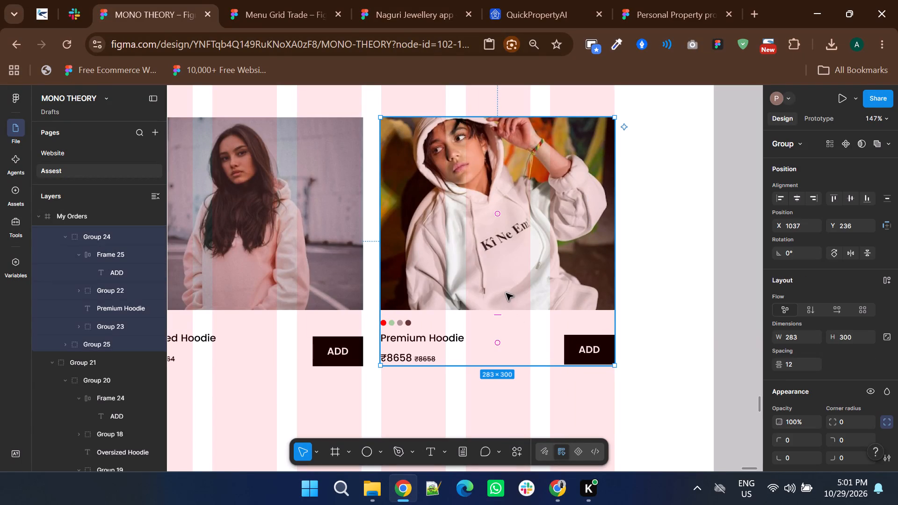
scroll(582, 377, "up", 3, "ctrl")
double_click(564, 310)
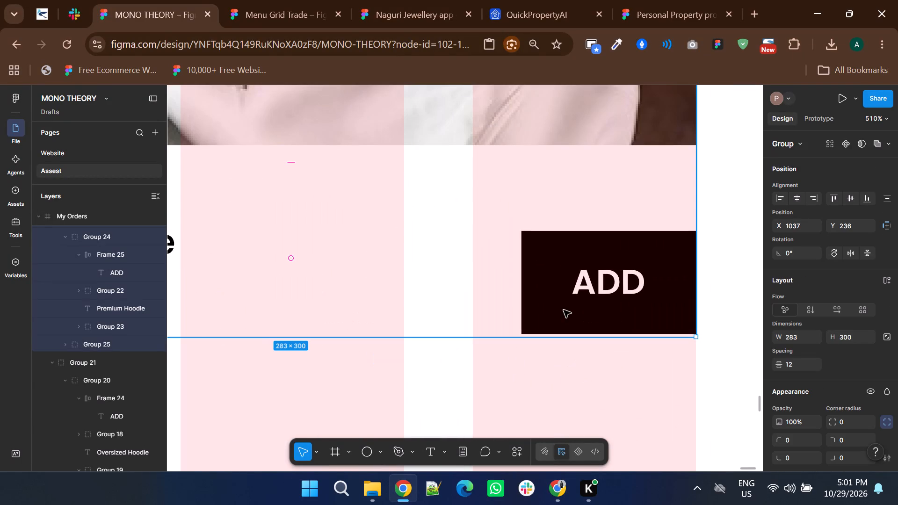
double_click(564, 310)
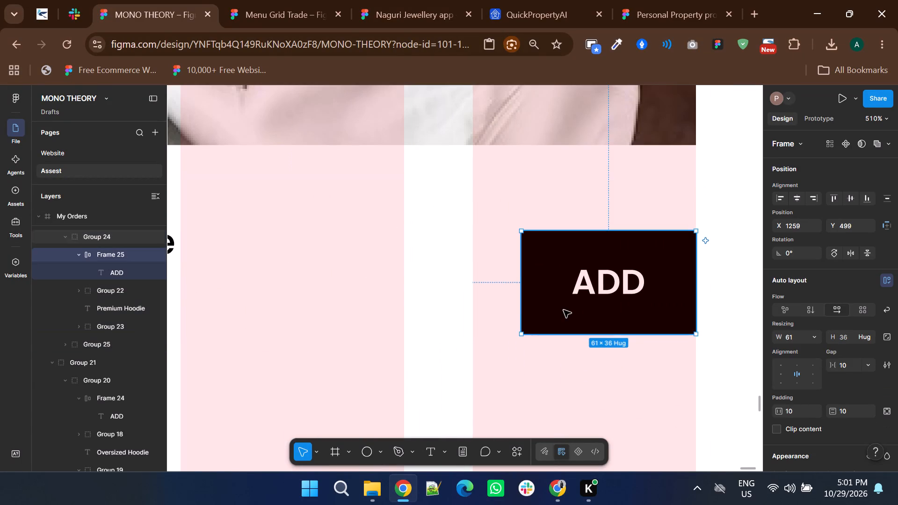
key("Down")
scroll(564, 310, "down", 2, "ctrl")
left_click(668, 278)
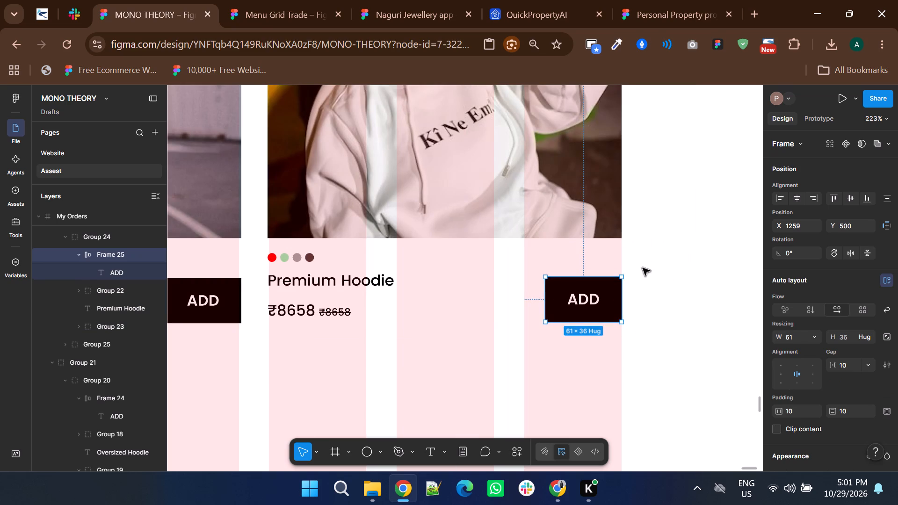
Compare the sizes and alignment of the three hoodie cards and review the overall My Wishlist layout.
left_click(565, 229)
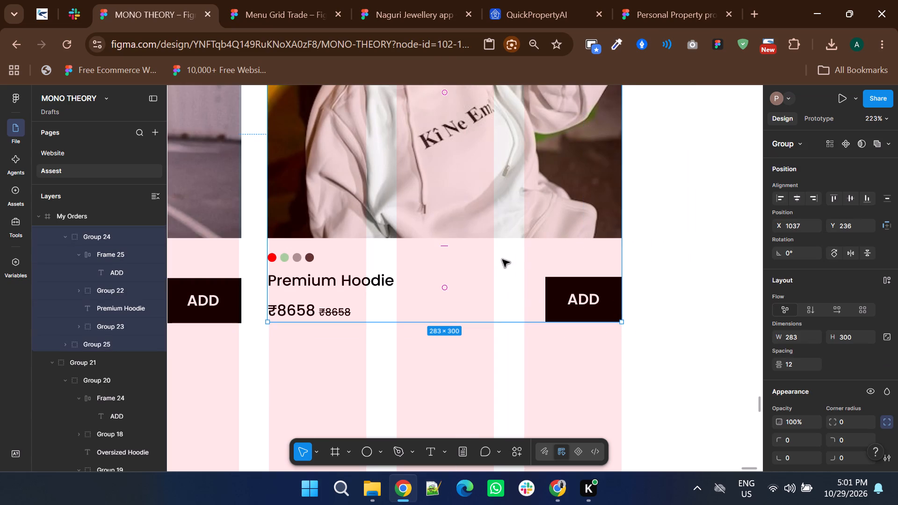
scroll(579, 274, "down", 2, "ctrl")
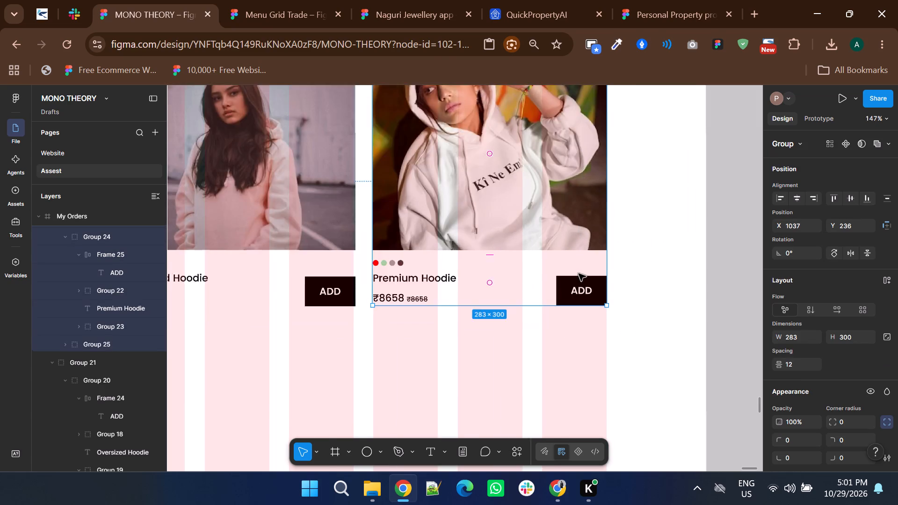
left_click(680, 275)
left_click(394, 281)
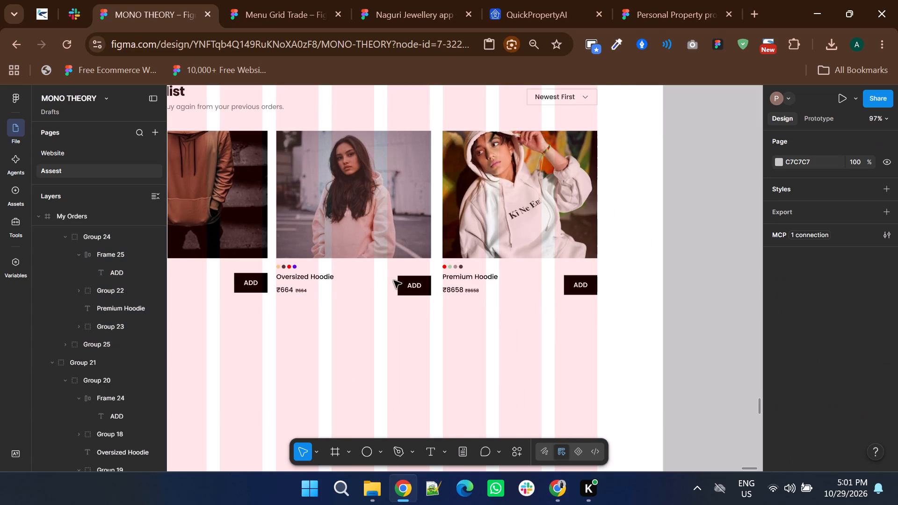
left_click(411, 260)
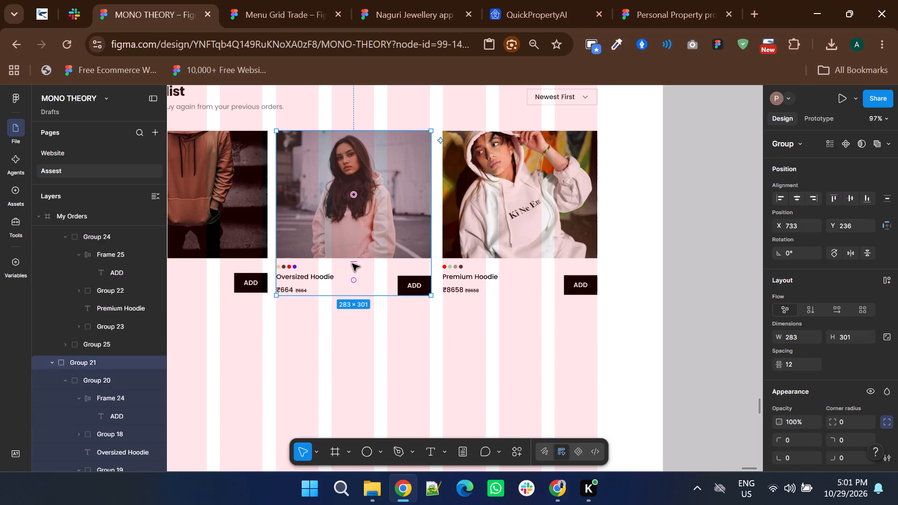
scroll(355, 260, "up", 4, "shift")
left_click(429, 244)
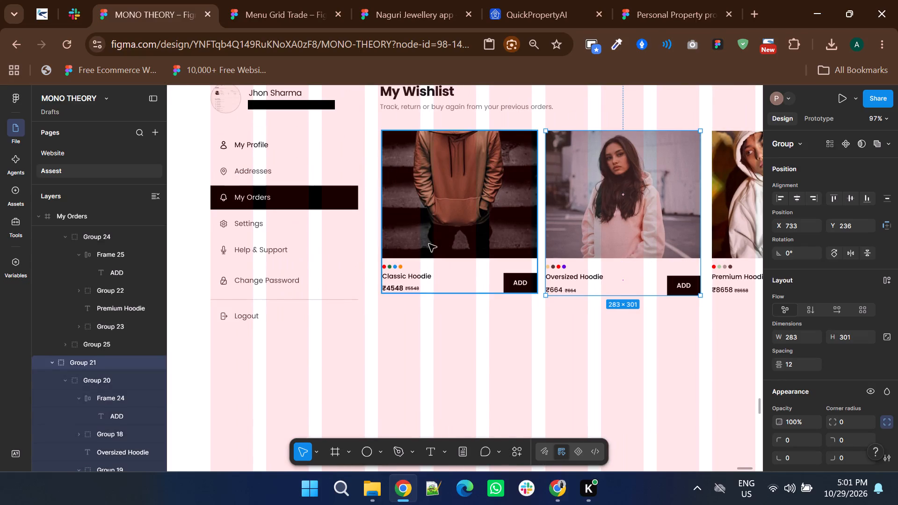
scroll(378, 289, "down", 3, "ctrl")
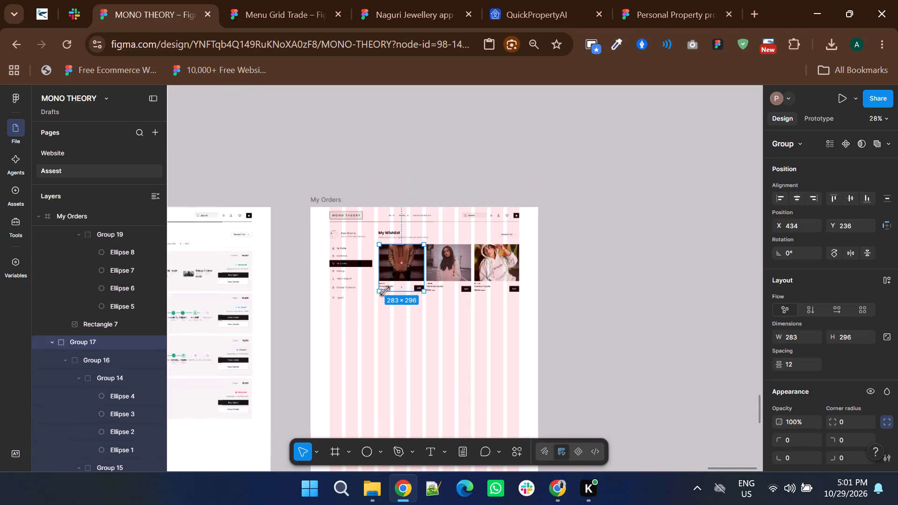
left_click(608, 260)
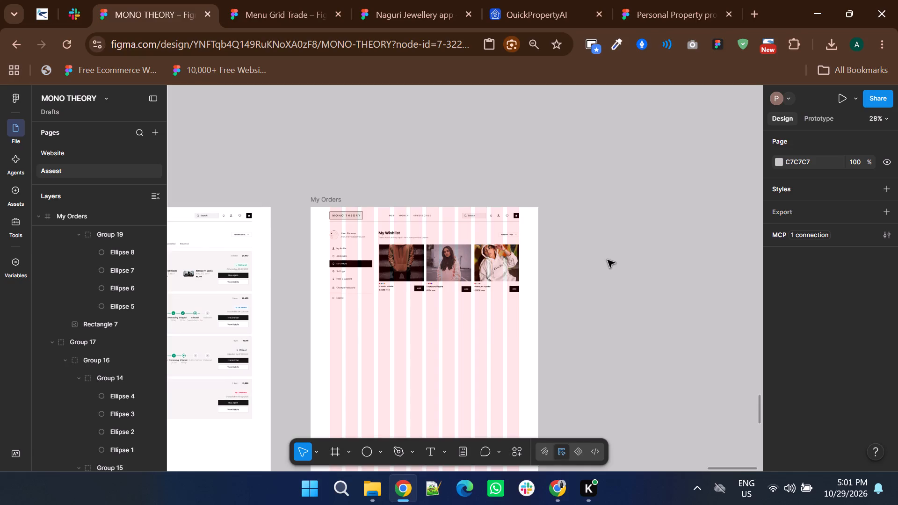
scroll(414, 269, "down", 1)
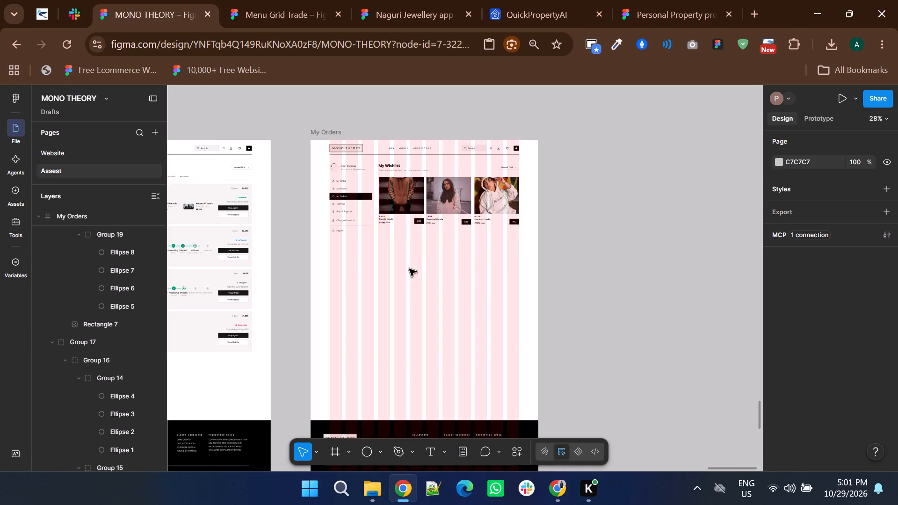
scroll(388, 232, "up", 4, "ctrl")
scroll(389, 232, "down", 1, "ctrl")
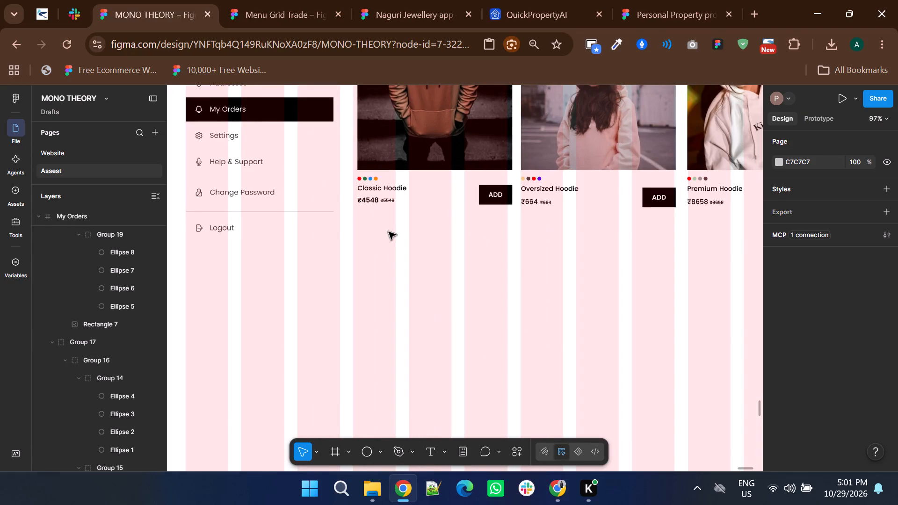
scroll(400, 310, "down", 1, "ctrl")
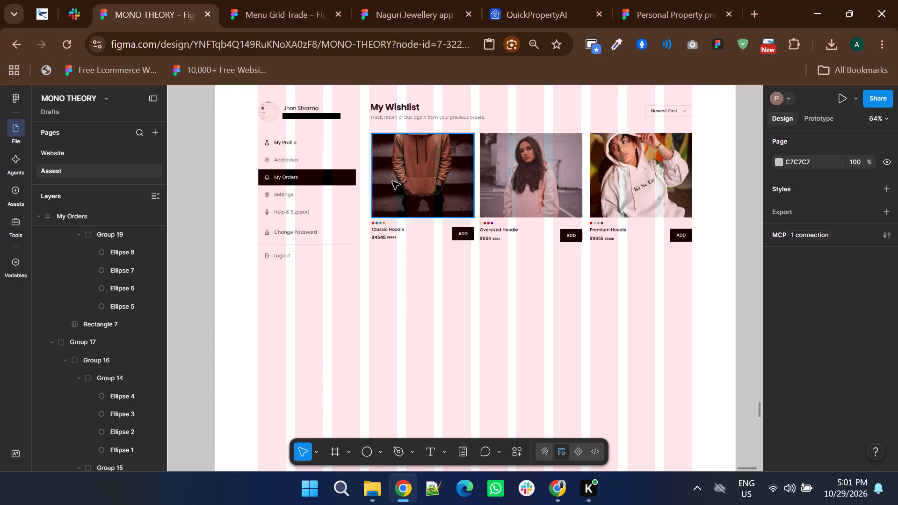
Move the Classic Hoodie card horizontally to X 426, against the edge of its layout grid column.
scroll(392, 181, "up", 2, "ctrl")
left_click_drag(391, 182, 386, 183)
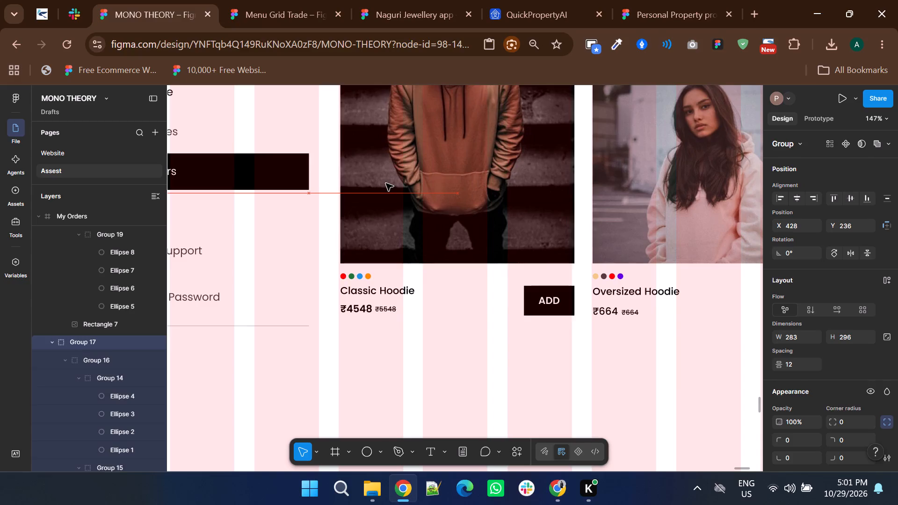
left_click_drag(386, 183, 383, 183)
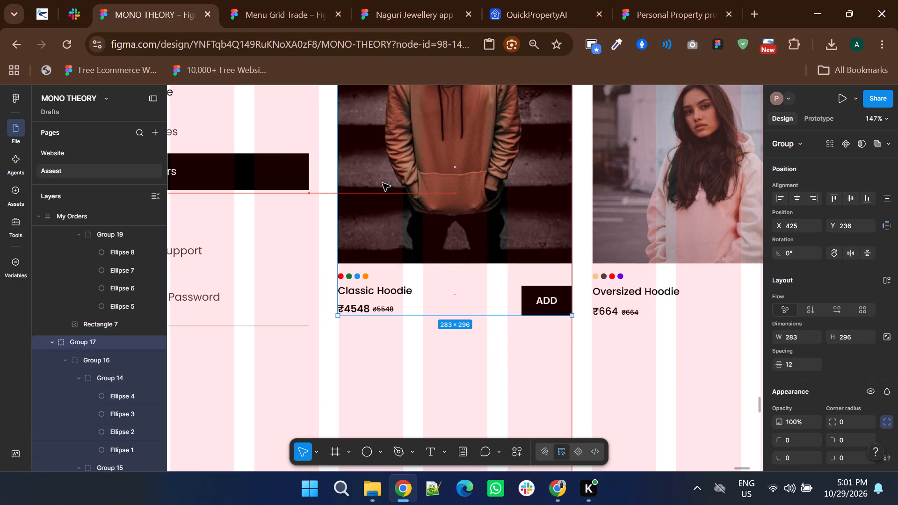
left_click_drag(383, 183, 384, 183)
Narrow the Classic Hoodie card to a width of 282, matching the grid column edge.
scroll(632, 304, "up", 2)
scroll(581, 248, "up", 1, "ctrl")
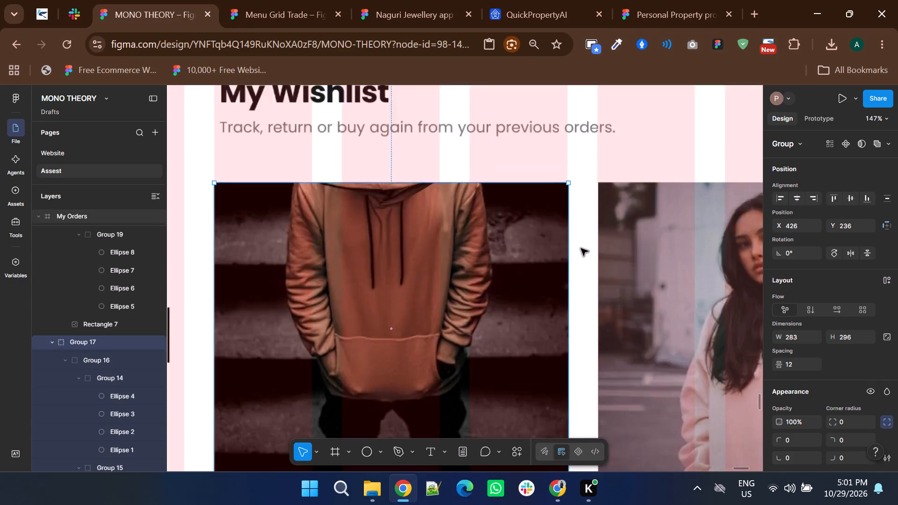
scroll(581, 248, "up", 1, "ctrl")
left_click(557, 245)
left_click(563, 246)
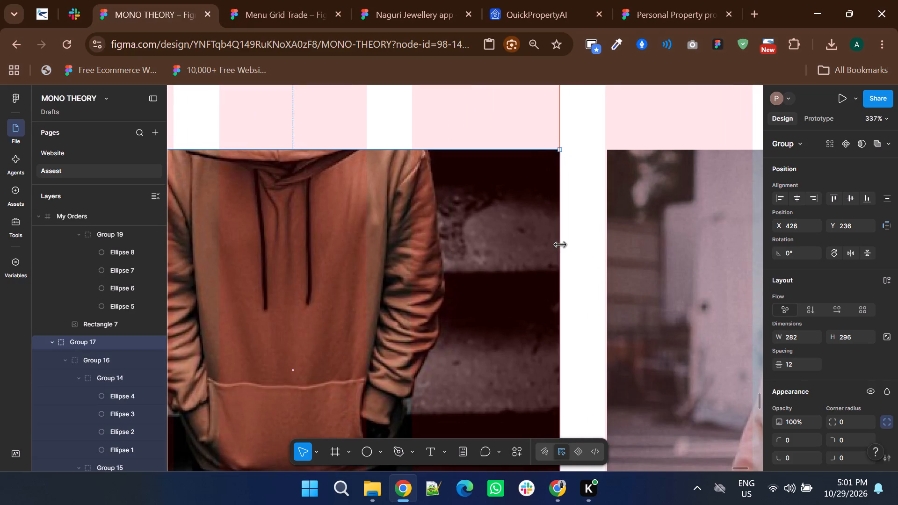
Widen the Classic Hoodie title's text box to 91 so the title fits on one line.
scroll(464, 238, "down", 3, "ctrl")
left_click(464, 238)
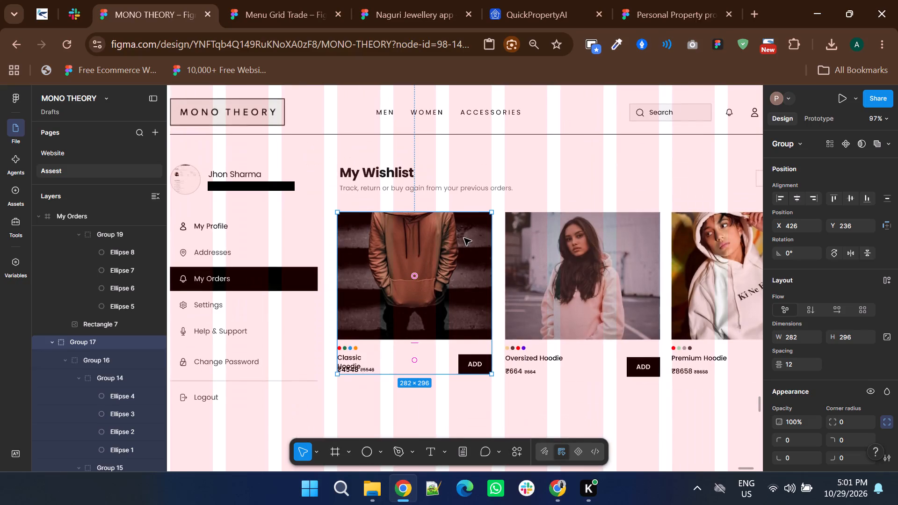
scroll(364, 374, "up", 3, "ctrl")
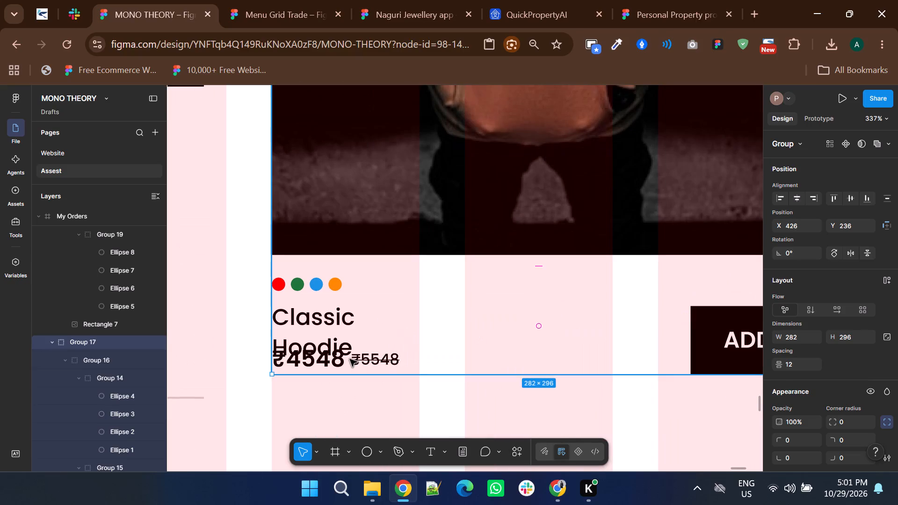
left_click(321, 312, "ctrl")
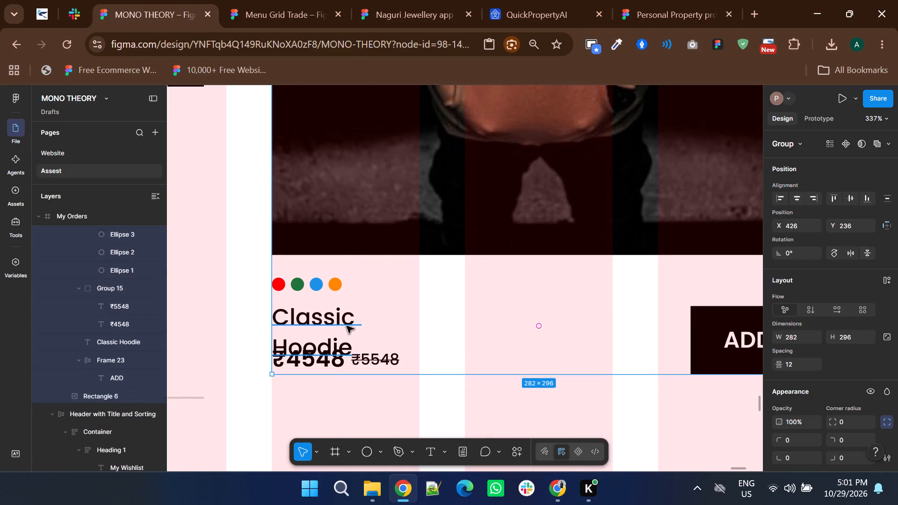
left_click(442, 325)
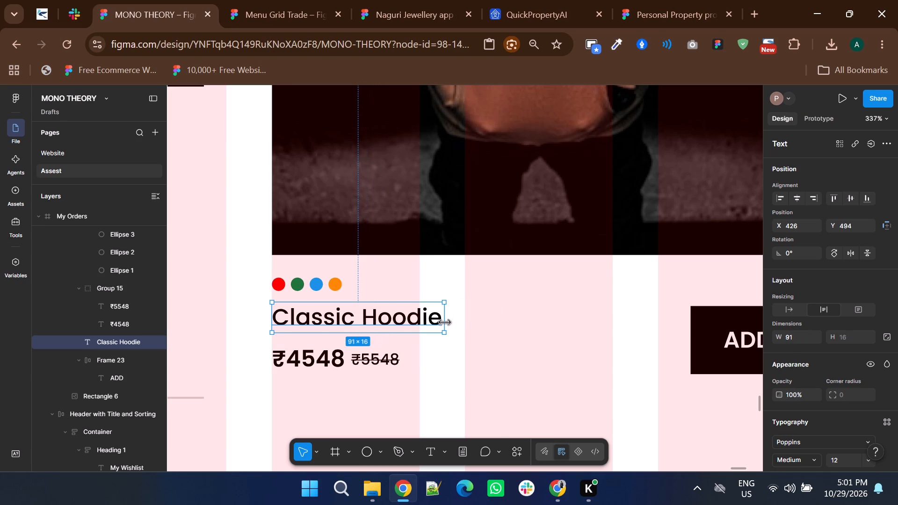
scroll(389, 339, "down", 2, "ctrl")
scroll(389, 339, "down", 4, "shift")
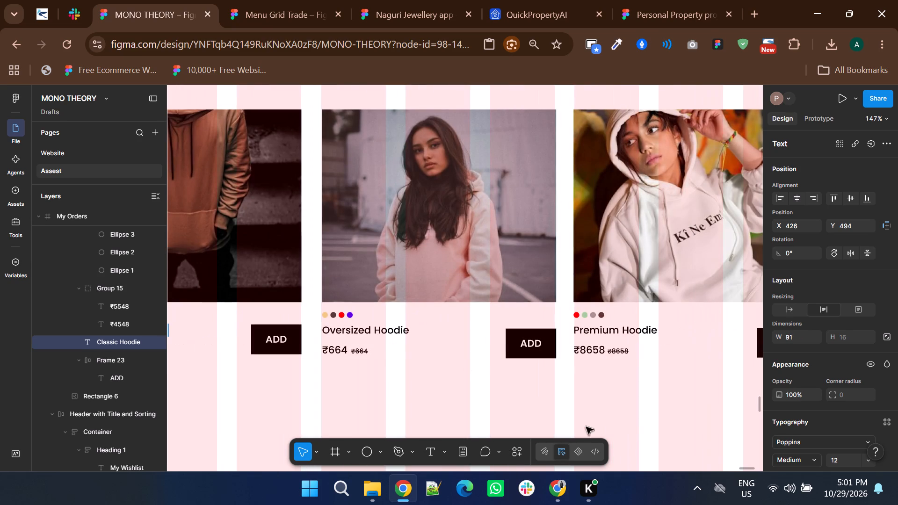
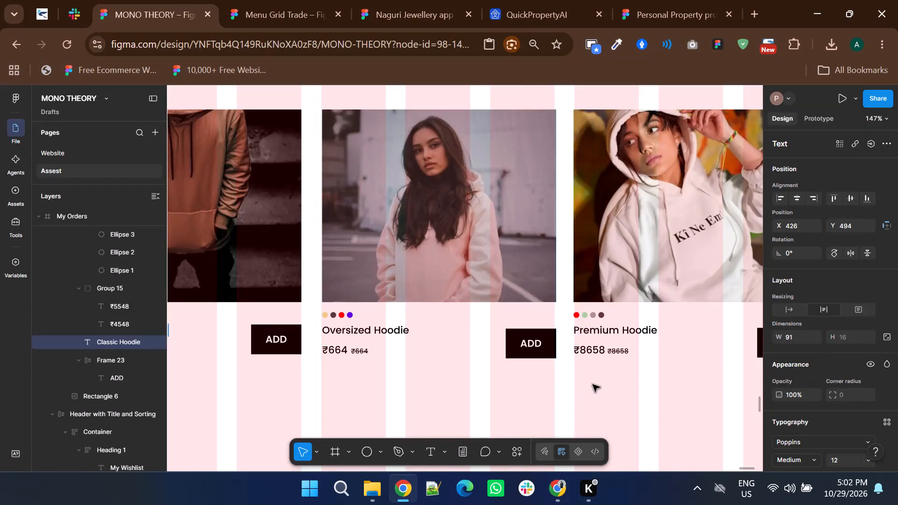
Narrow the Oversized Hoodie card to a width of 281 so it ends at its grid column edge.
scroll(593, 384, "down", 2, "ctrl")
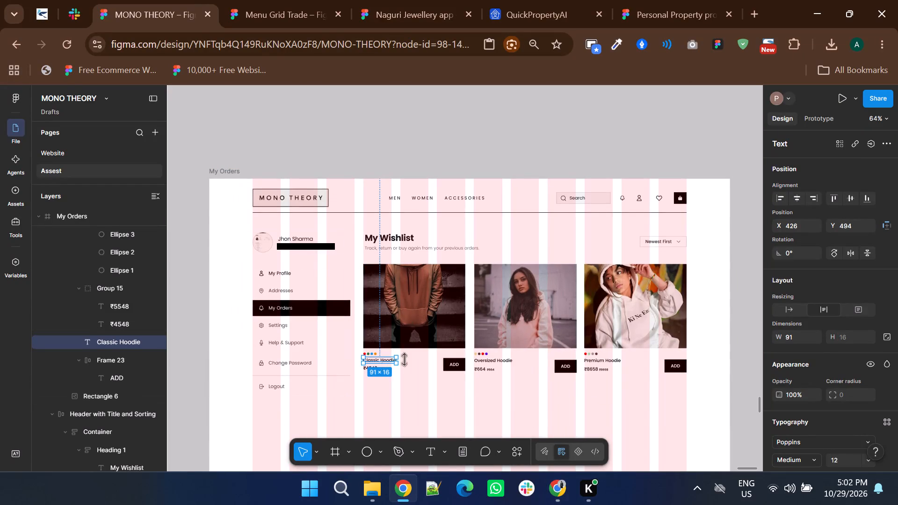
scroll(403, 334, "down", 1)
left_click(728, 287)
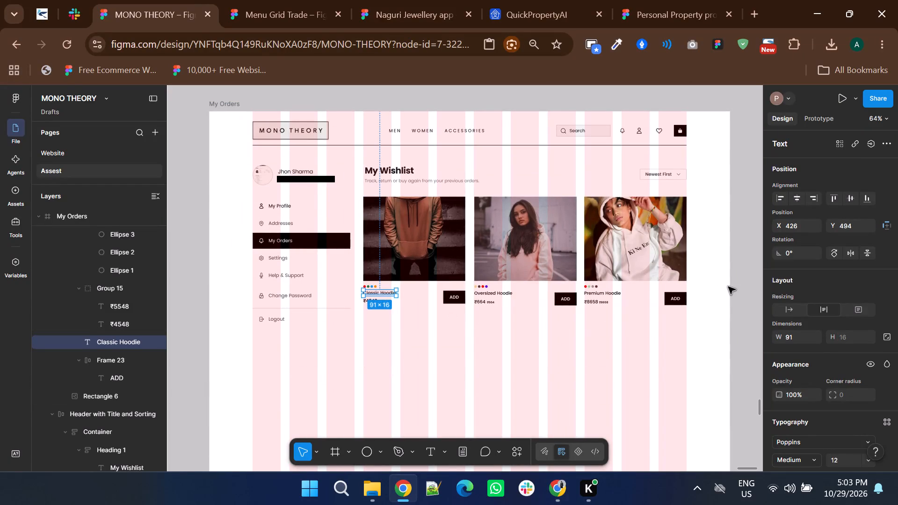
left_click(552, 229)
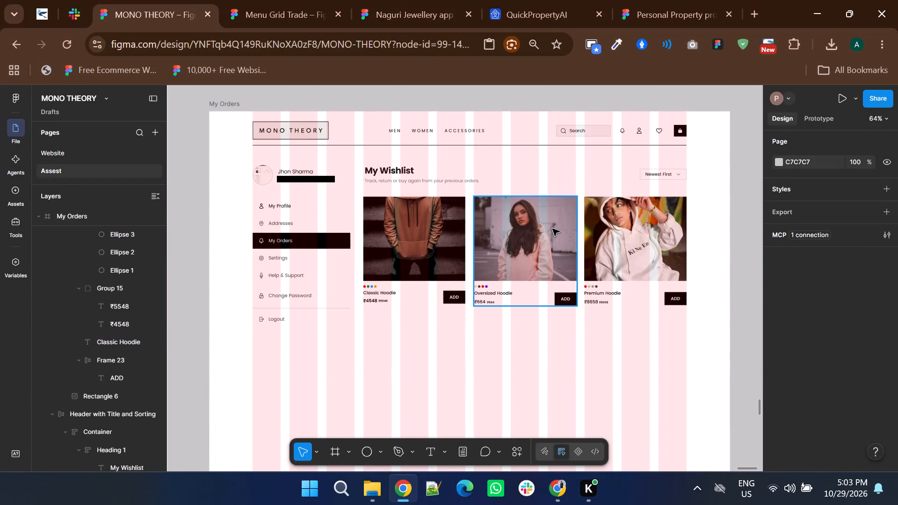
scroll(541, 241, "up", 3, "ctrl")
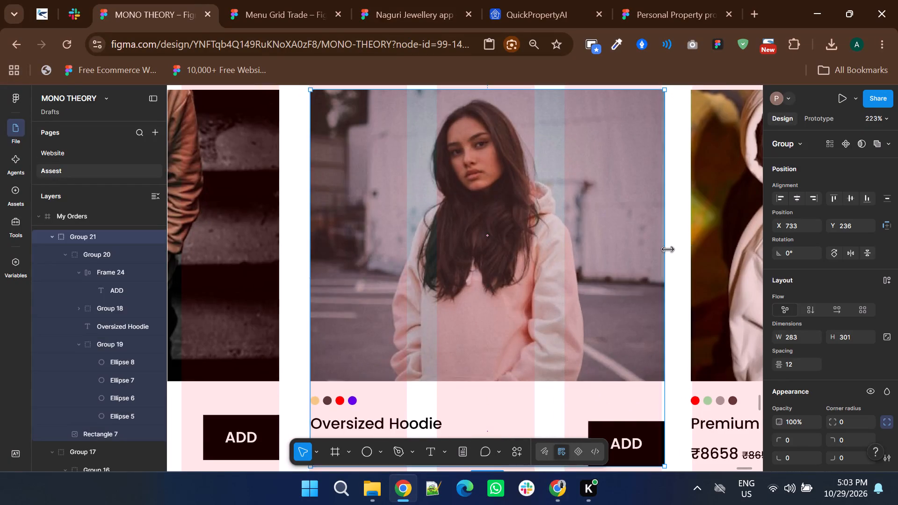
scroll(667, 249, "up", 1, "ctrl")
left_click_drag(665, 248, 660, 248)
scroll(572, 278, "down", 3, "ctrl")
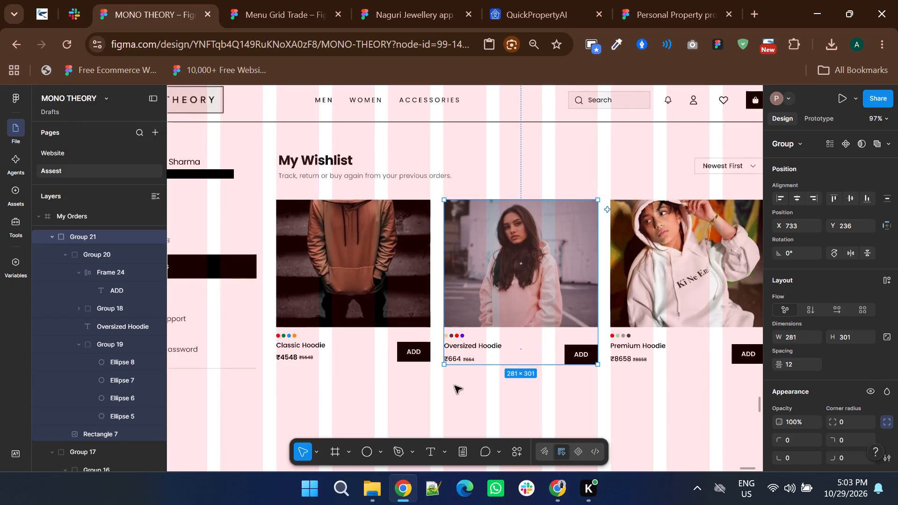
Compare the Oversized and Classic Hoodie images and inspect the Classic Hoodie image's edges against the layout grid columns.
left_click(454, 387)
left_click(471, 291, "ctrl")
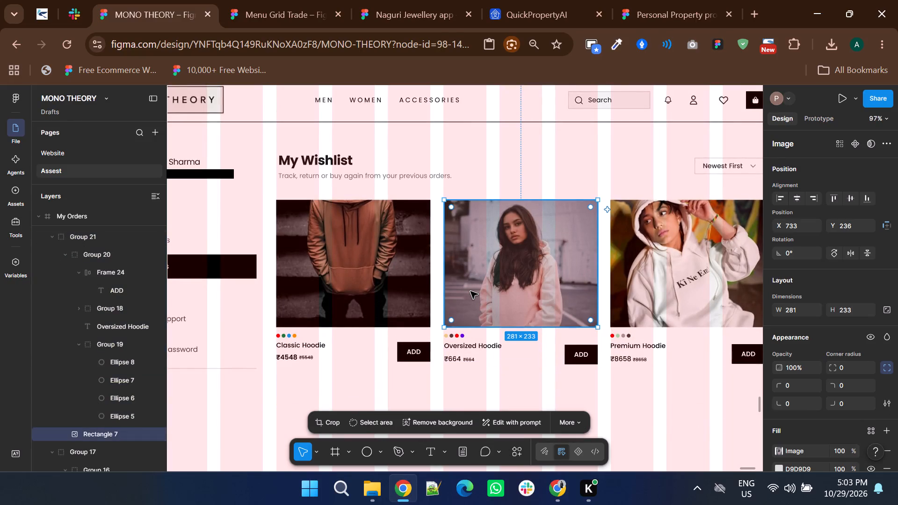
left_click(338, 305, "ctrl")
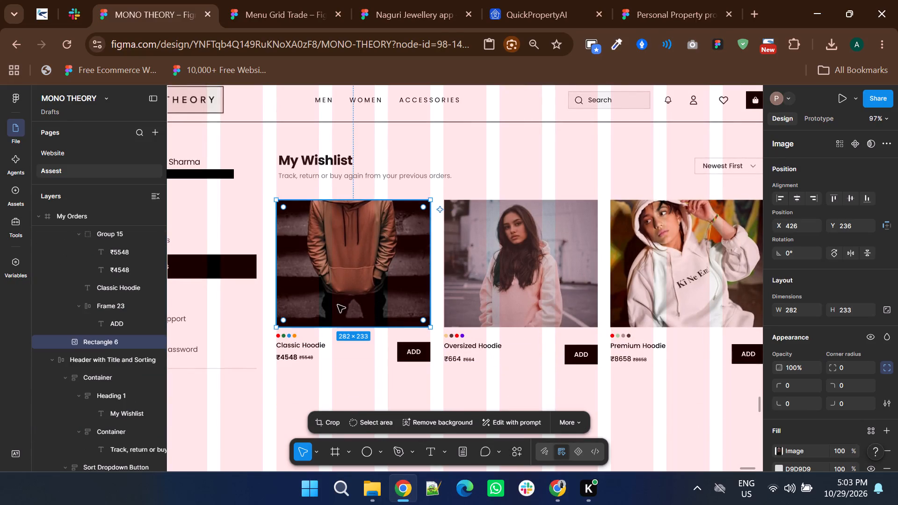
scroll(425, 200, "up", 6, "ctrl")
scroll(480, 201, "up", 2, "ctrl")
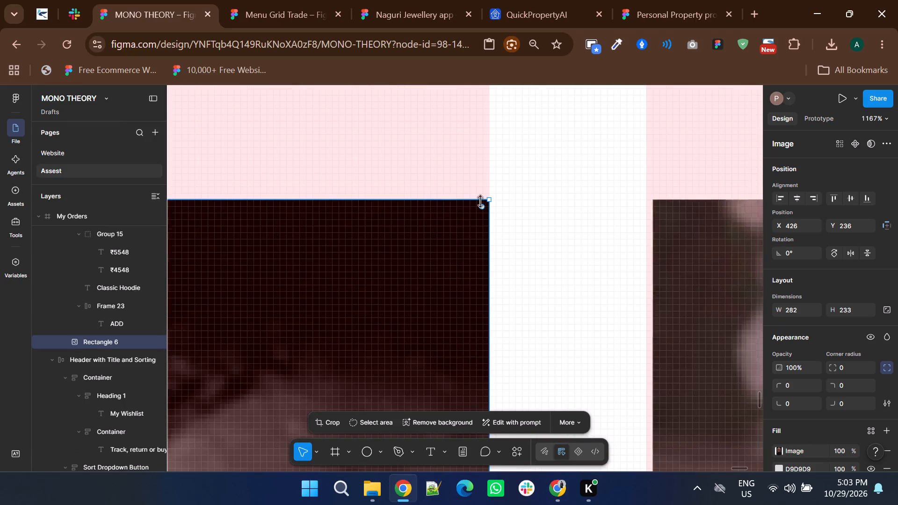
scroll(480, 201, "up", 3, "ctrl")
scroll(480, 201, "down", 10, "ctrl")
scroll(464, 200, "up", 2, "shift")
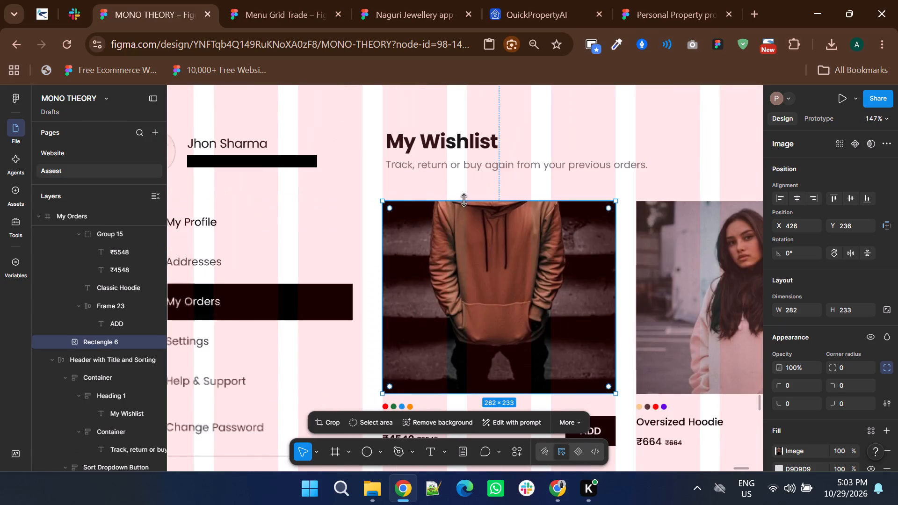
scroll(378, 205, "up", 10, "ctrl")
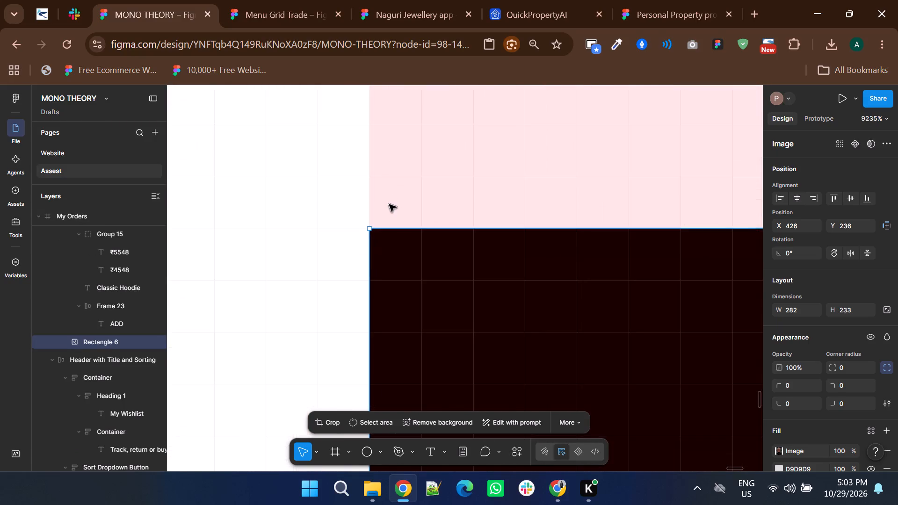
scroll(389, 204, "down", 15, "ctrl")
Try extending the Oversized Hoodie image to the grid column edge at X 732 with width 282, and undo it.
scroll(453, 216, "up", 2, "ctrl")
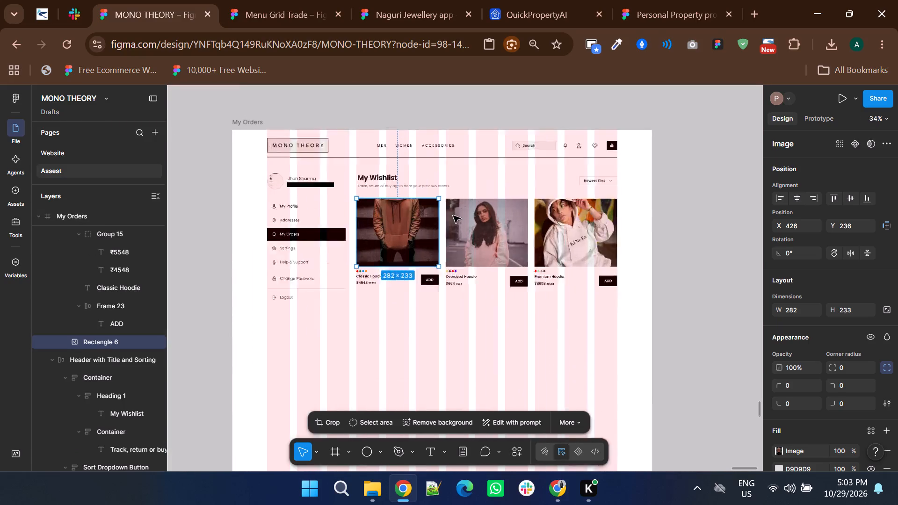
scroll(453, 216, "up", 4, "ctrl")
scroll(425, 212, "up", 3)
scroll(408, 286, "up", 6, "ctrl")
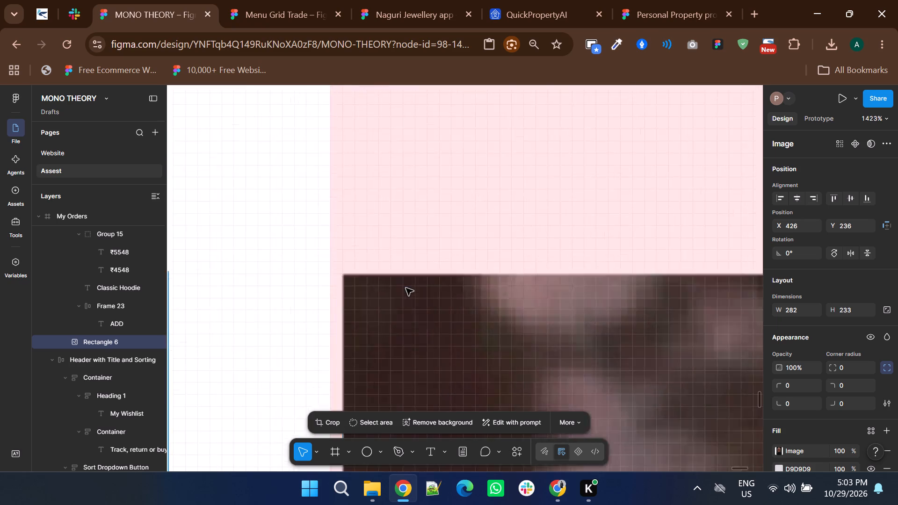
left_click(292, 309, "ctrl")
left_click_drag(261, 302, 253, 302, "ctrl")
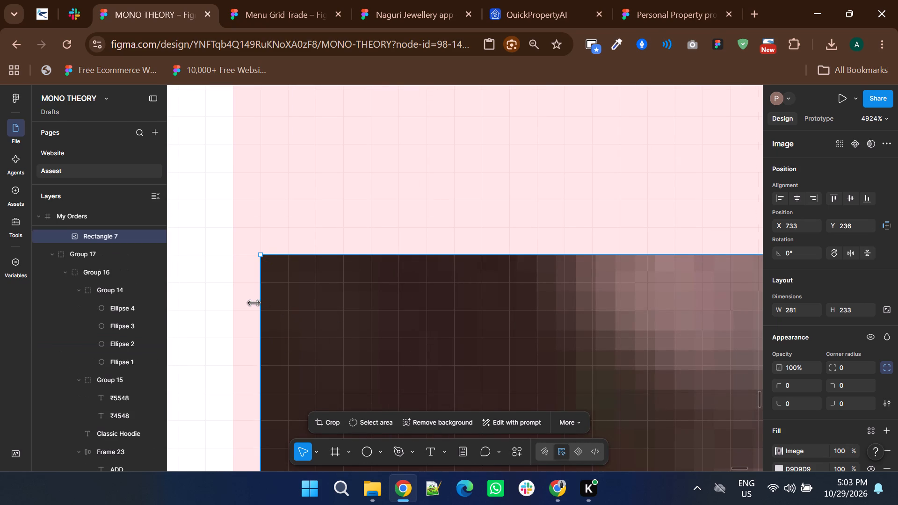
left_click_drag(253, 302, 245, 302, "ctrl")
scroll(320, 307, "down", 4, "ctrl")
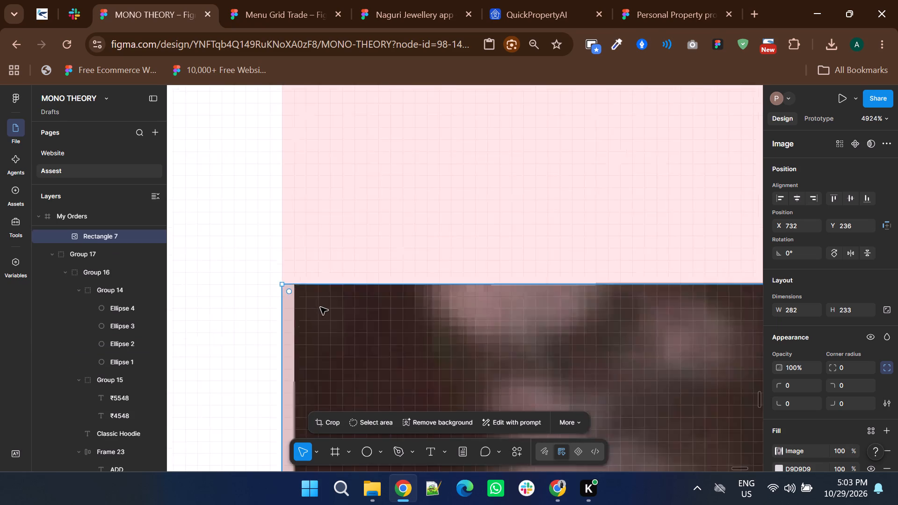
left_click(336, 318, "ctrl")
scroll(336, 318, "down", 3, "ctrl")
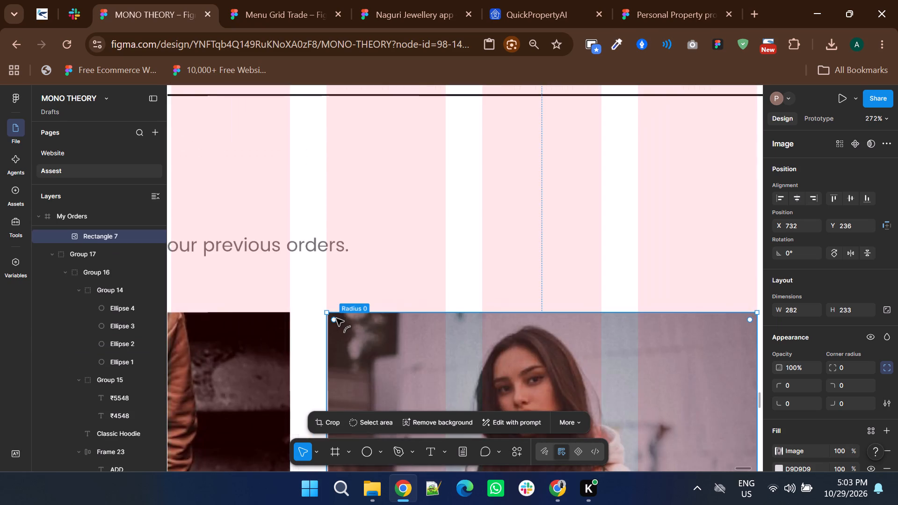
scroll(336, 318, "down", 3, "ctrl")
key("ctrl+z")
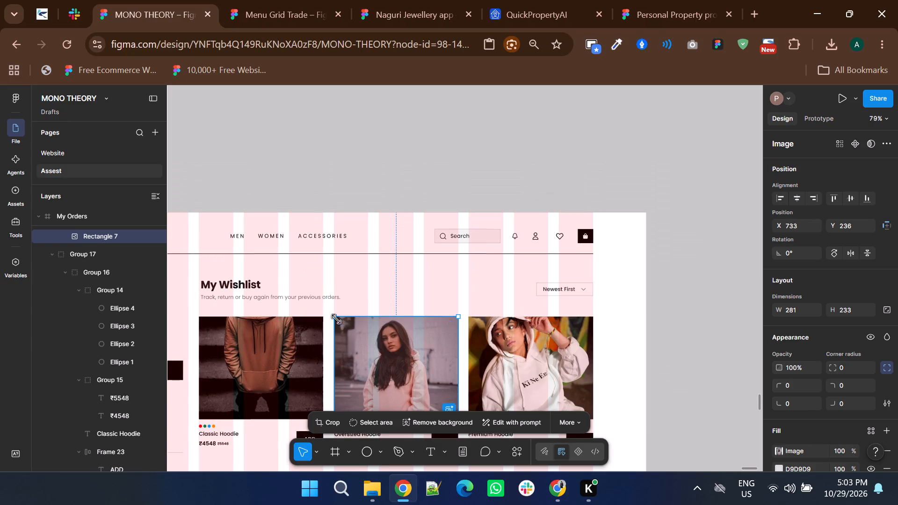
Extend the Oversized Hoodie image to the start of its grid column, at X 732 with a width of 282.
scroll(331, 325, "up", 6, "ctrl")
left_click(362, 310)
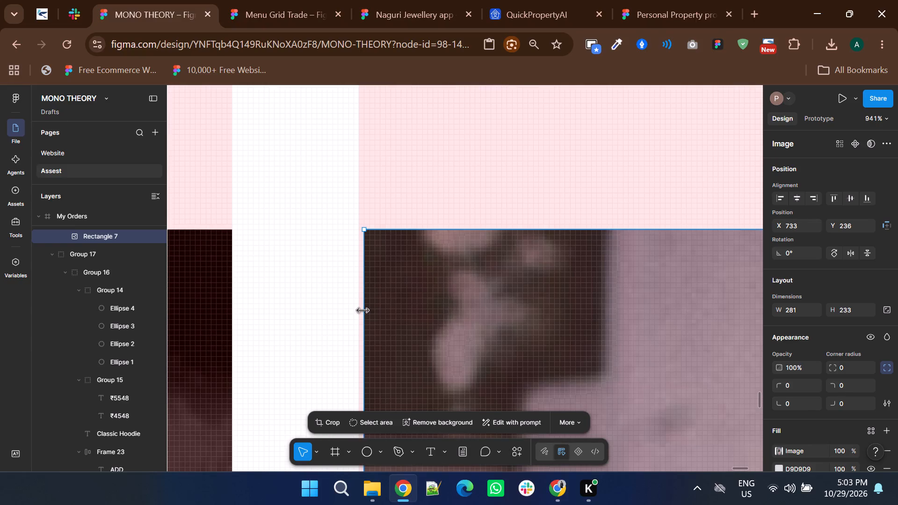
scroll(388, 289, "down", 6, "ctrl")
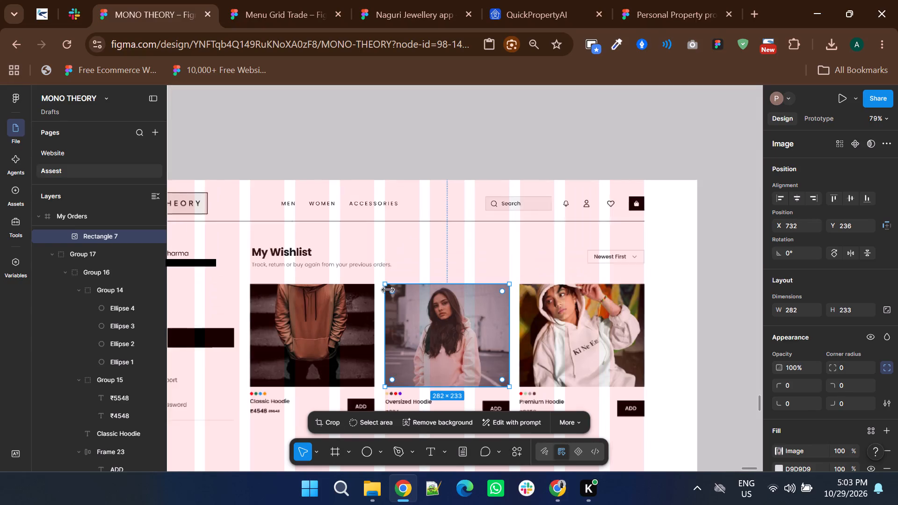
Move the Oversized Hoodie details group of swatches, title, price and ADD button horizontally to X 732.
scroll(388, 289, "down", 3)
scroll(388, 191, "up", 6, "ctrl")
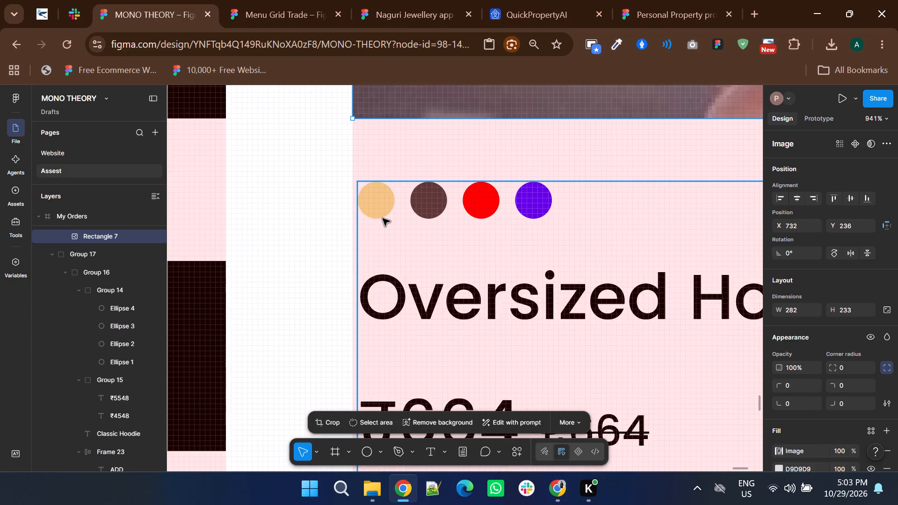
left_click(383, 218)
key("Left")
scroll(383, 218, "down", 5, "ctrl")
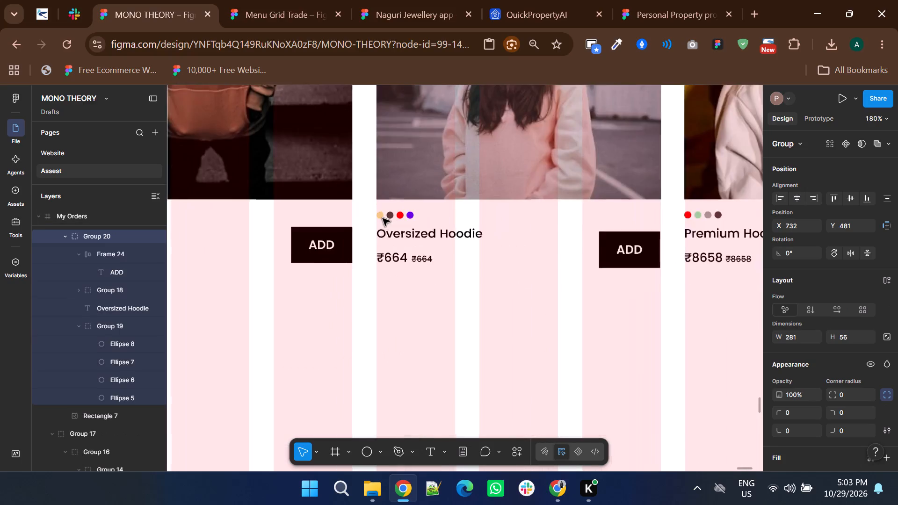
Widen the Oversized Hoodie details group to 282 so its ADD button meets the grid column edge.
scroll(568, 226, "up", 6, "ctrl")
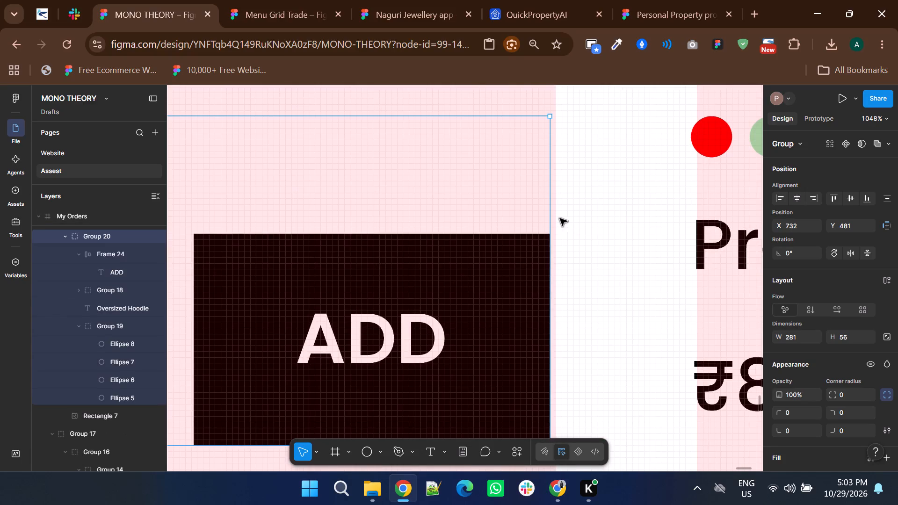
left_click_drag(546, 208, 554, 210)
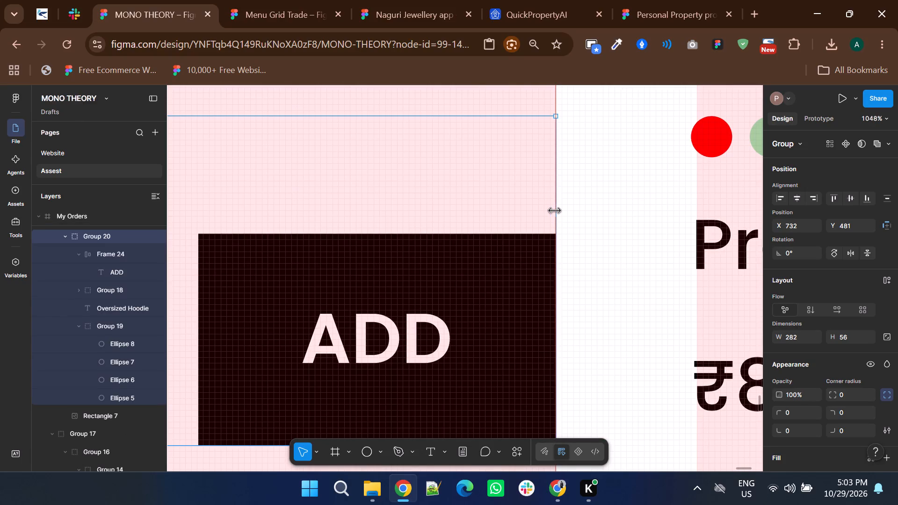
scroll(554, 210, "down", 6, "ctrl")
Check the Oversized Hoodie details, image and whole card for matching alignment and size against the grid columns.
scroll(425, 213, "up", 4, "ctrl")
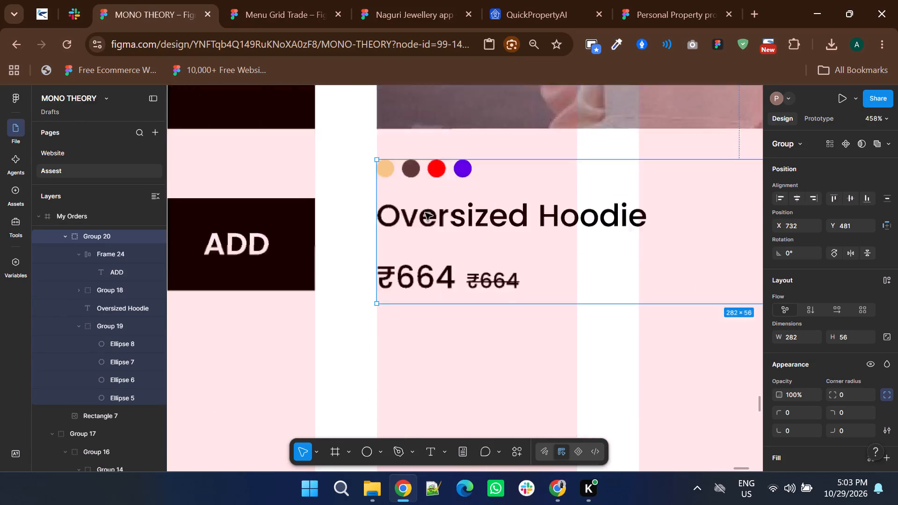
scroll(425, 213, "up", 2, "ctrl")
scroll(425, 213, "down", 8, "ctrl")
scroll(425, 213, "down", 2, "shift")
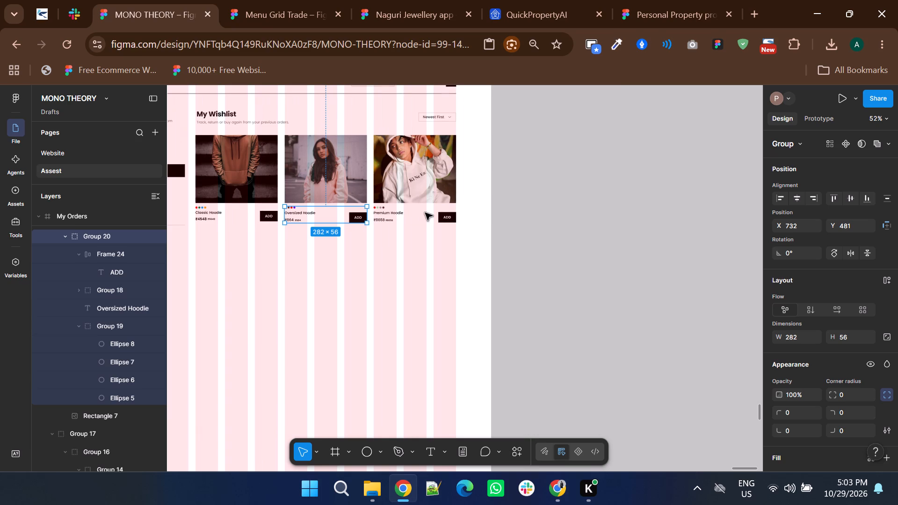
left_click(307, 183)
left_click(537, 233)
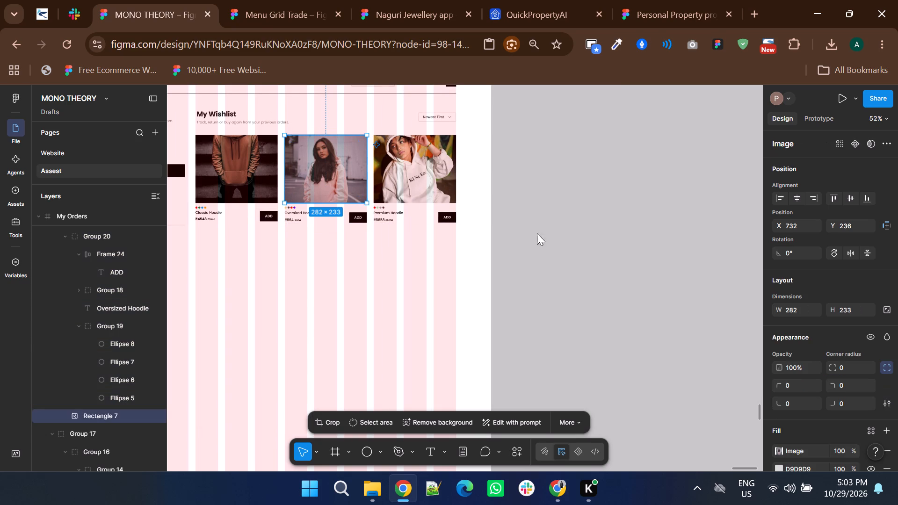
left_click(306, 188)
left_click(240, 200)
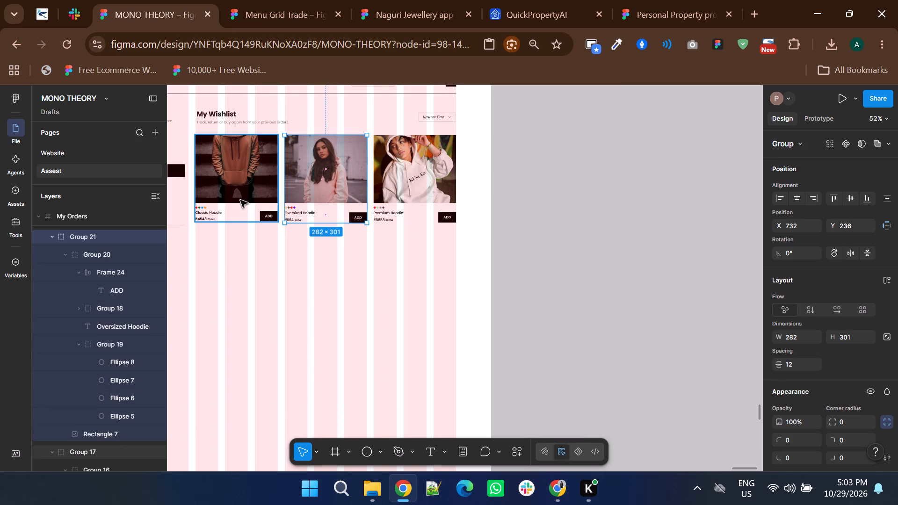
Move the Premium Hoodie card horizontally to X 1038, against the edge of its layout grid column.
left_click(398, 192)
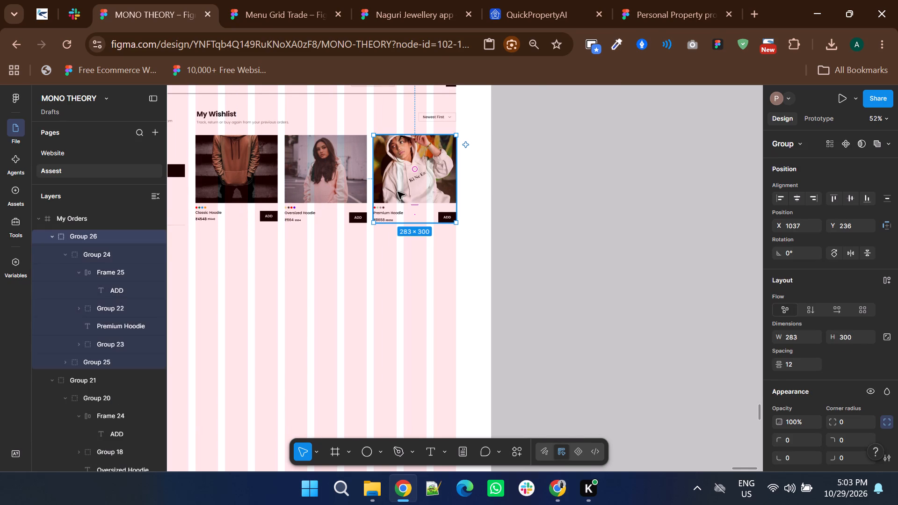
scroll(398, 192, "up", 3, "ctrl")
scroll(398, 192, "up", 4)
scroll(401, 200, "down", 1)
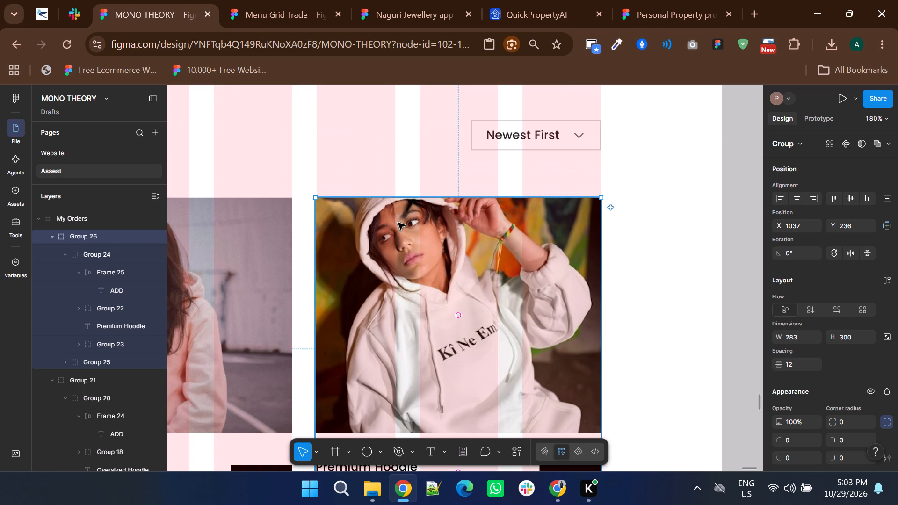
key("Right")
key("Right")
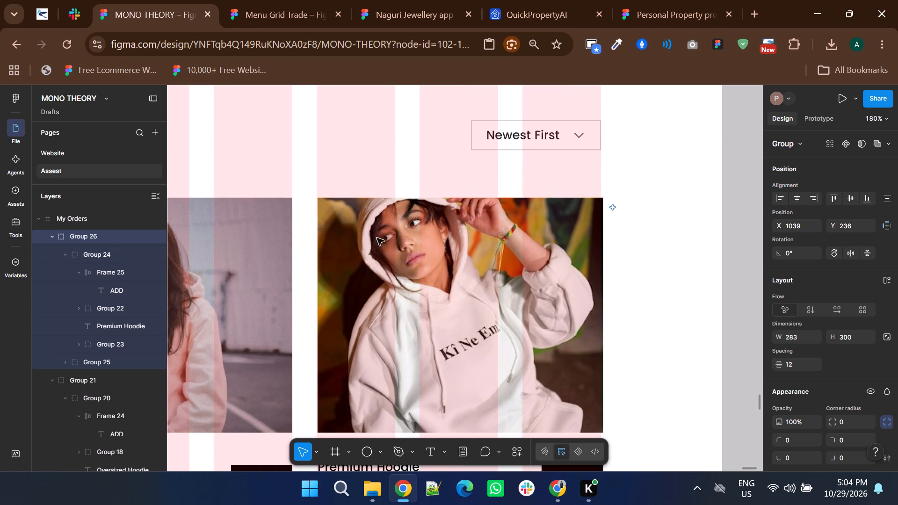
scroll(317, 214, "up", 6, "ctrl")
key("Left")
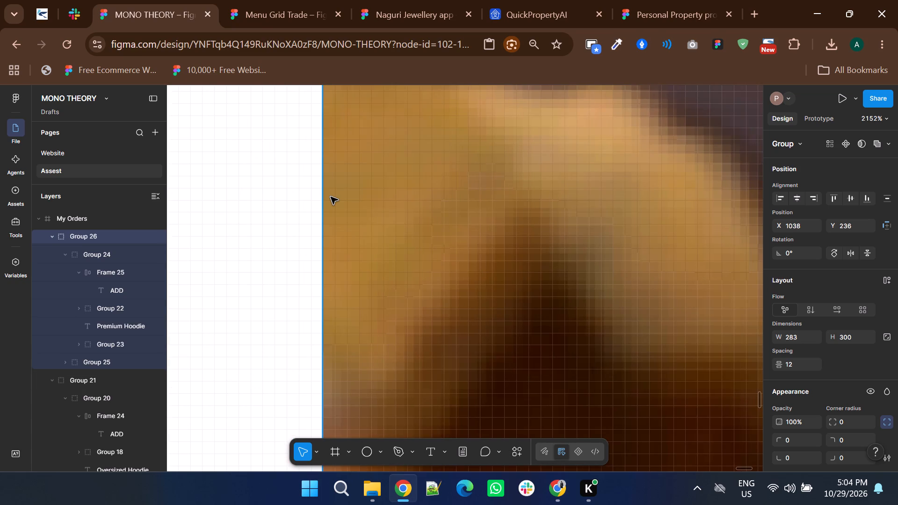
scroll(331, 197, "down", 7, "ctrl")
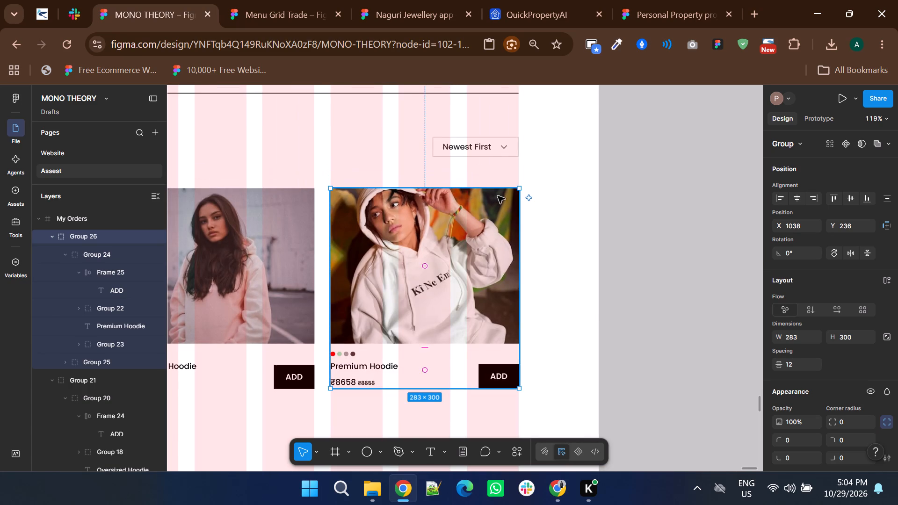
Narrow the Premium Hoodie card to a width of 282, matching the last grid column's edge.
scroll(523, 191, "up", 6, "ctrl")
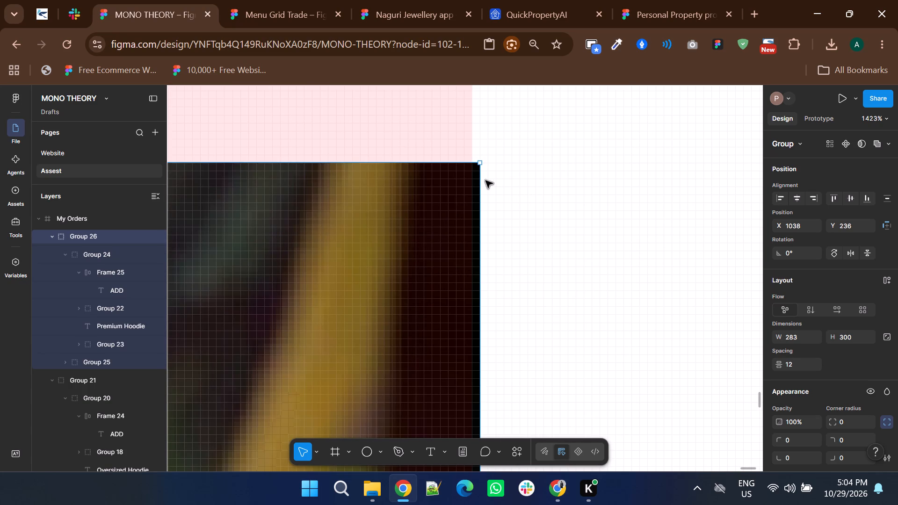
left_click_drag(482, 180, 475, 178)
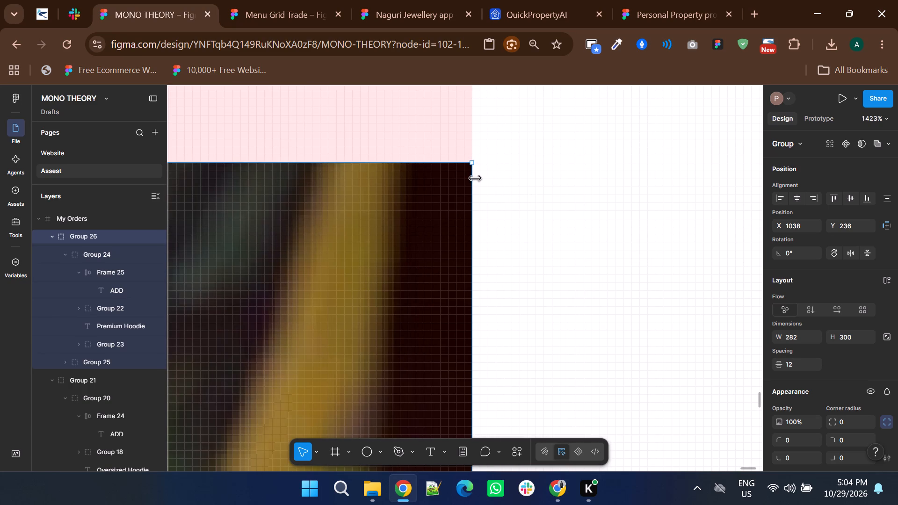
scroll(475, 178, "down", 8, "ctrl")
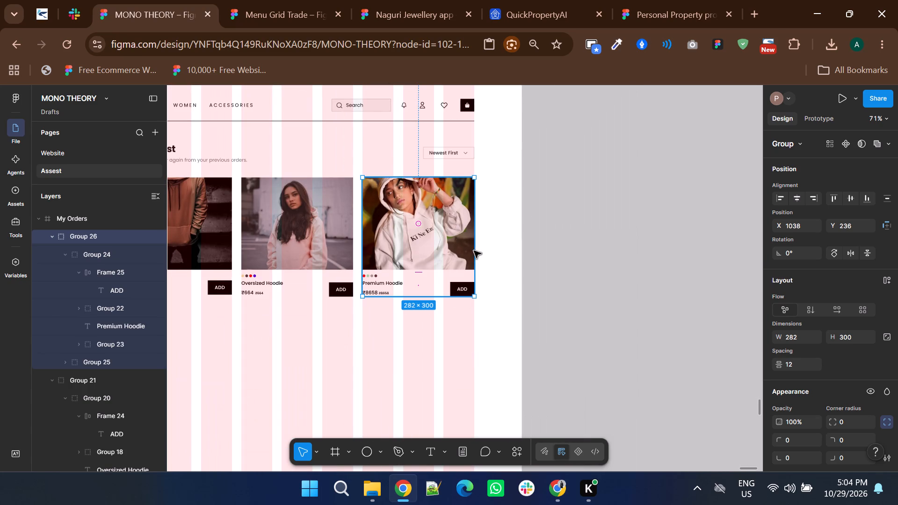
left_click(483, 252)
scroll(474, 283, "up", 7, "ctrl")
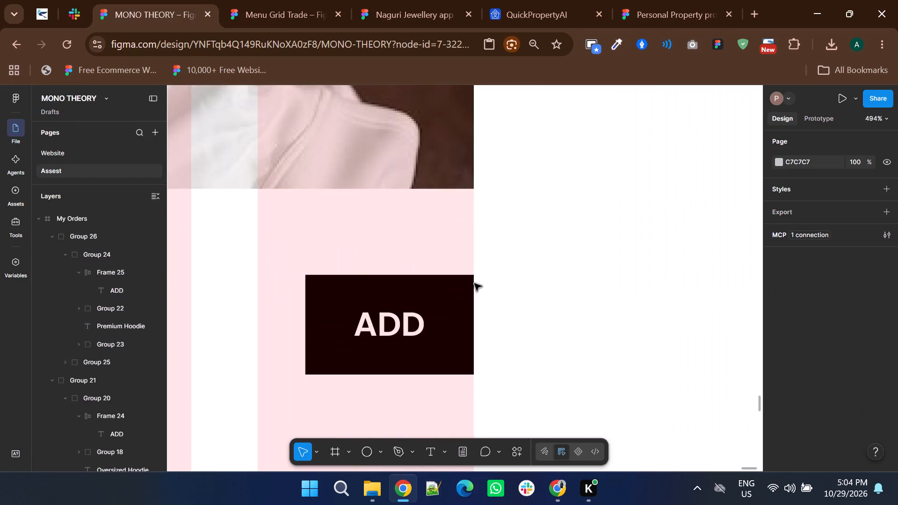
Examine the edges and text of the three hoodie cards against the layout grid columns, close up and across the whole screen.
scroll(461, 181, "up", 4, "ctrl")
scroll(469, 190, "down", 7, "ctrl")
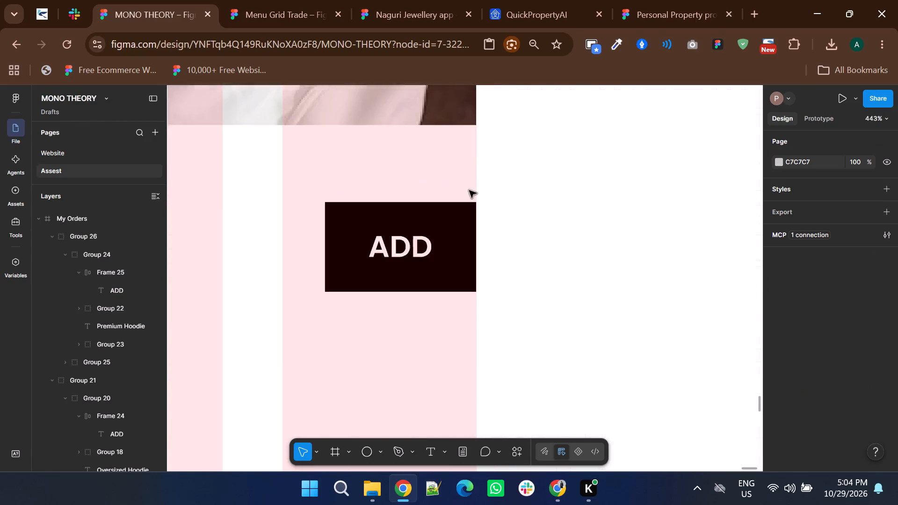
scroll(469, 190, "down", 2, "ctrl")
scroll(451, 243, "up", 6, "shift")
scroll(503, 309, "up", 1, "ctrl")
scroll(505, 314, "down", 4, "ctrl")
scroll(402, 232, "up", 5, "ctrl")
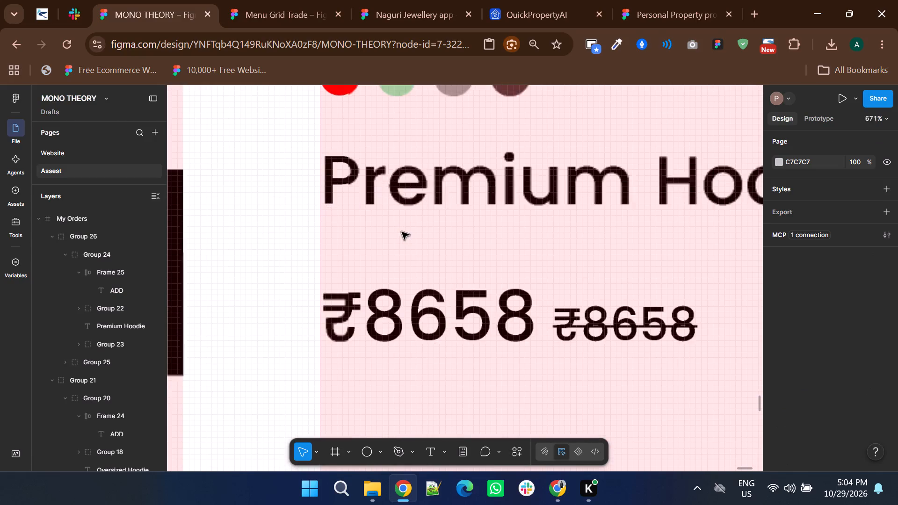
scroll(402, 232, "down", 8, "ctrl")
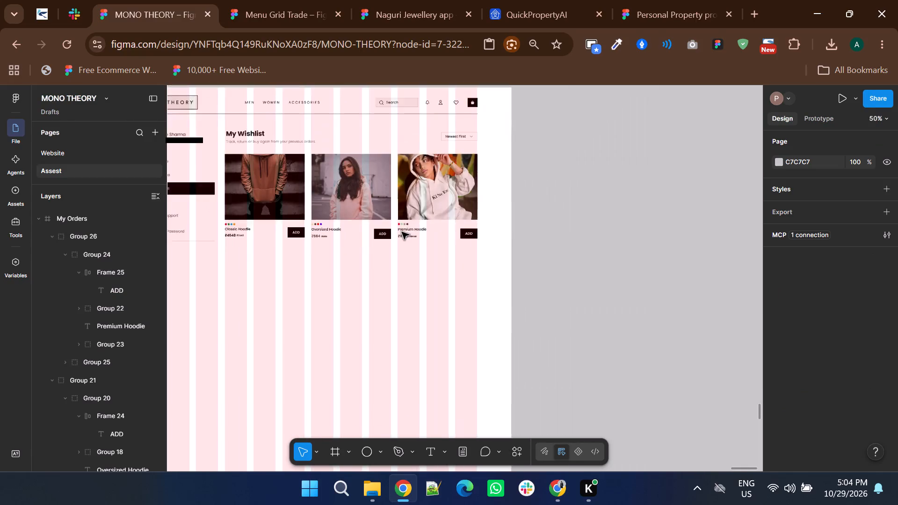
scroll(402, 232, "down", 2, "ctrl")
left_click(508, 245)
scroll(508, 245, "up", 1, "shift")
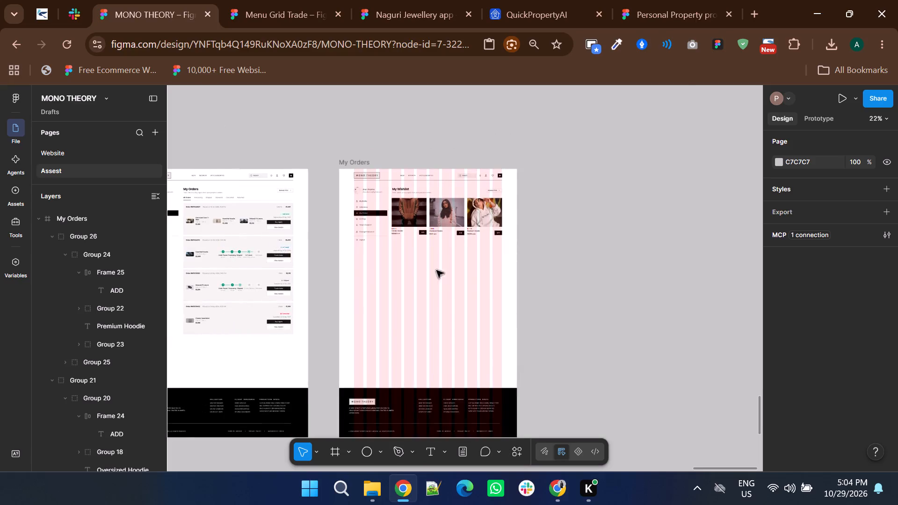
scroll(408, 261, "up", 3, "ctrl")
scroll(408, 261, "up", 1)
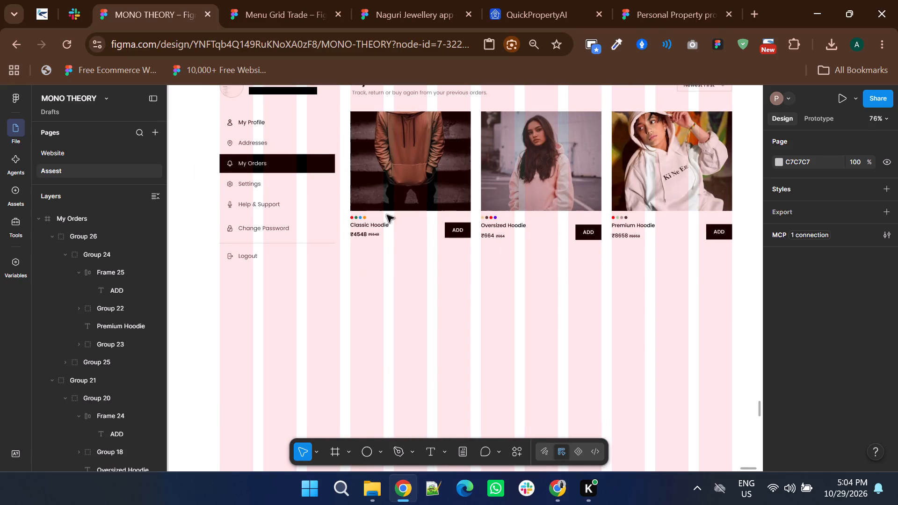
Draw a 282 × 257 rectangle below the Classic Hoodie card at X 426, Y 601, spanning the same grid columns as the card.
scroll(441, 285, "down", 1)
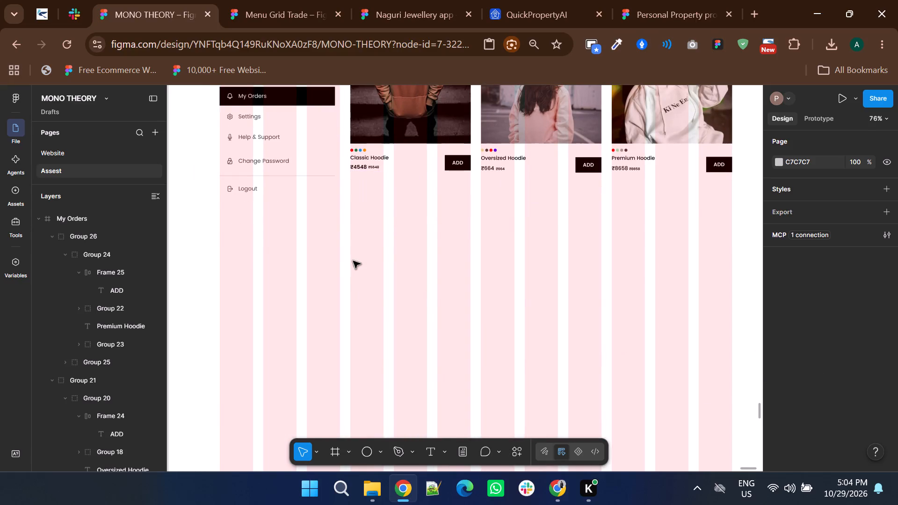
left_click(375, 456)
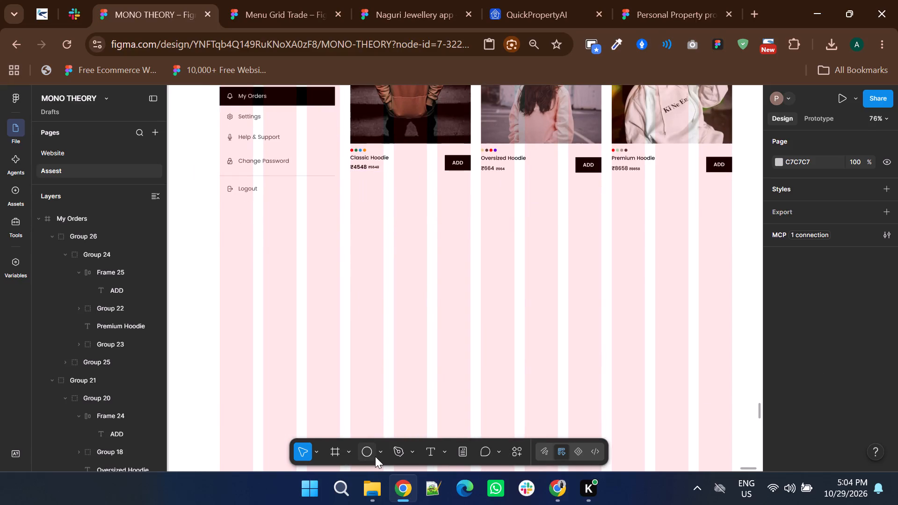
left_click(380, 454)
left_click(415, 344)
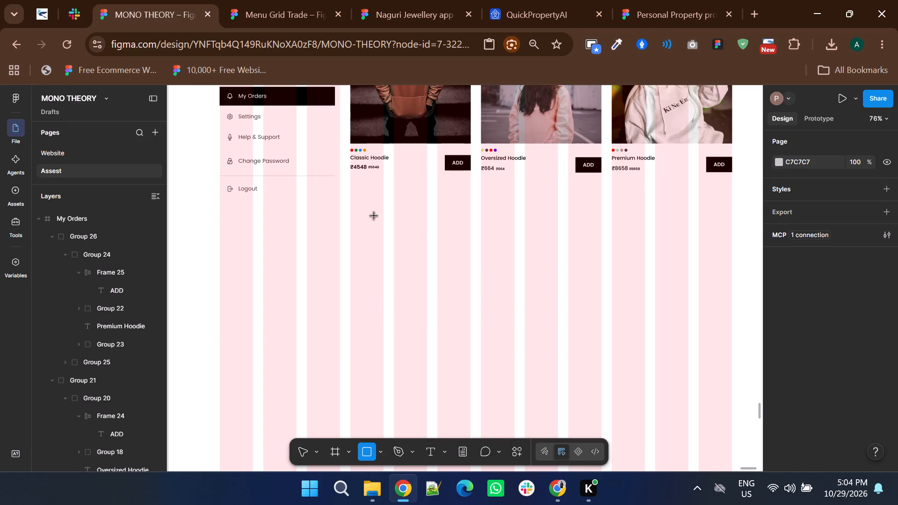
left_click_drag(351, 200, 378, 224)
left_click_drag(378, 224, 468, 310)
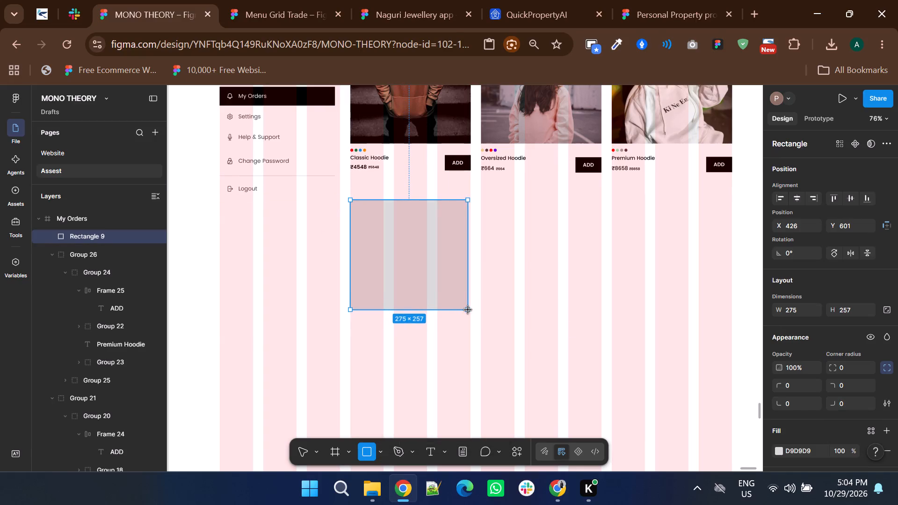
left_click_drag(468, 310, 471, 310)
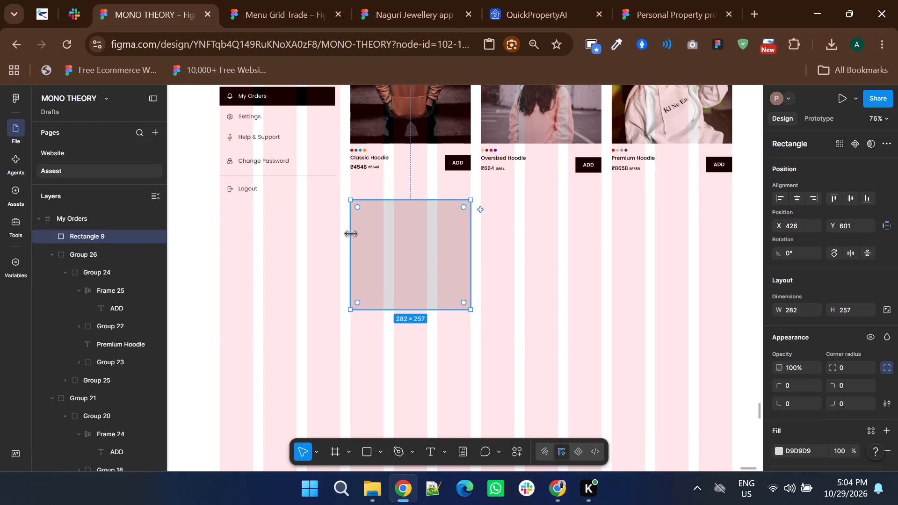
Move the new rectangle slightly up, closer to the Classic Hoodie card, keeping it within the card's grid columns.
scroll(351, 233, "up", 1)
left_click(456, 329)
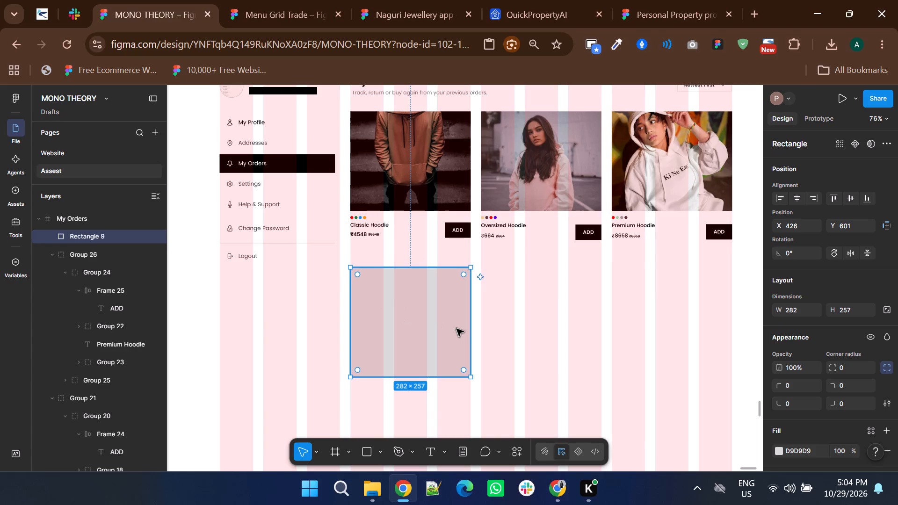
left_click(430, 331)
left_click_drag(413, 320, 413, 316)
scroll(411, 316, "down", 2, "ctrl")
left_click(610, 328)
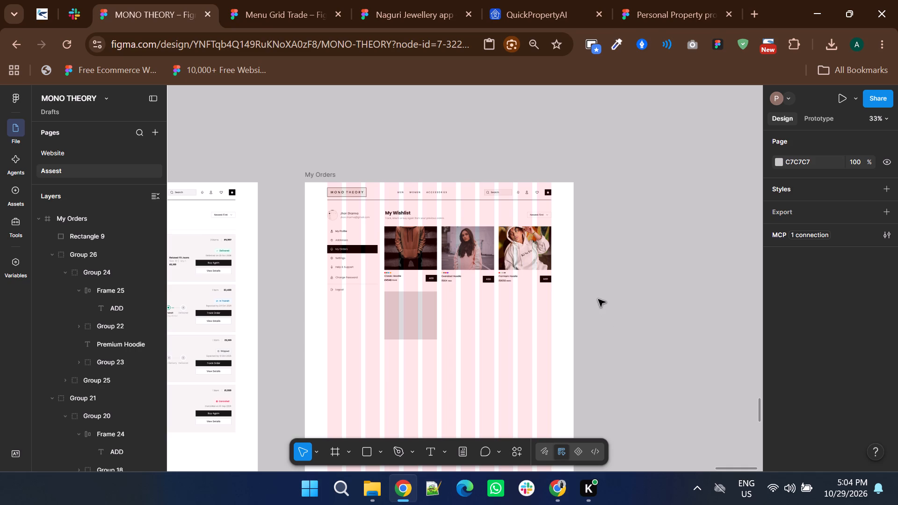
Switch to the Premad HRM site and start a Tea Break on the work timer.
left_click(41, 5)
left_click(674, 94)
left_click(542, 176)
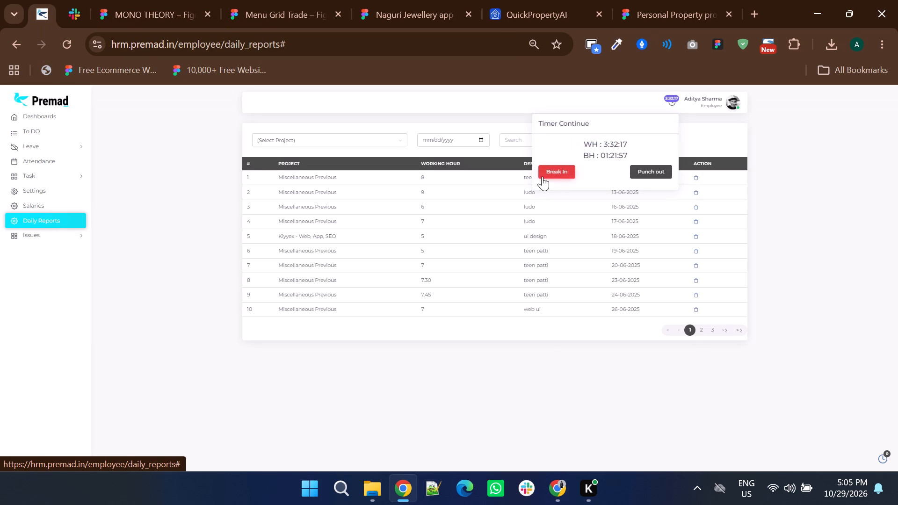
left_click(392, 276)
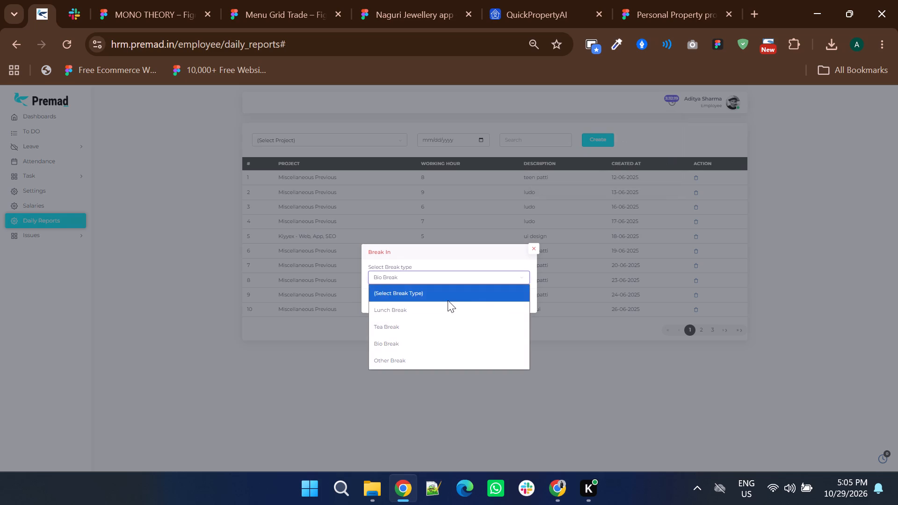
left_click(432, 323)
left_click(506, 299)
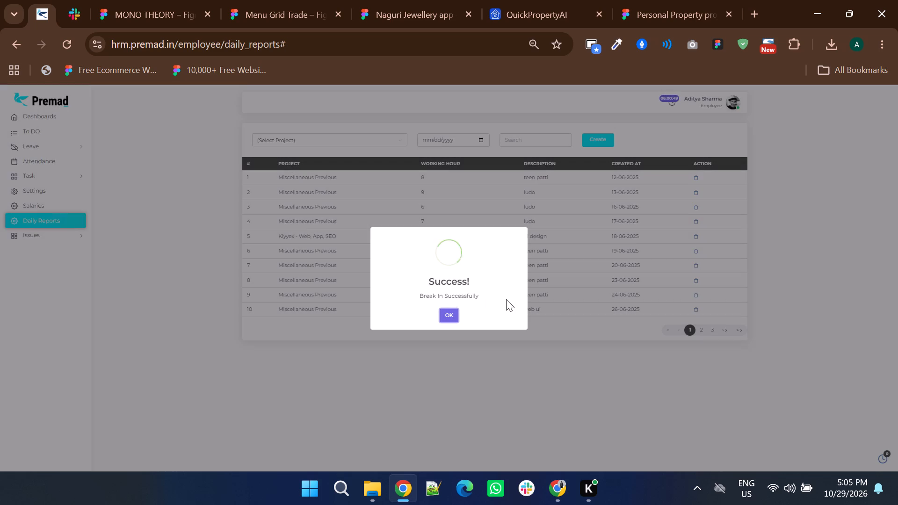
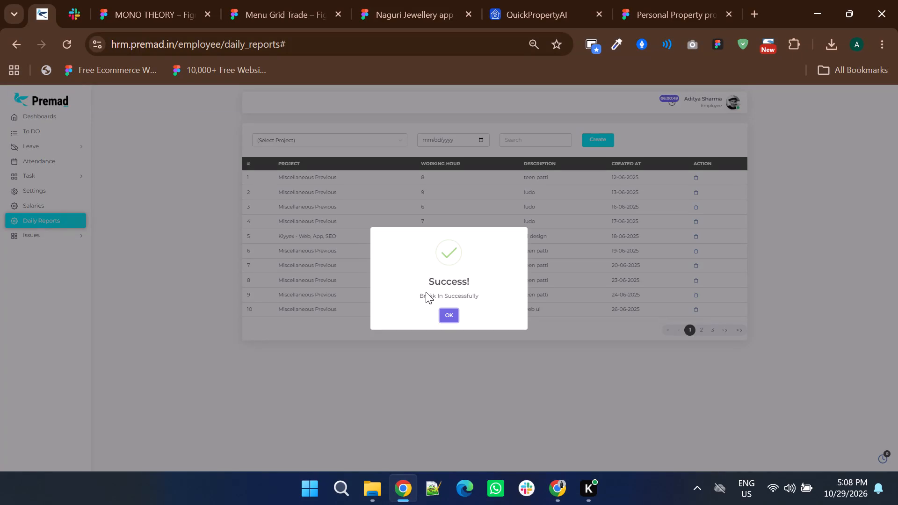
Dismiss the break-in confirmation and end the break on the HRM work timer.
left_click(446, 309)
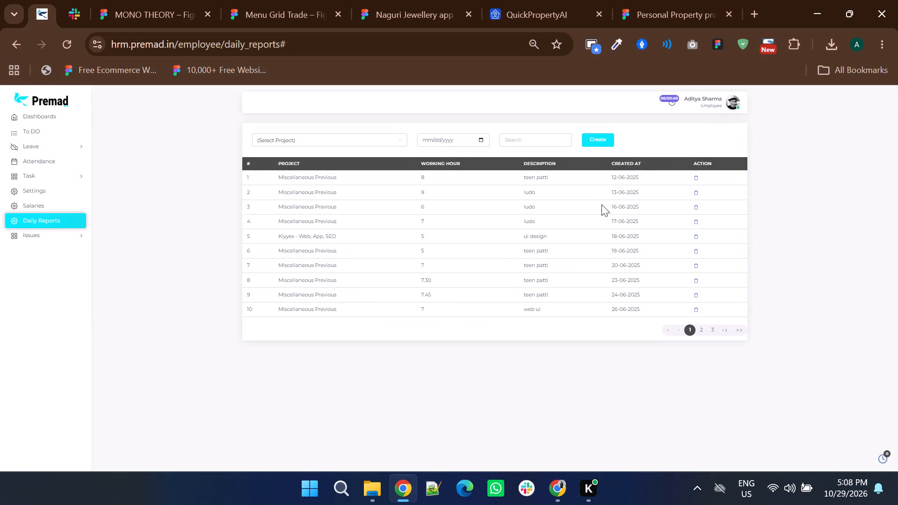
left_click(673, 102)
left_click(556, 174)
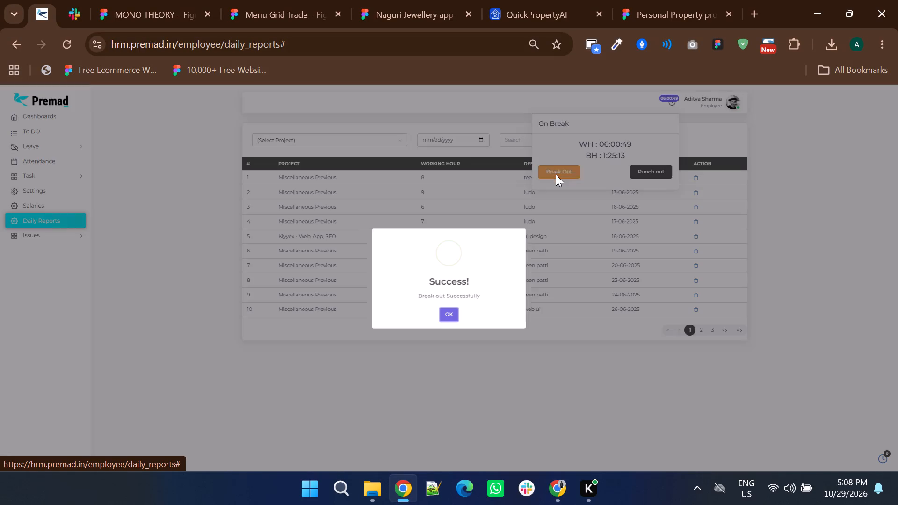
Switch back to the MONO THEORY design file in Figma.
left_click(267, 15)
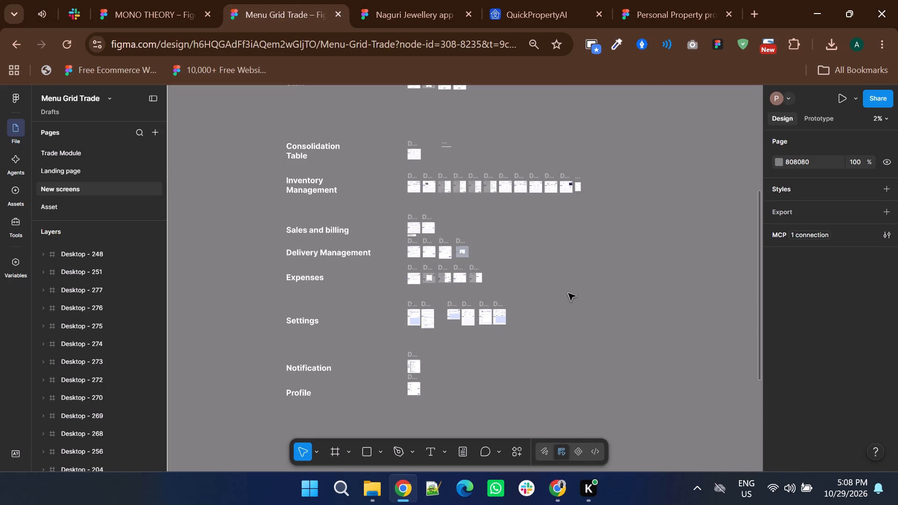
left_click(167, 12)
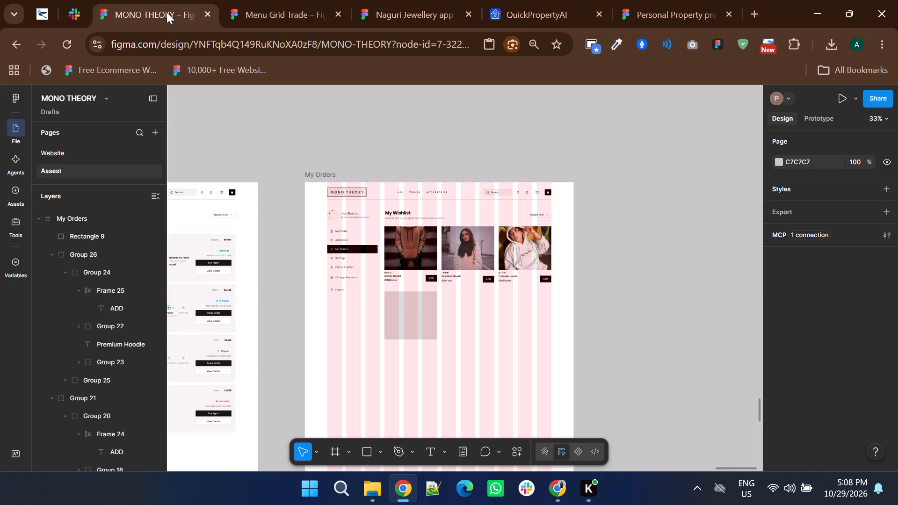
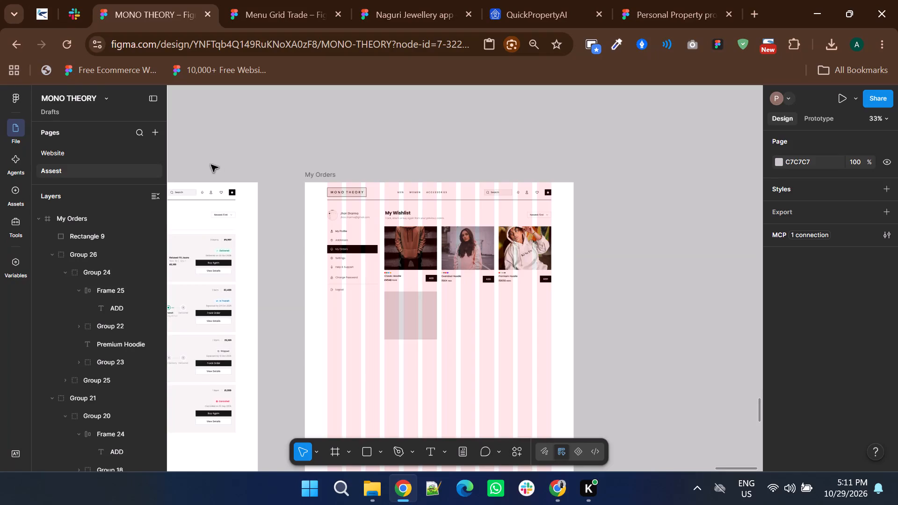
Set the height of the grey placeholder rectangle below the Classic Hoodie card to 232, checking it against that card's image.
scroll(393, 340, "up", 3, "ctrl")
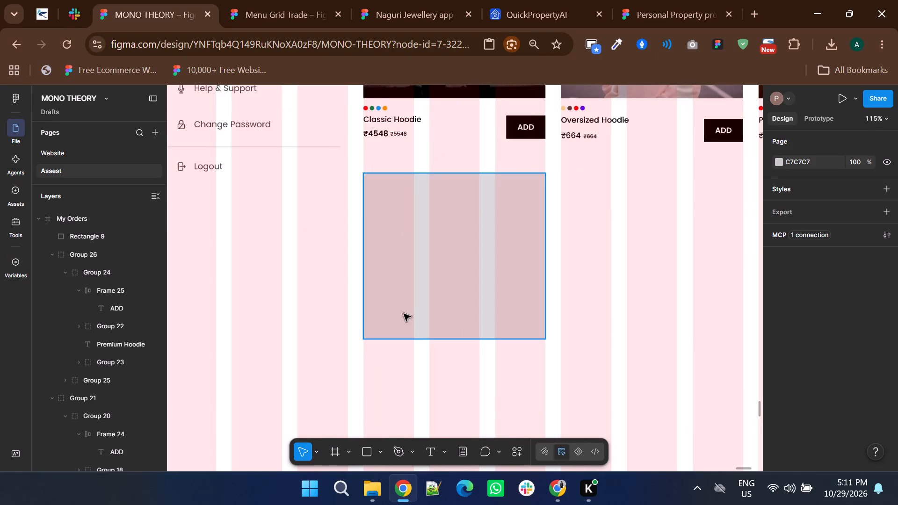
left_click(409, 291)
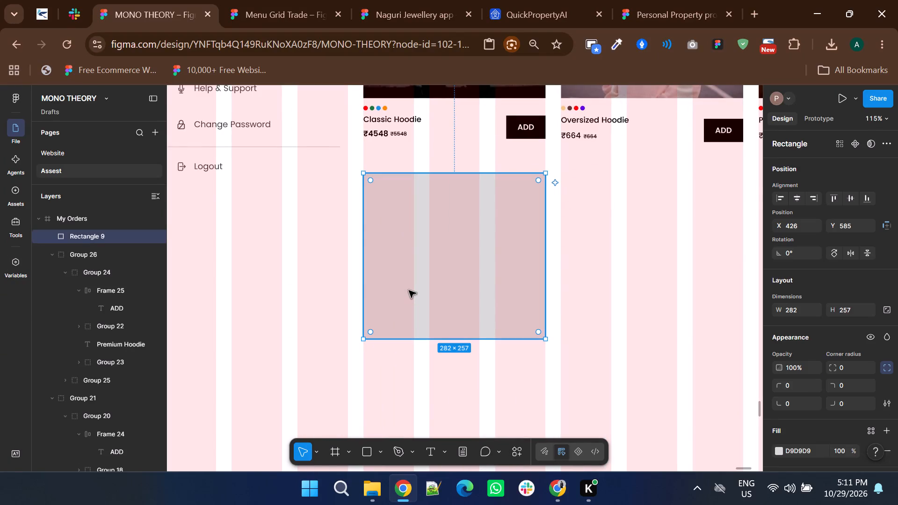
scroll(409, 290, "up", 1)
left_click(444, 144, "ctrl")
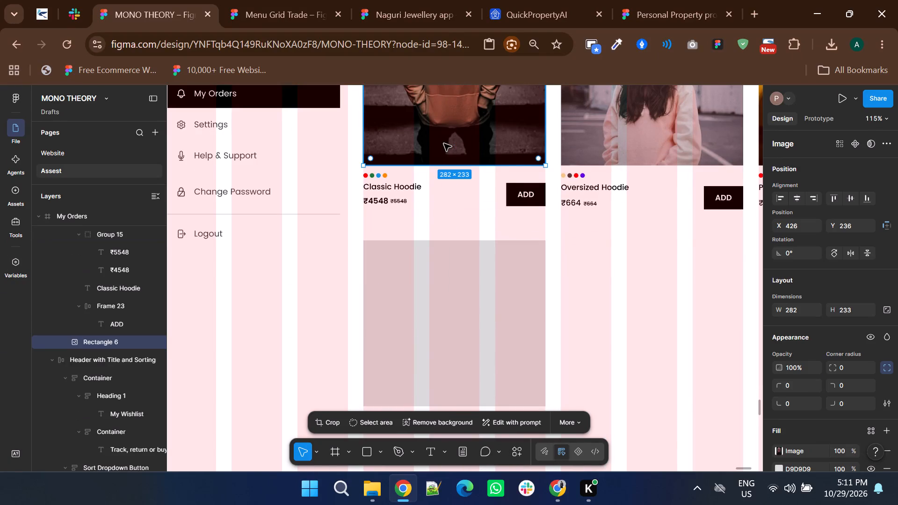
scroll(444, 144, "down", 1)
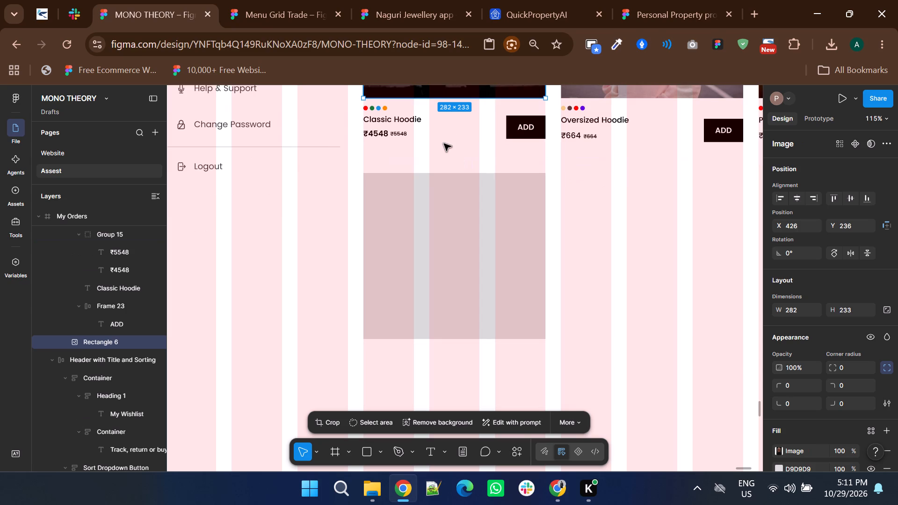
left_click(447, 196)
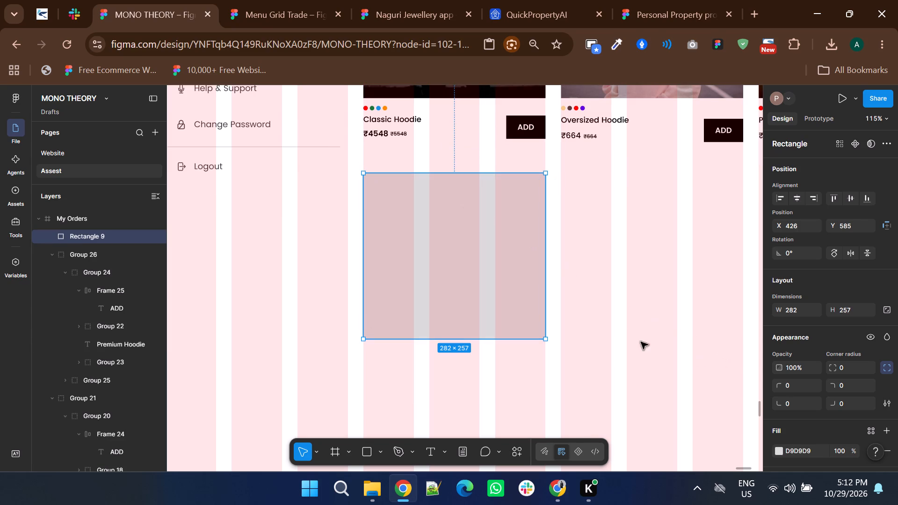
left_click(848, 317)
left_click(851, 303)
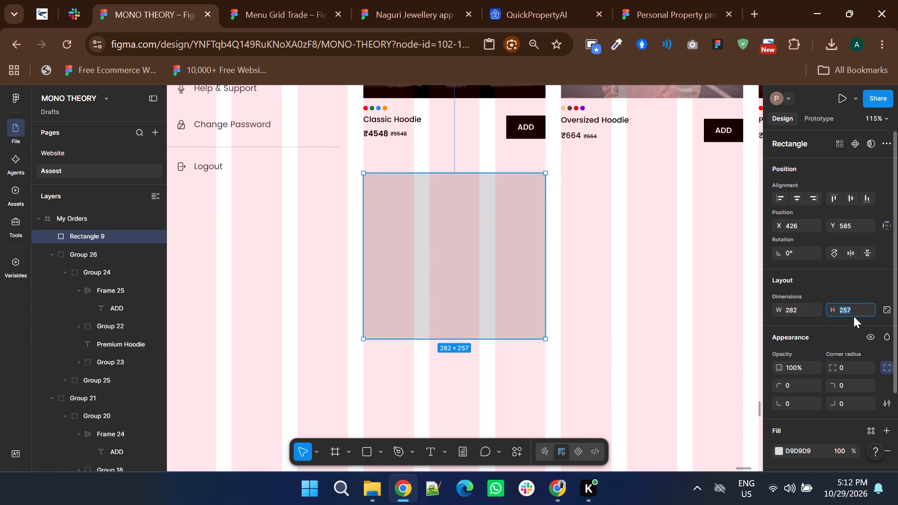
key("Down")
key("Down")
key("Down")
key("Down")
key("Down")
key("Down")
key("Down")
key("Down")
key("Down")
key("Down")
key("Down")
key("Down")
key("Down")
key("Down")
key("Down")
key("Down")
key("Down")
key("Down")
key("Down")
key("Down")
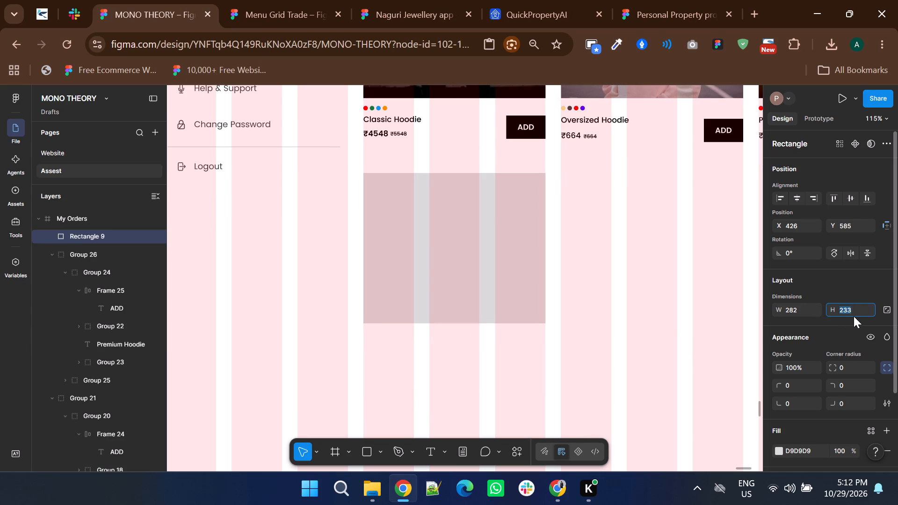
key("Up")
key("Up")
key("Up")
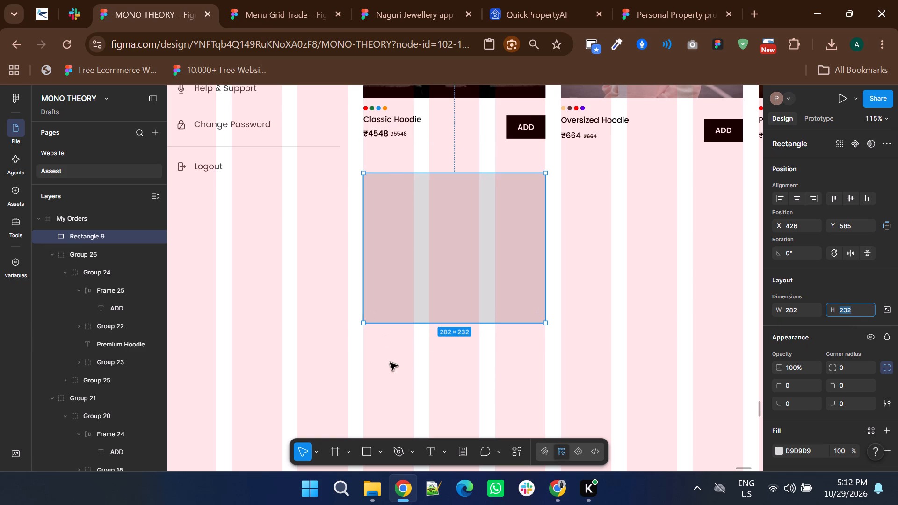
Set the width of the four colour swatch circles on the Classic Hoodie card to 7.
left_click(375, 110, "ctrl")
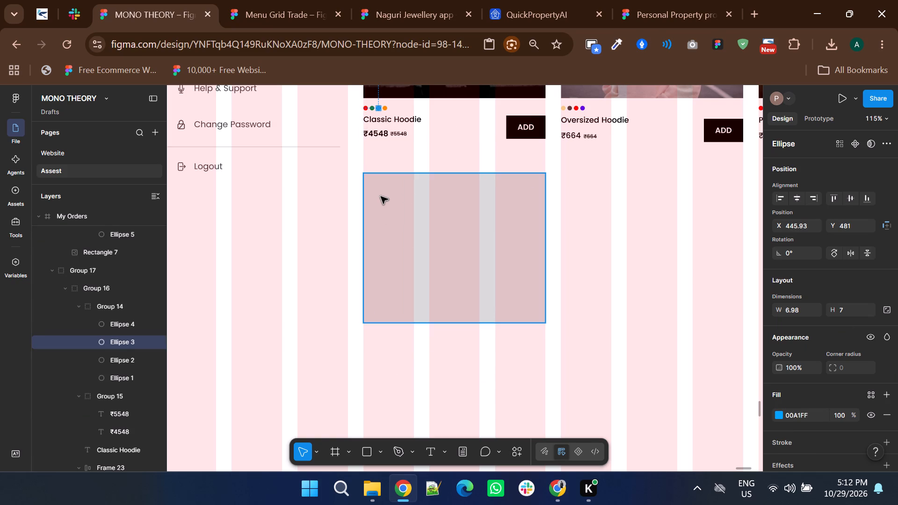
scroll(372, 102, "up", 5, "ctrl")
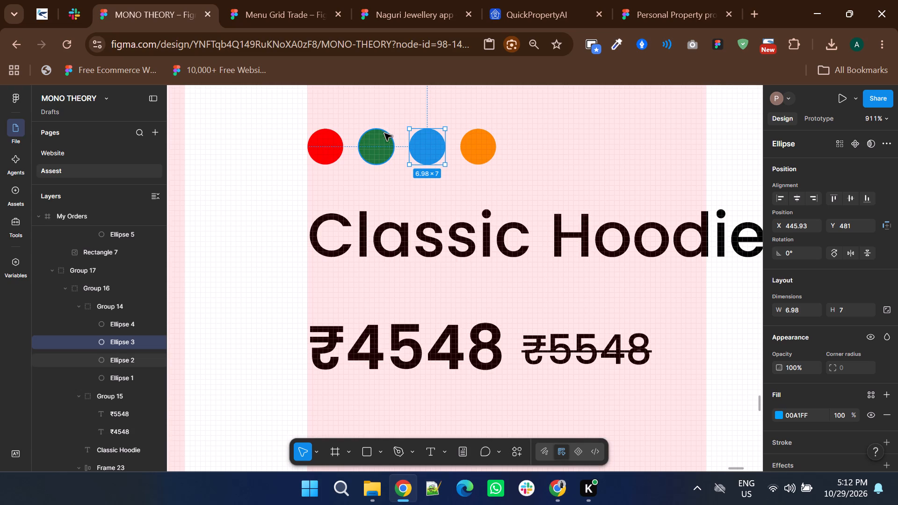
left_click(338, 144, "ctrl")
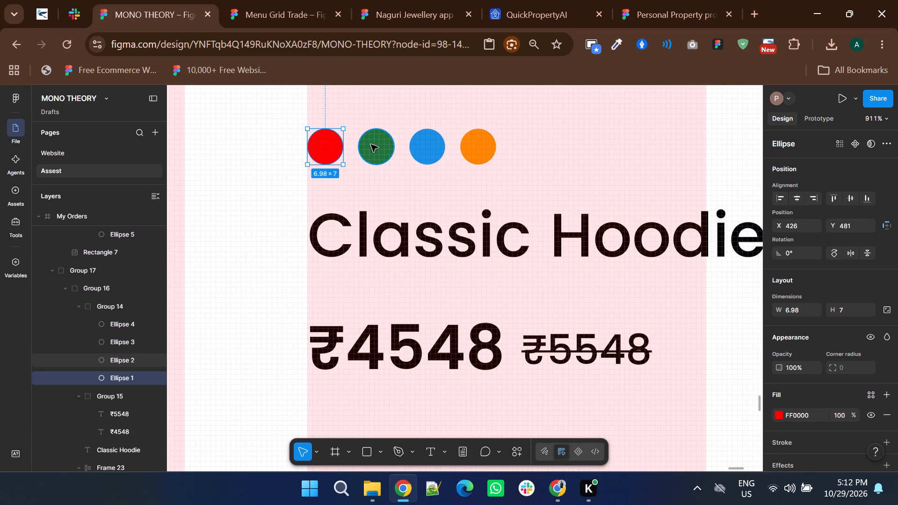
left_click(371, 144, "ctrl+shift")
left_click(435, 149, "ctrl+shift")
left_click(469, 149, "ctrl+shift")
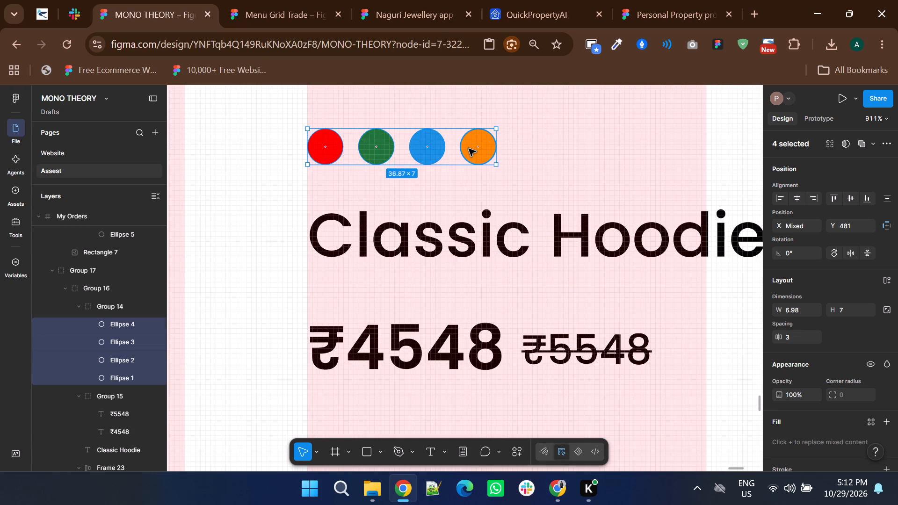
left_click(802, 308)
key("Up")
left_click(802, 308)
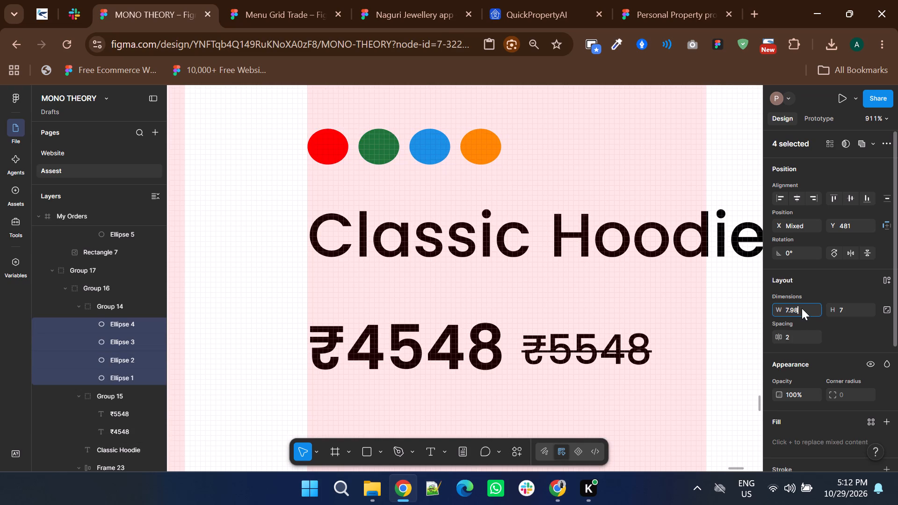
key("BackSpace")
key("BackSpace")
key("BackSpace")
left_click(536, 166)
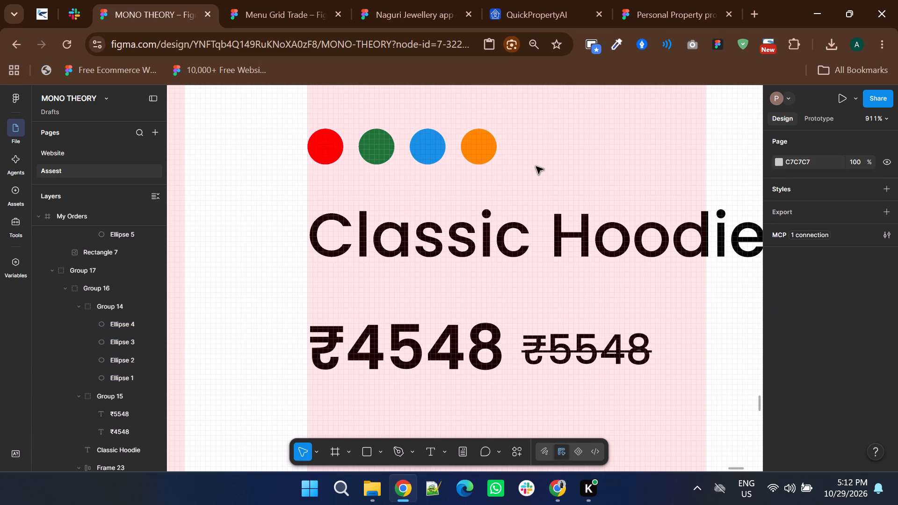
Set the width of the four colour swatch circles on the Oversized Hoodie card to 7.
scroll(536, 166, "down", 3, "ctrl")
scroll(536, 166, "down", 4, "shift")
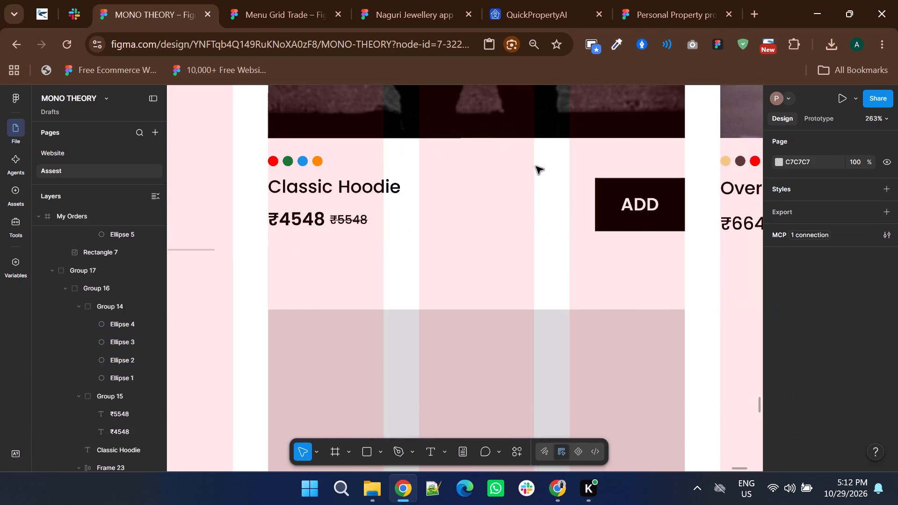
scroll(536, 166, "down", 2, "shift")
scroll(553, 159, "up", 3, "ctrl")
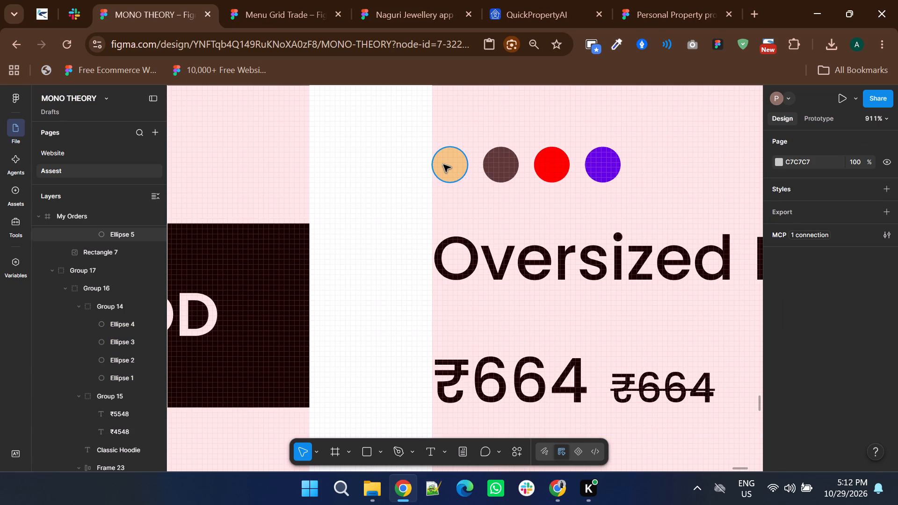
left_click(443, 165, "ctrl")
left_click(494, 172, "ctrl+shift")
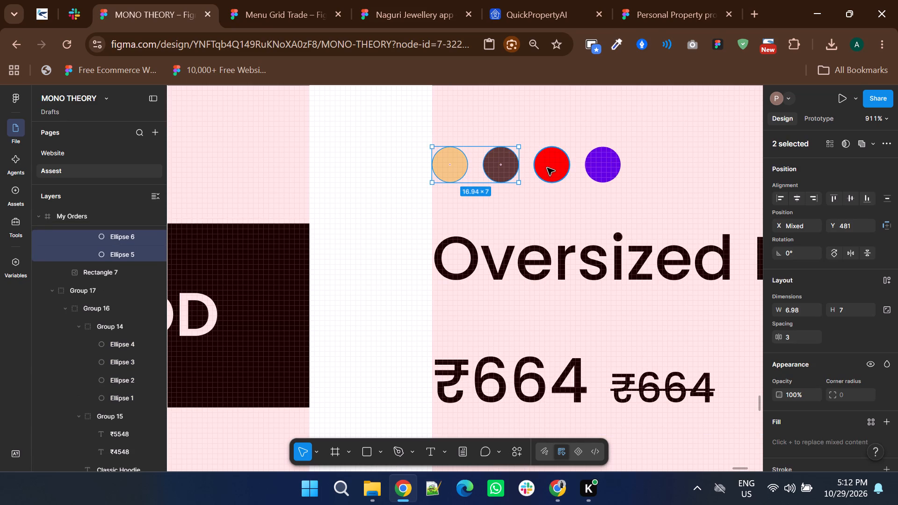
left_click(547, 168, "ctrl+shift")
left_click(604, 166, "ctrl+shift")
left_click(802, 309)
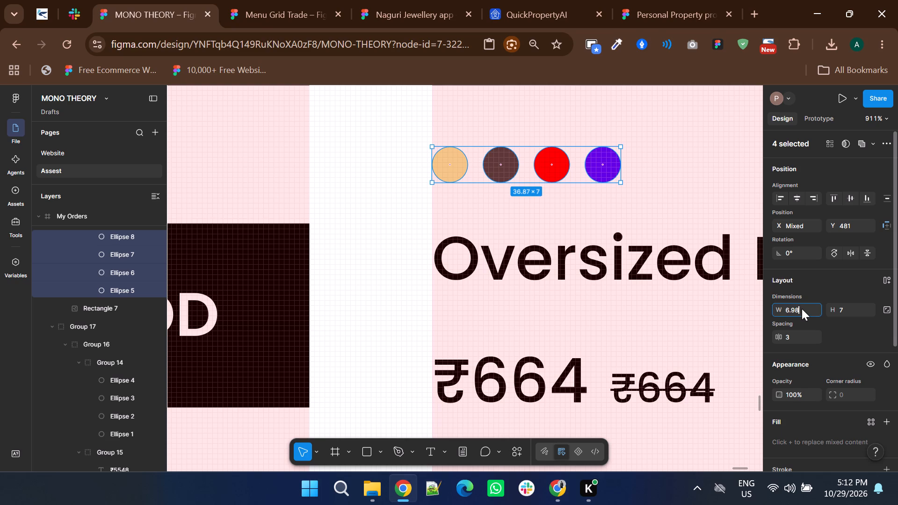
left_click(802, 309)
key("BackSpace")
key("BackSpace")
key("BackSpace")
key("BackSpace")
key("7")
left_click(652, 308)
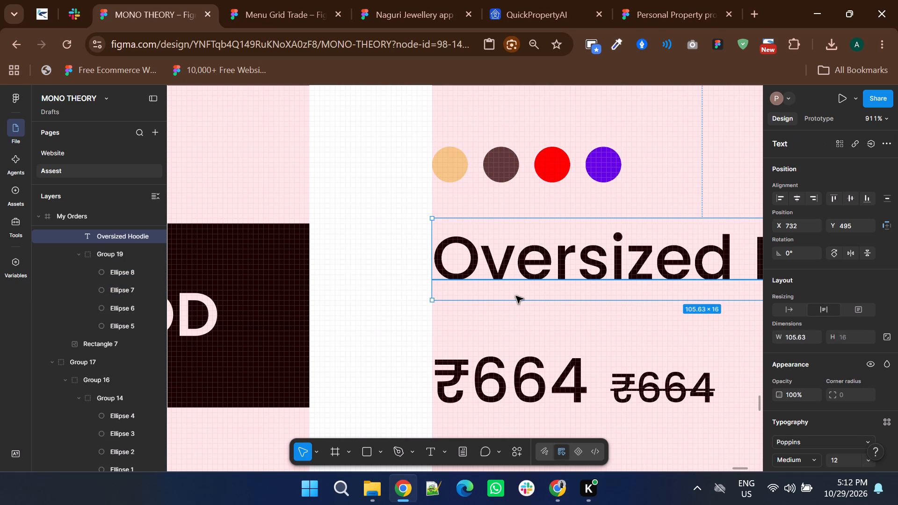
Set the width of the four colour swatch circles on the Premium Hoodie card to 7.
scroll(473, 284, "down", 2, "ctrl")
scroll(473, 284, "down", 10, "shift")
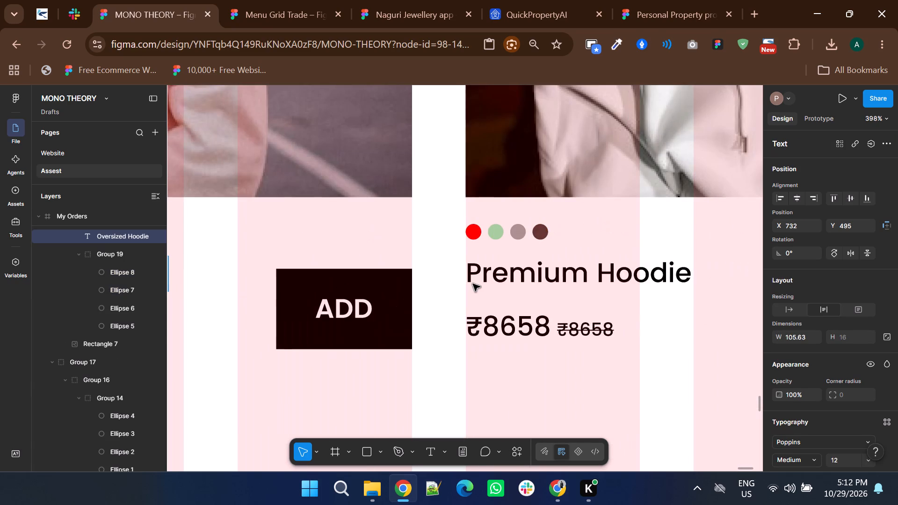
left_click(477, 231, "ctrl")
left_click(502, 233, "ctrl+shift")
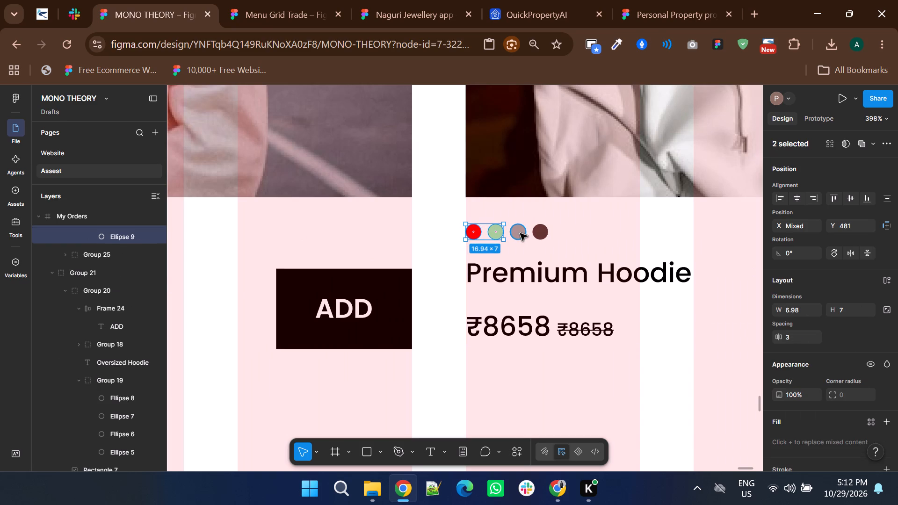
left_click(520, 233, "ctrl+shift")
left_click(538, 233, "ctrl+shift")
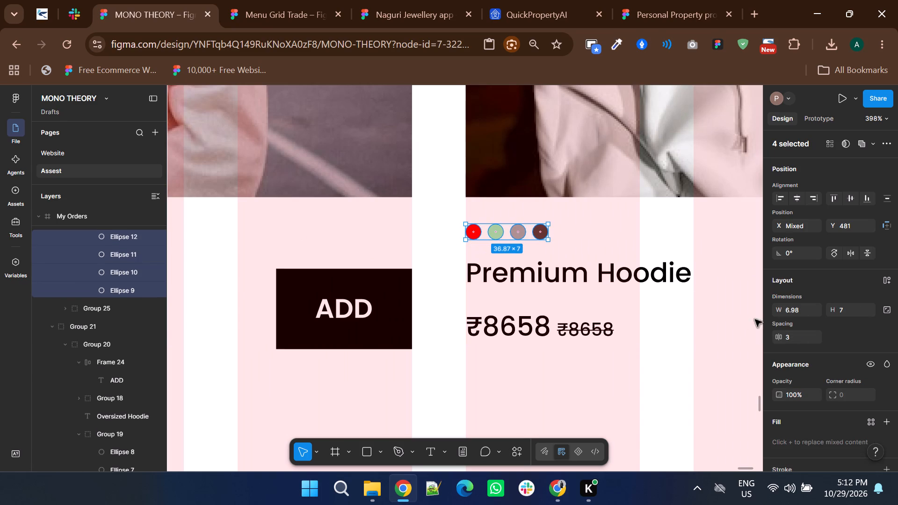
left_click(798, 305)
key("Up")
left_click(798, 305)
key("BackSpace")
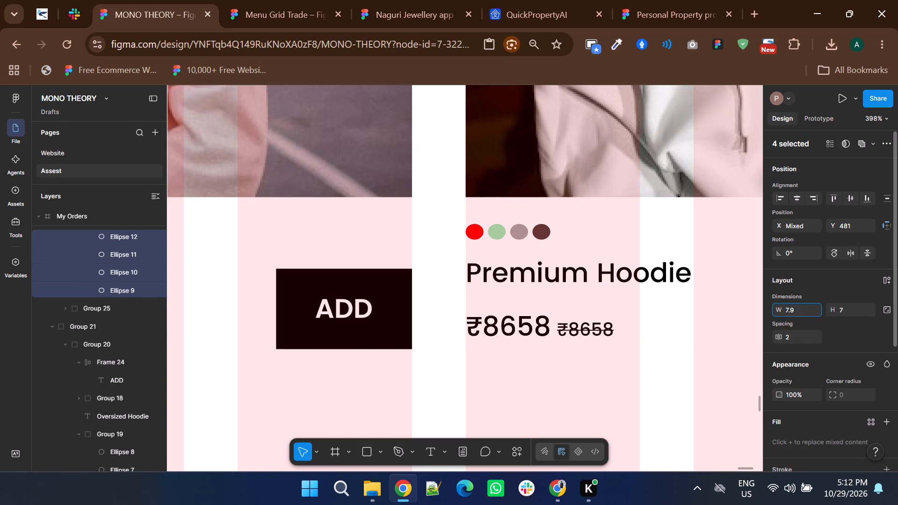
key("BackSpace")
key("BackSpace")
left_click(604, 233)
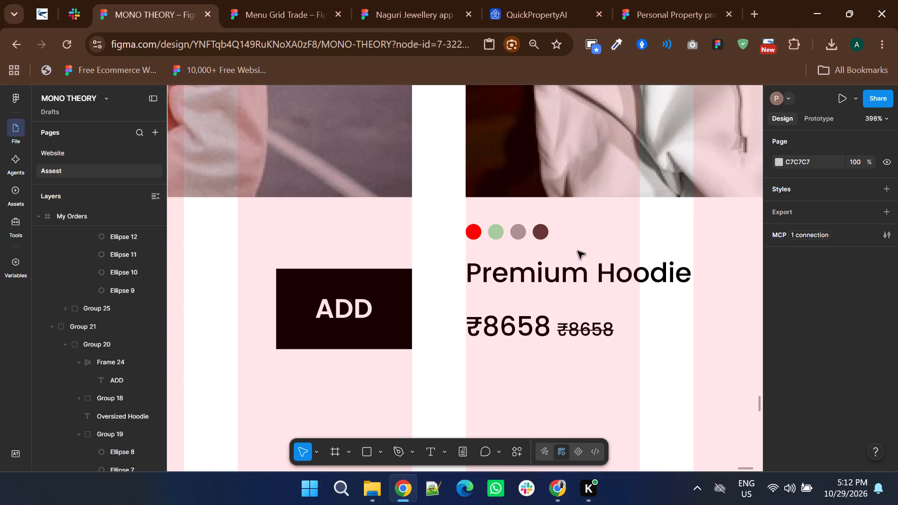
Draw a 7 × 7 swatch circle just below the second-row placeholder, flush with its left edge at about X 426, Y 825.
scroll(576, 253, "down", 4, "ctrl")
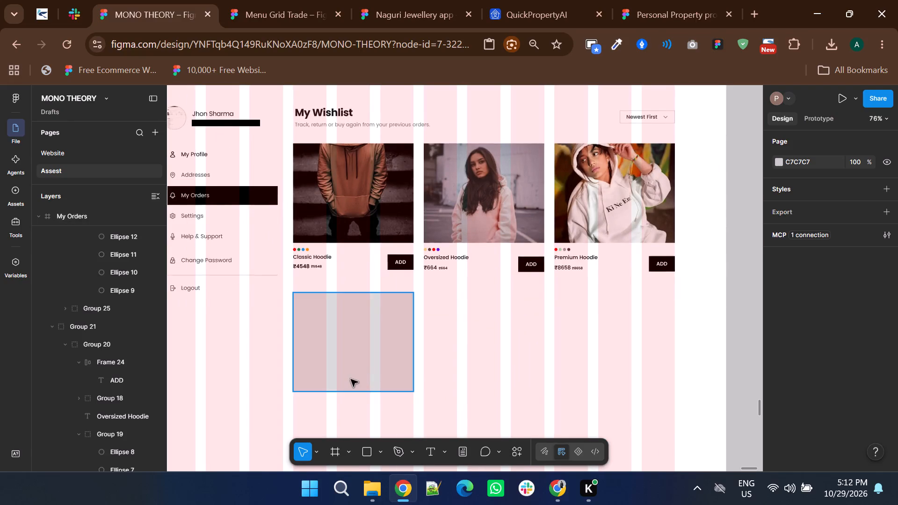
scroll(344, 381, "up", 1, "shift")
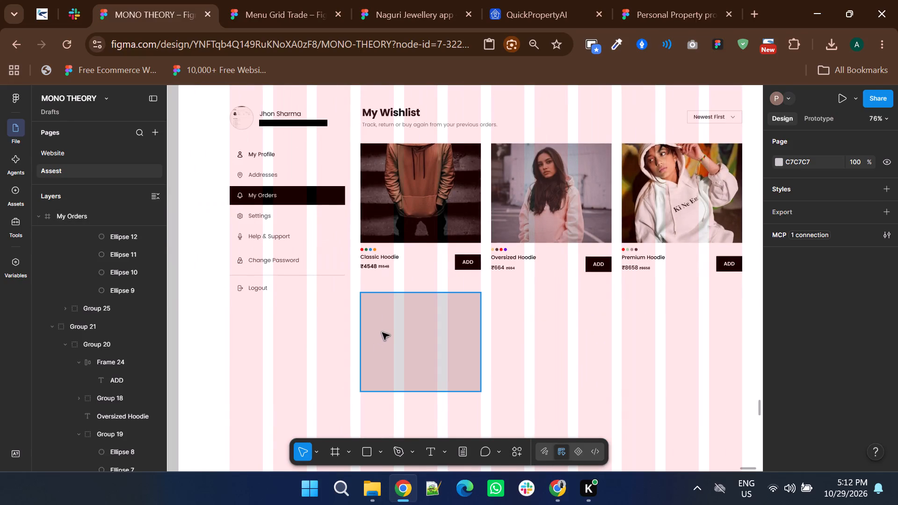
scroll(383, 330, "down", 1)
scroll(374, 323, "up", 1, "ctrl")
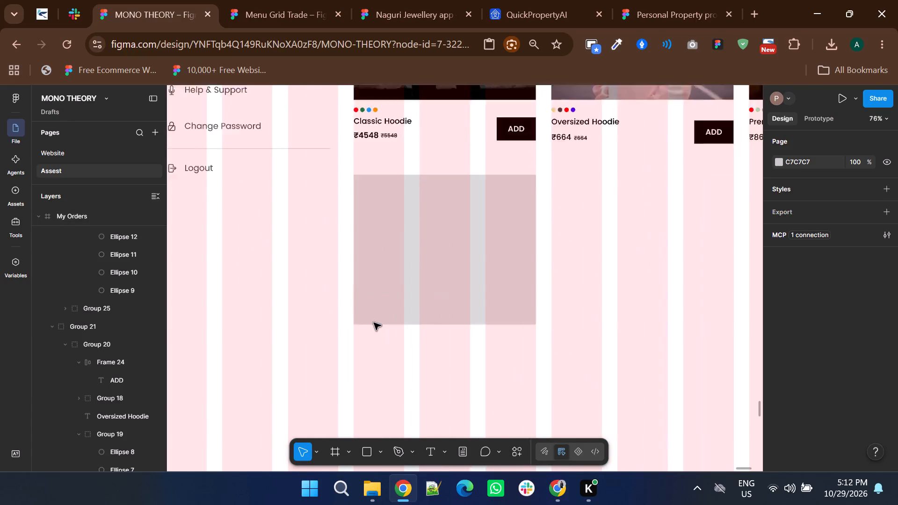
scroll(374, 323, "up", 1, "ctrl")
scroll(374, 323, "down", 1)
scroll(366, 271, "up", 2, "ctrl")
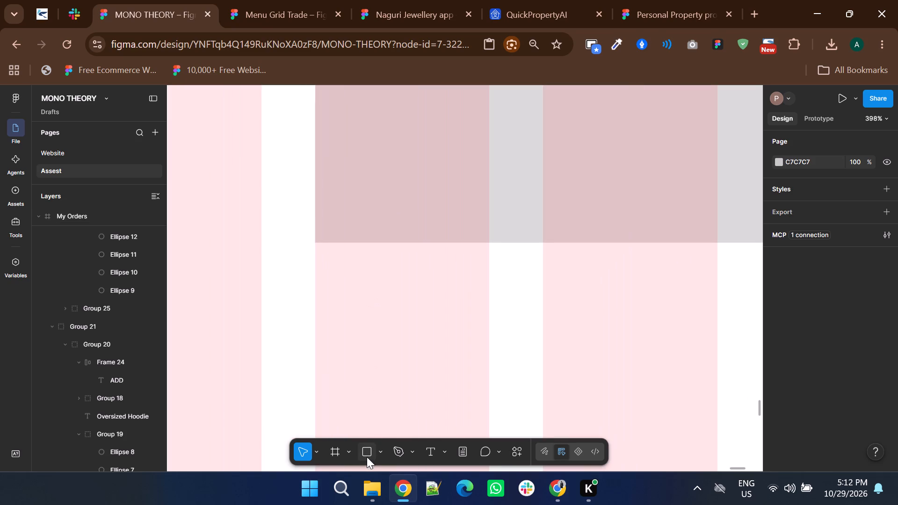
left_click(379, 438)
left_click(379, 445)
left_click(395, 391)
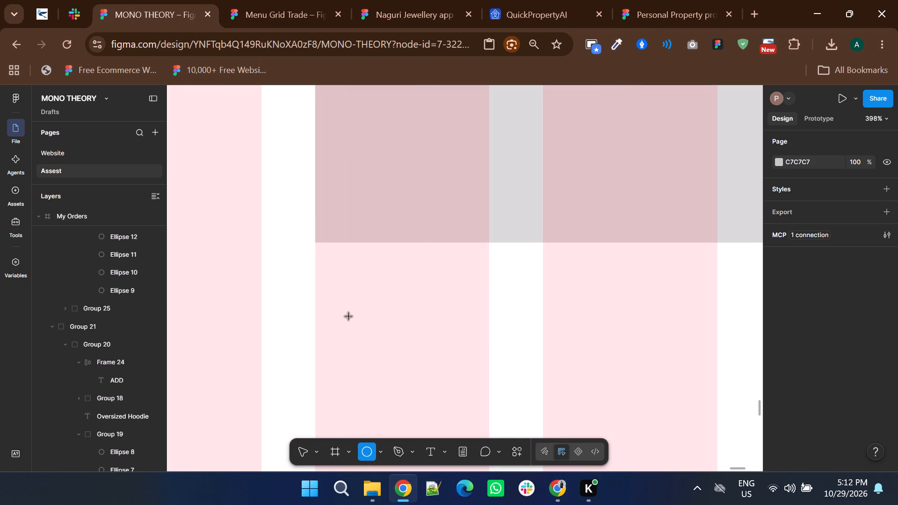
scroll(334, 281, "up", 1, "ctrl")
left_click_drag(306, 255, 329, 269)
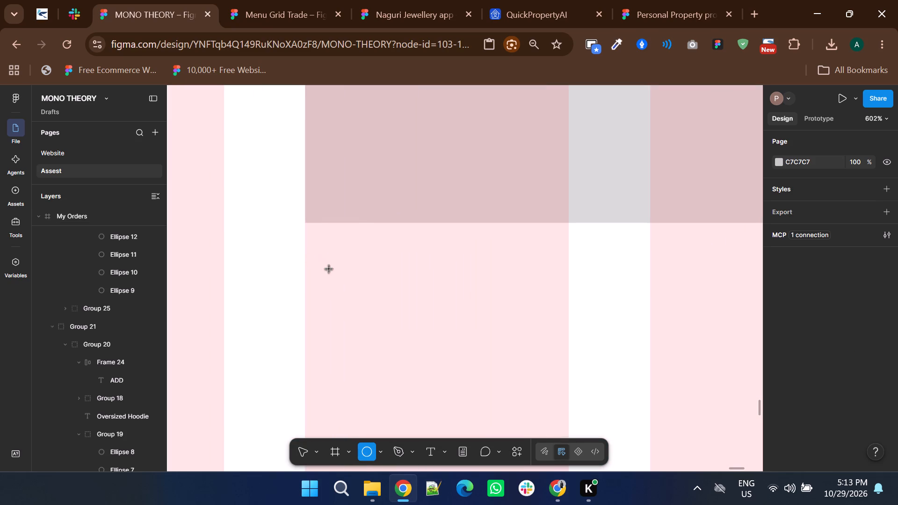
left_click_drag(329, 269, 333, 275)
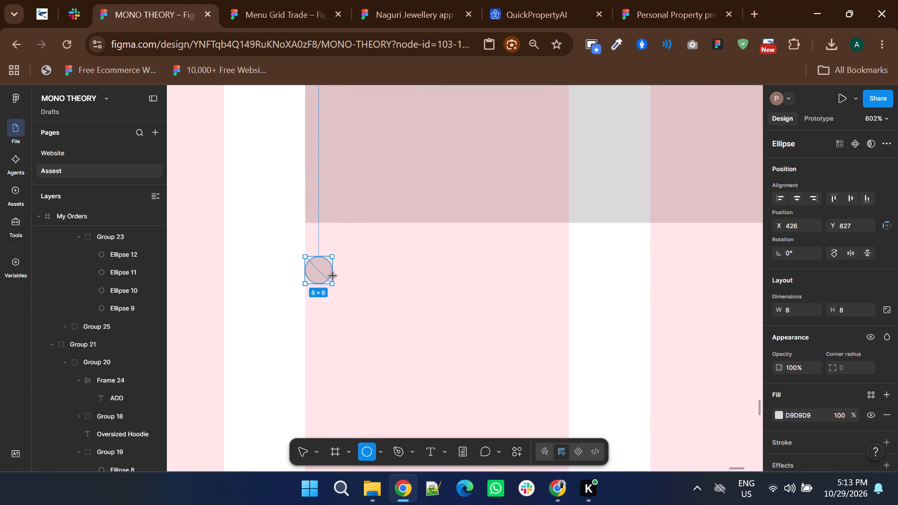
left_click_drag(333, 275, 330, 274)
left_click_drag(322, 270, 322, 263)
left_click_drag(322, 263, 375, 274)
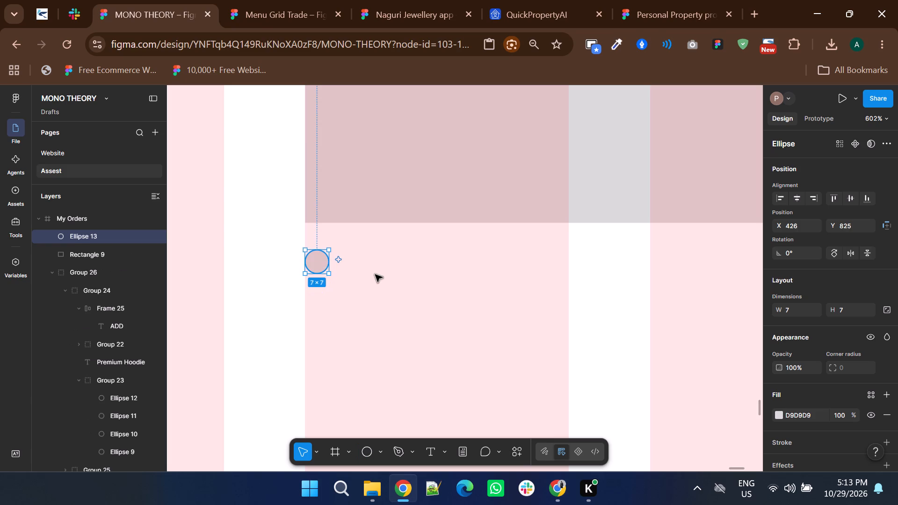
Duplicate the swatch circle three times to its right, forming a row at X 426, 436, 446 and 456, all at Y 825.
left_click_drag(375, 274, 364, 263)
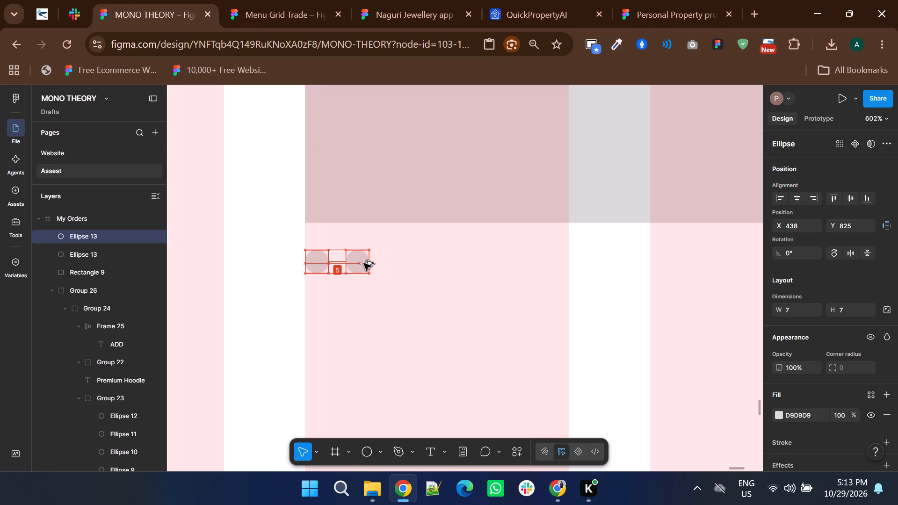
left_click_drag(364, 263, 364, 266)
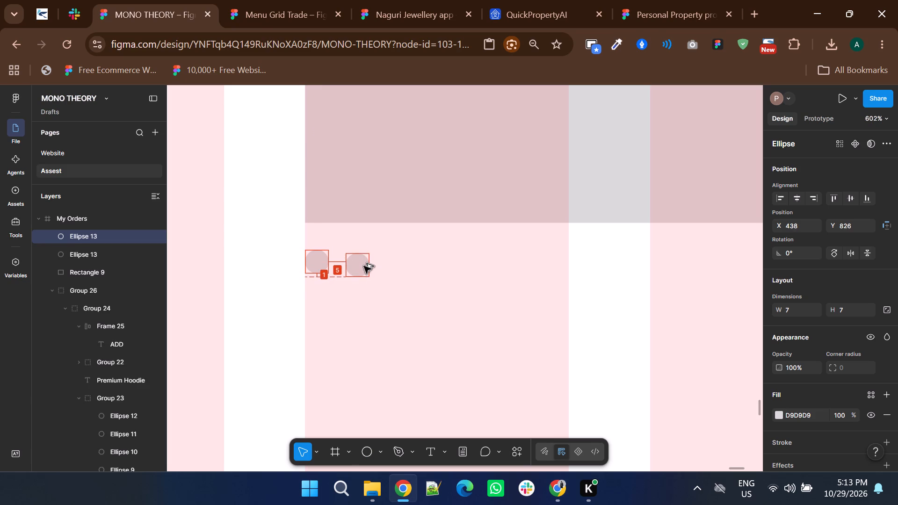
left_click_drag(364, 266, 364, 264)
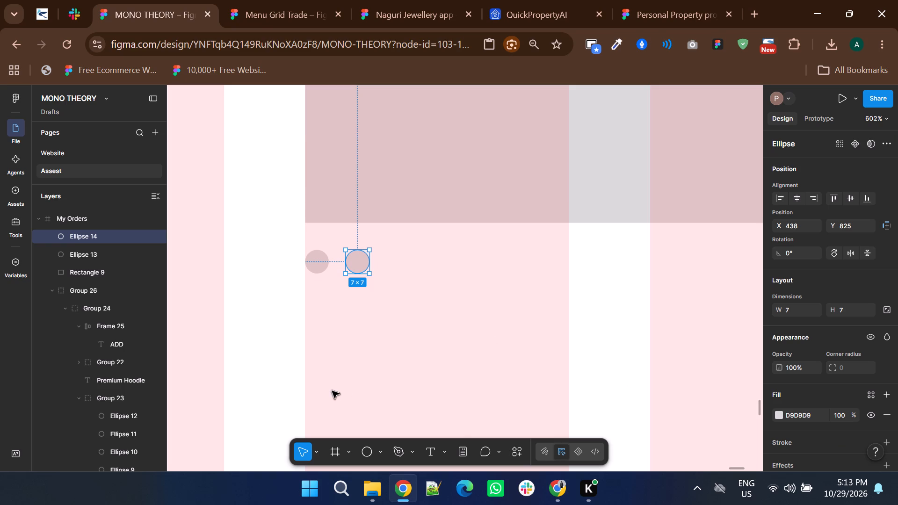
left_click(355, 260)
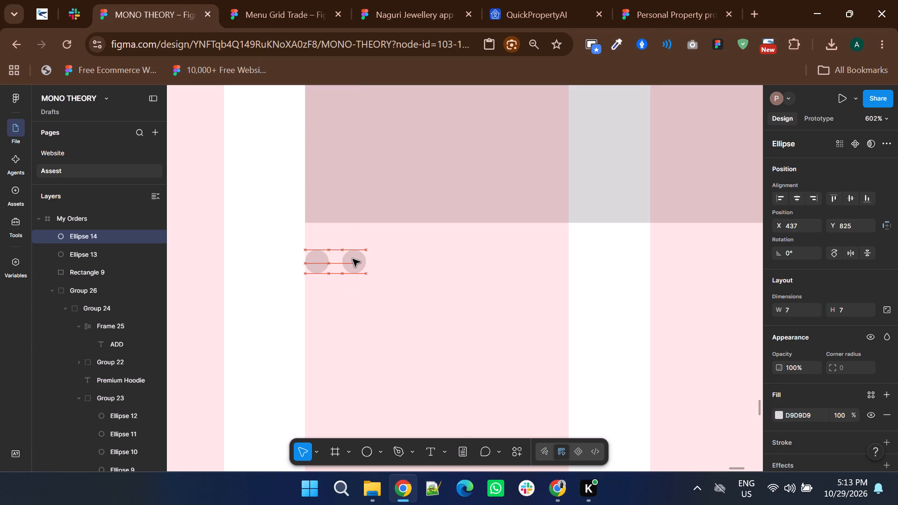
left_click_drag(353, 259, 381, 262, "alt")
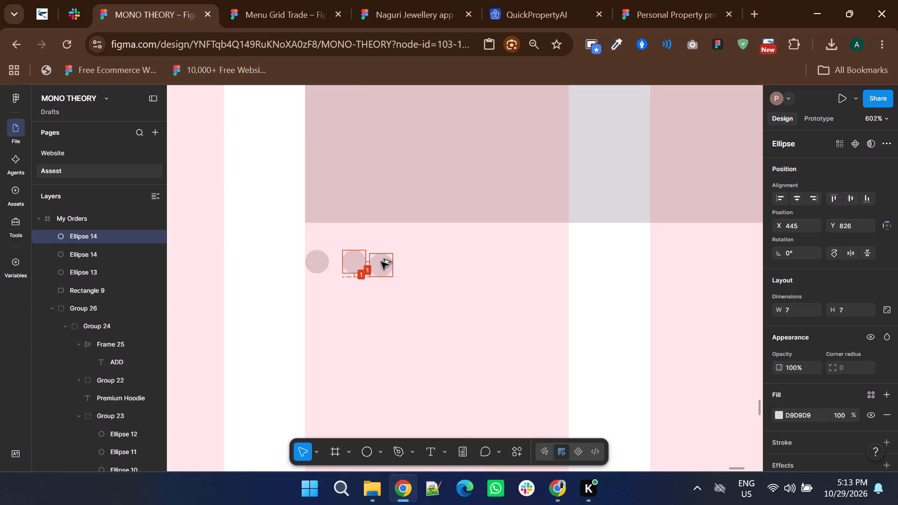
left_click_drag(381, 262, 389, 259, "alt")
left_click(355, 260)
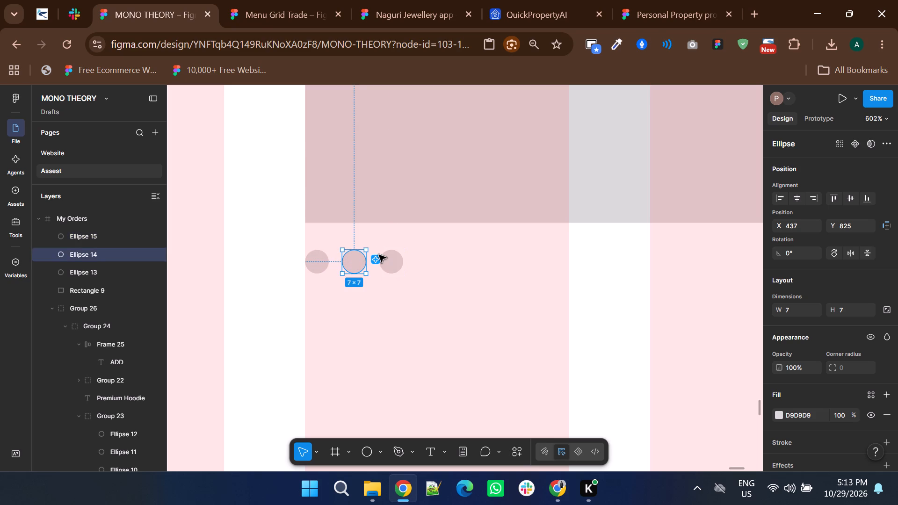
key("Left")
left_click(389, 258)
key("Left")
key("Left")
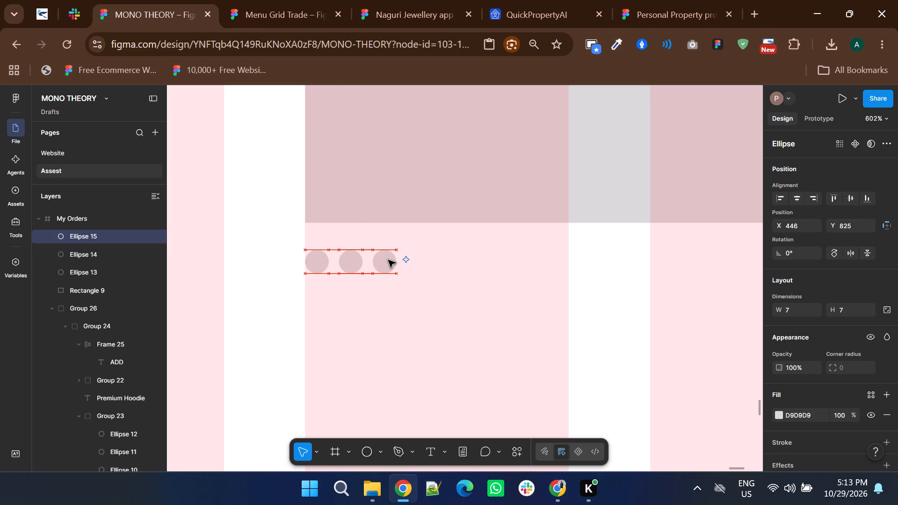
left_click_drag(388, 260, 412, 263, "alt")
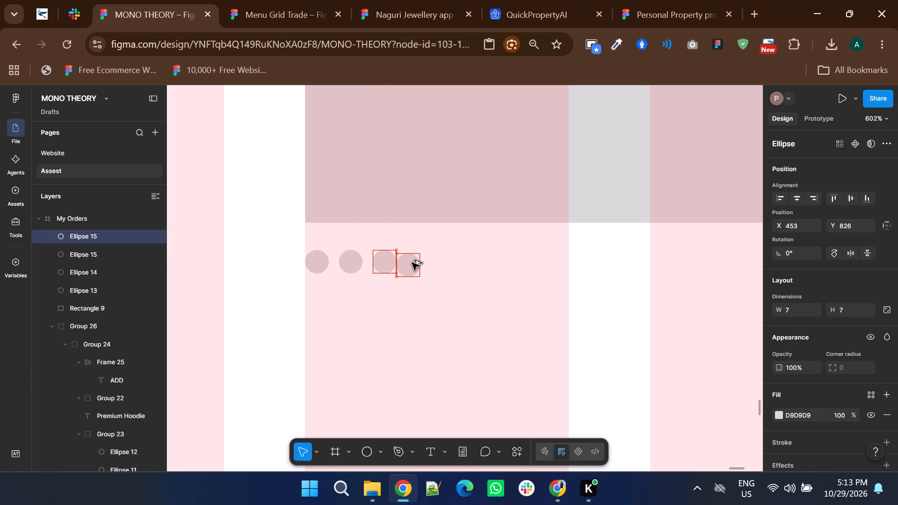
left_click_drag(412, 263, 423, 259, "alt")
Fill the first swatch circle below the second-row placeholder with dark red 821919.
left_click(328, 269)
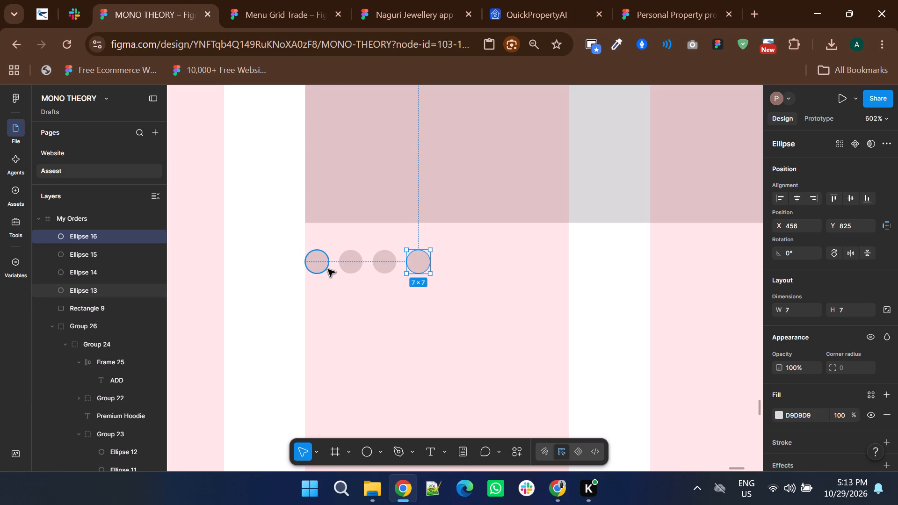
scroll(850, 358, "down", 1)
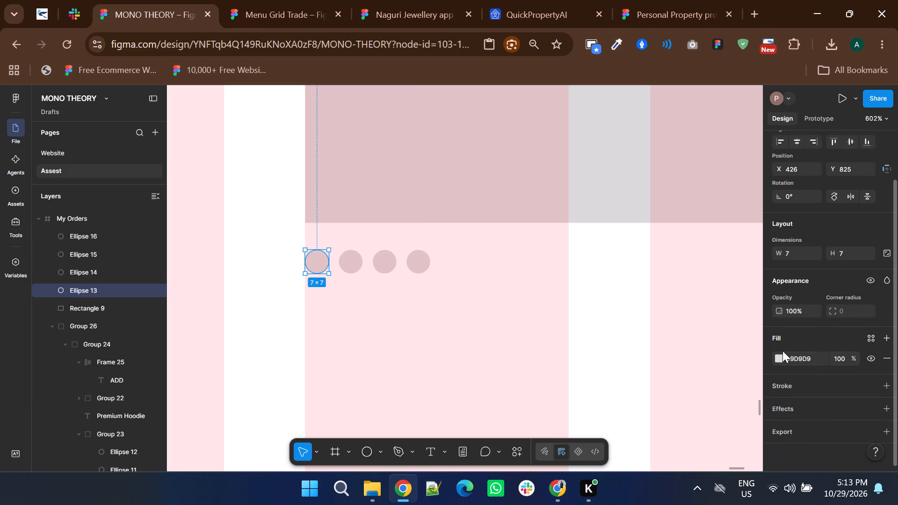
left_click(780, 355)
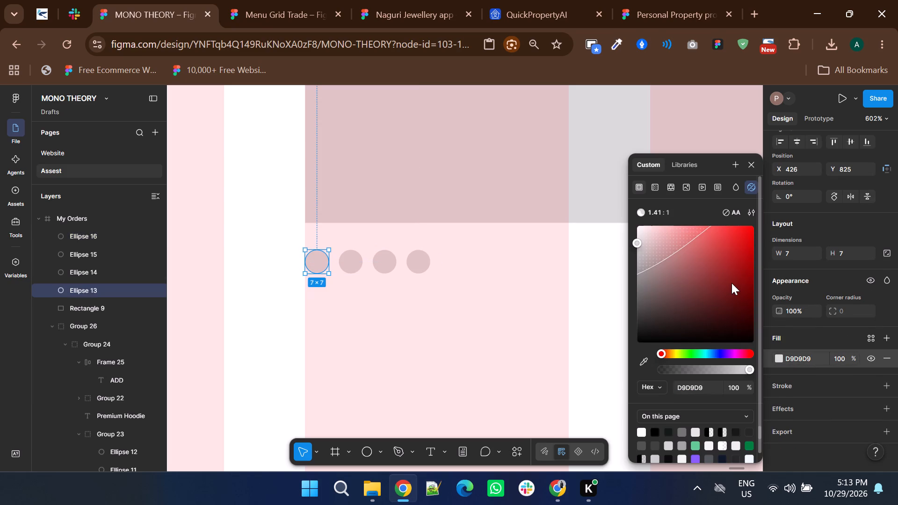
left_click(731, 283)
Fill the second swatch circle in the new row with dark olive yellow 827A0D.
left_click(349, 255)
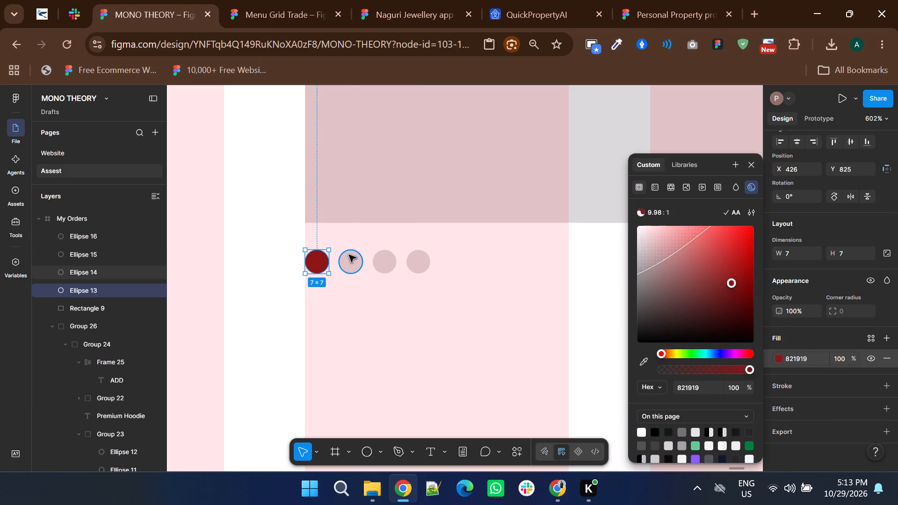
left_click(779, 359)
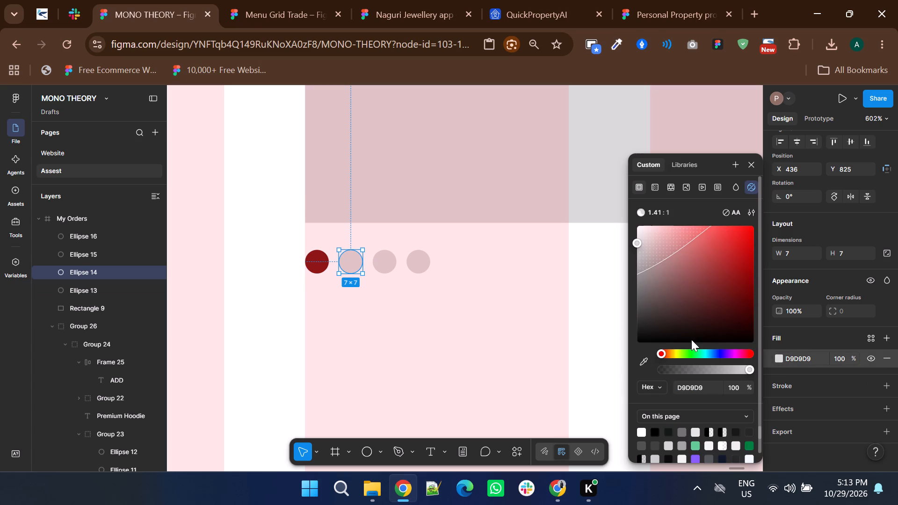
left_click(675, 359)
left_click(742, 283)
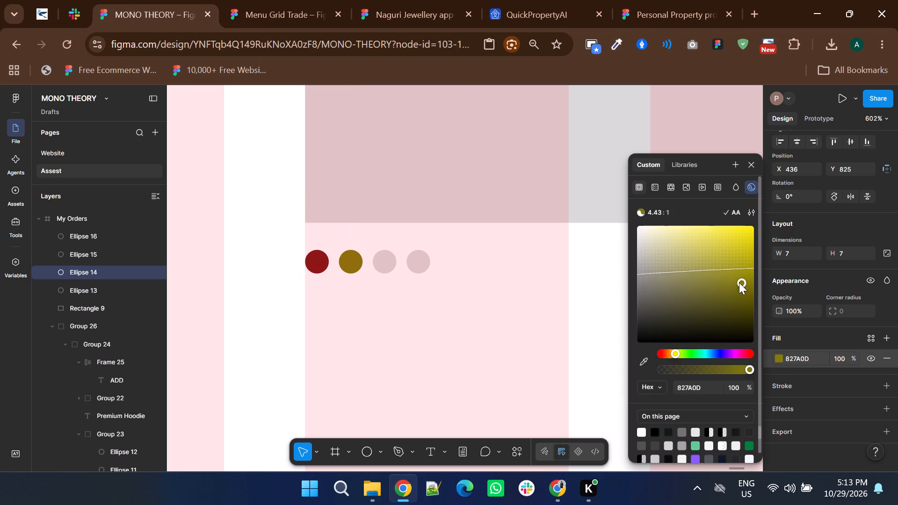
Fill the third swatch circle in the new row with a bright red.
left_click(381, 259)
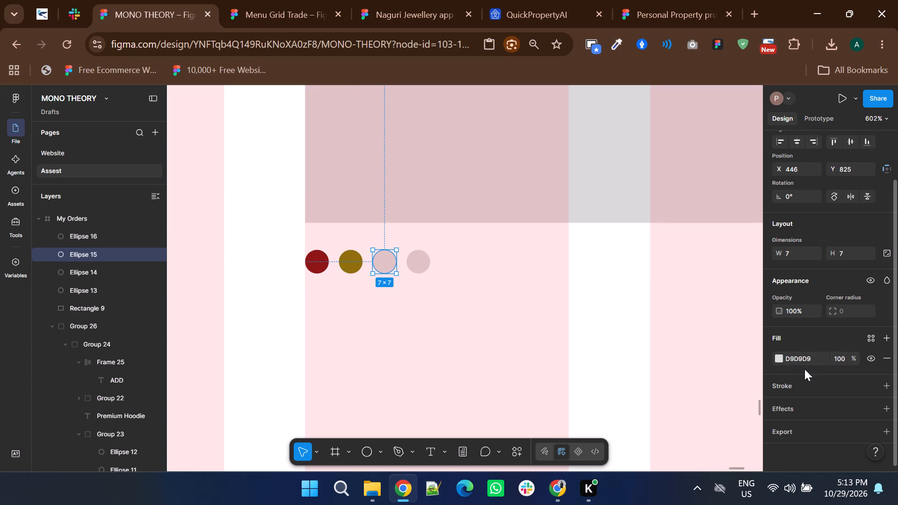
left_click(783, 358)
left_click(778, 359)
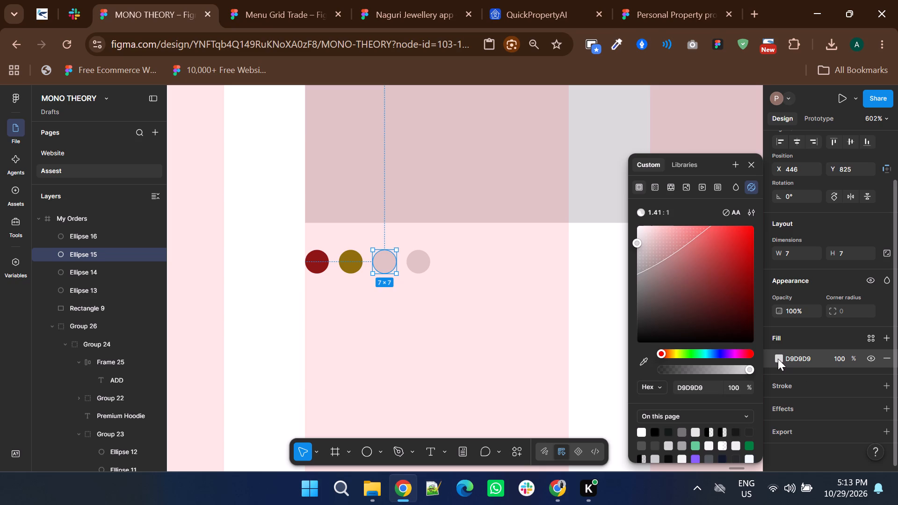
left_click(724, 303)
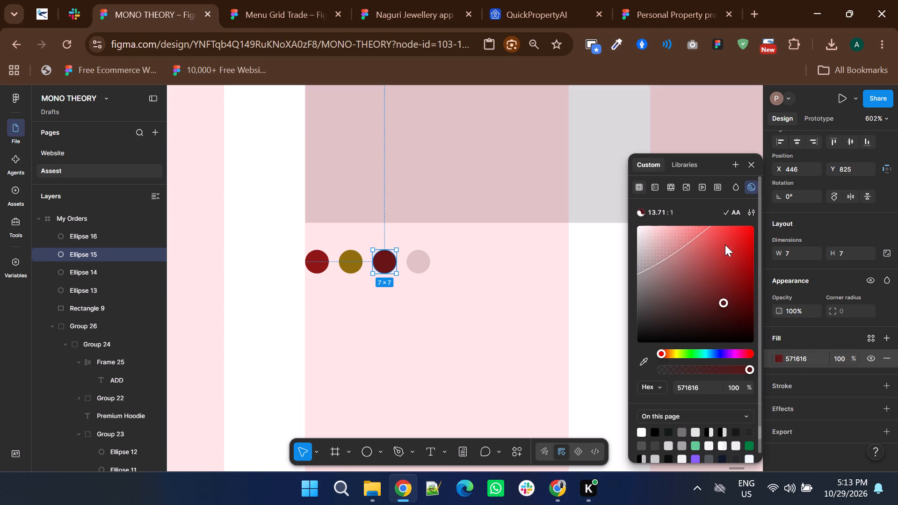
left_click_drag(720, 243, 704, 239)
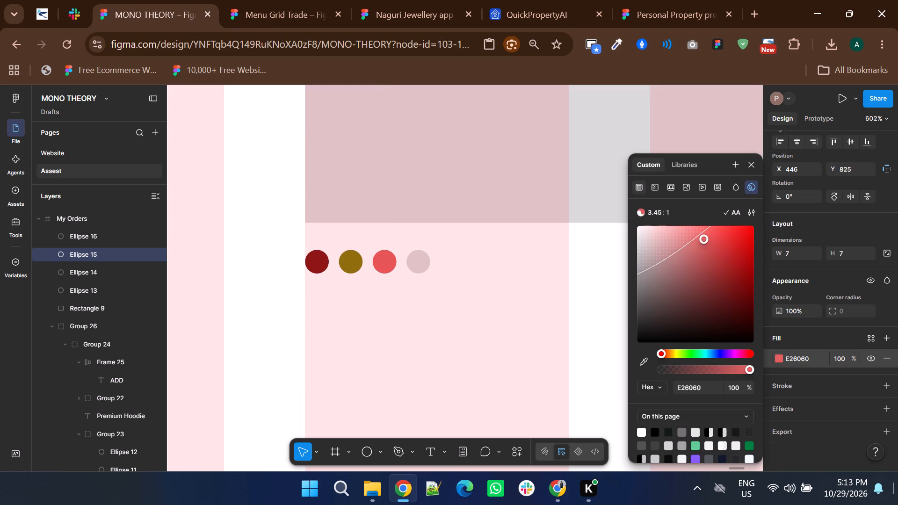
left_click_drag(724, 228, 733, 227)
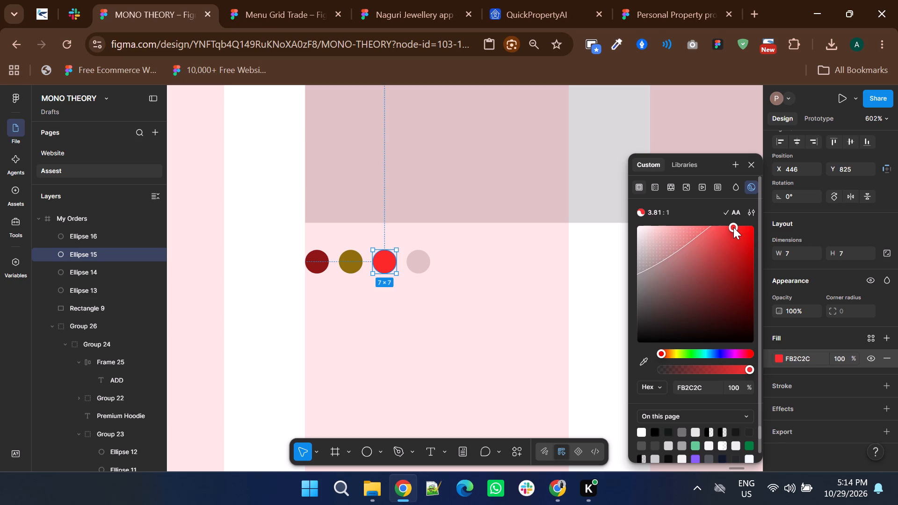
left_click_drag(733, 227, 729, 212)
Fill the fourth swatch circle in the new row with deep red BB0000 and clear the selection.
left_click(413, 256)
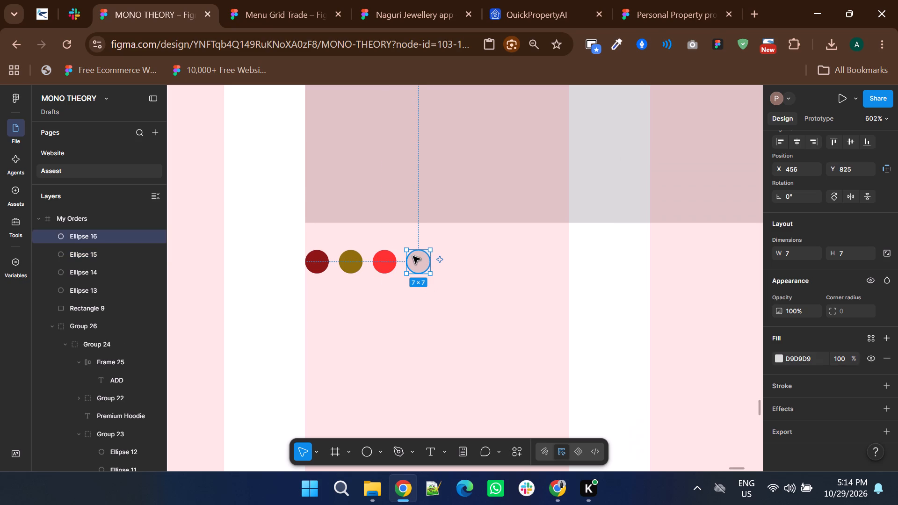
left_click(781, 359)
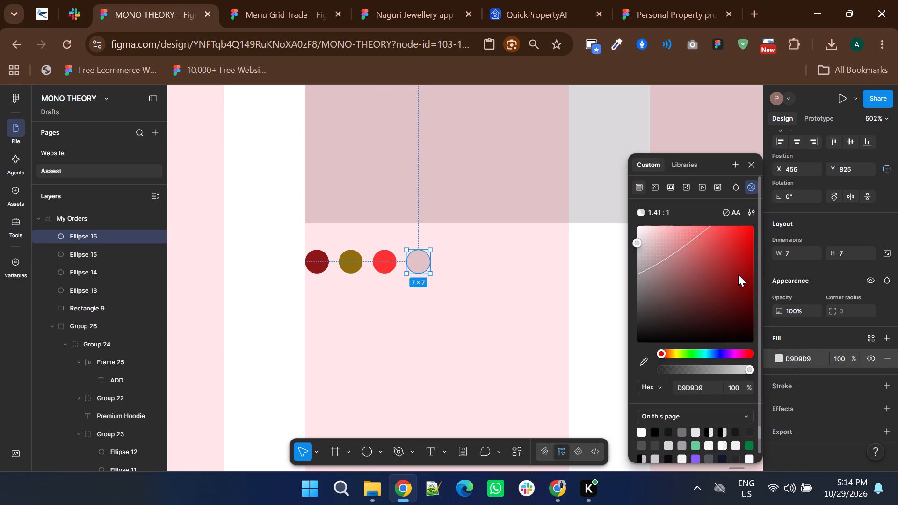
left_click_drag(738, 274, 751, 271)
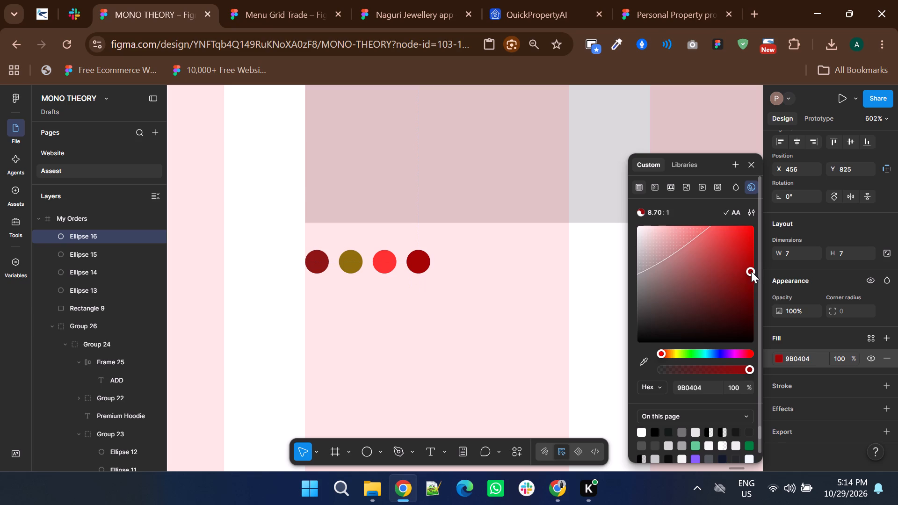
left_click_drag(751, 271, 764, 267)
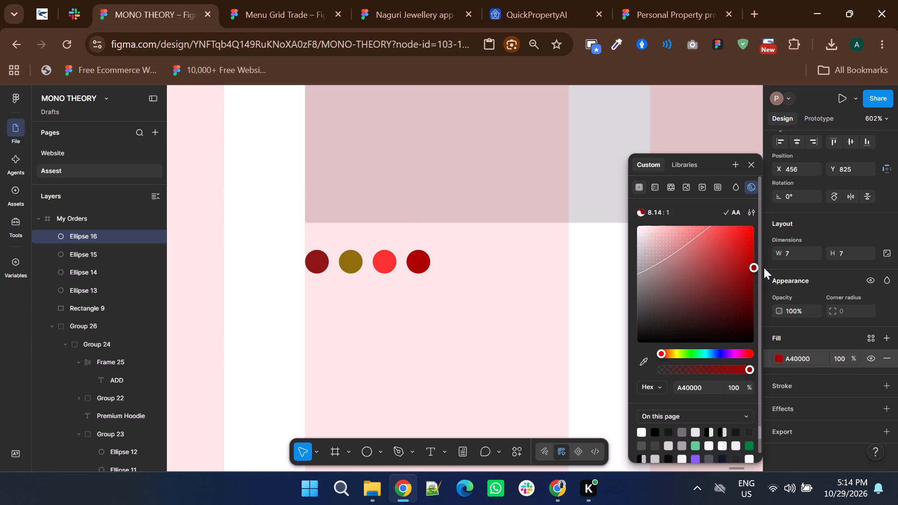
left_click_drag(764, 267, 765, 257)
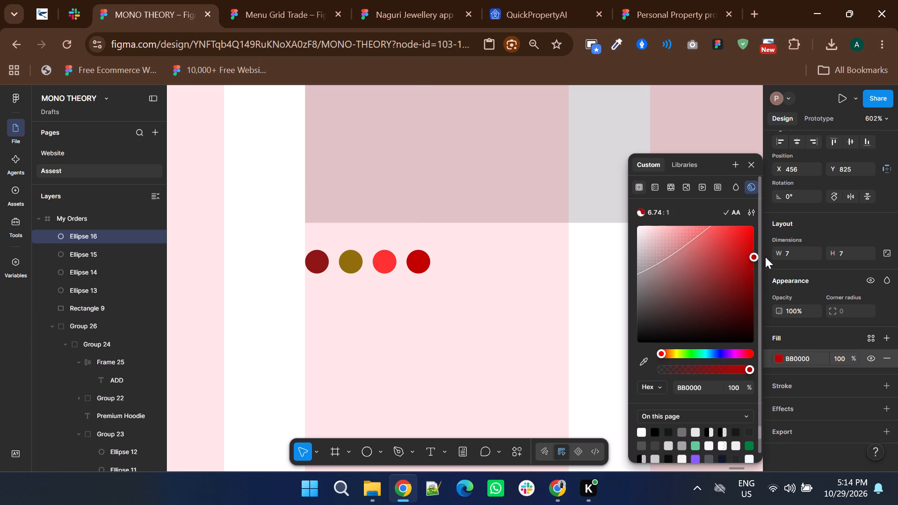
double_click(549, 279)
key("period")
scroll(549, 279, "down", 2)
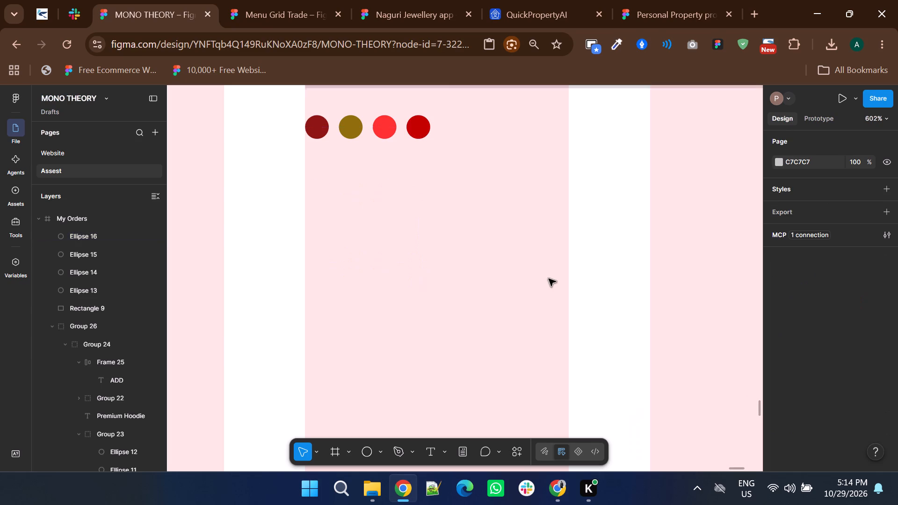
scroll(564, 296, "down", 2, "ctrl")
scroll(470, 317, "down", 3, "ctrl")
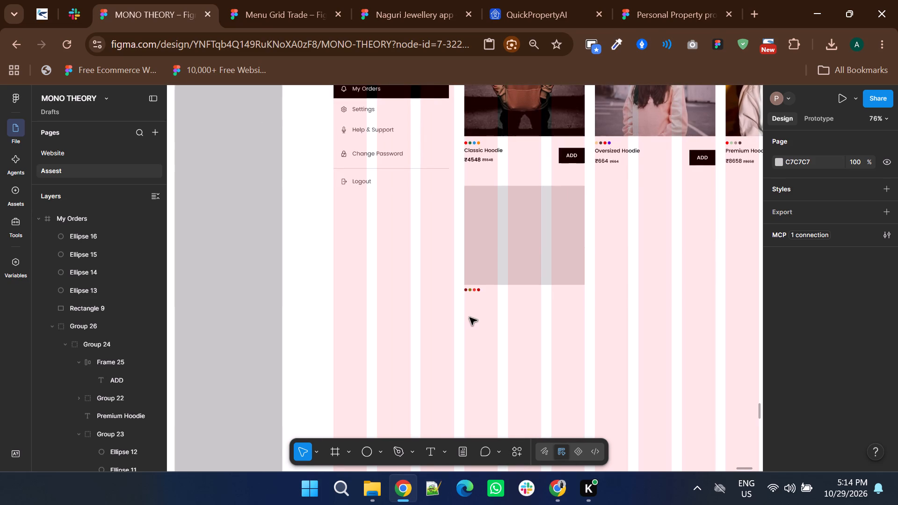
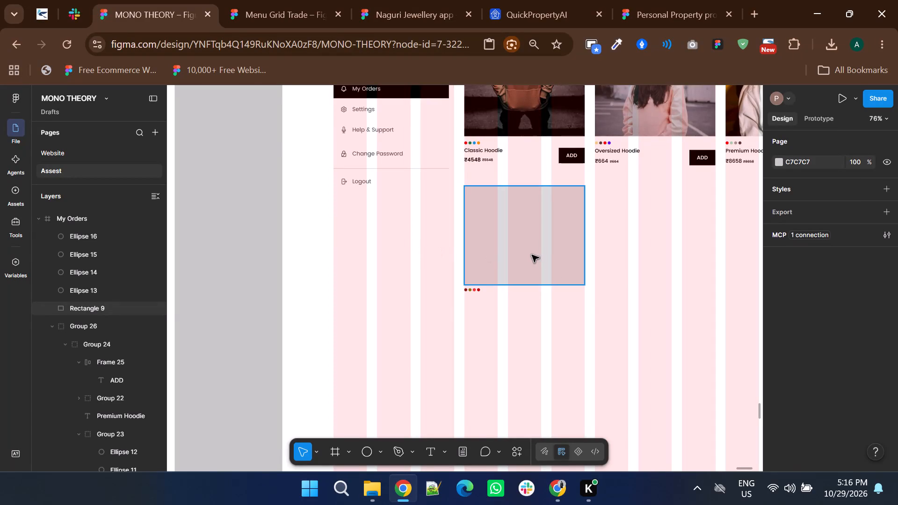
Add the product title text "Short Hoodie" below the four colour dots of the new card, flush with the dots' left edge.
scroll(532, 255, "up", 1, "ctrl")
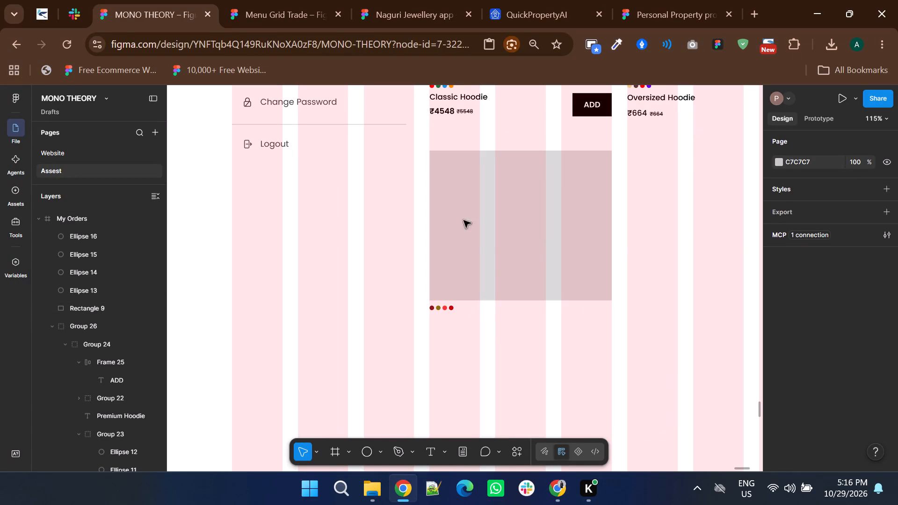
left_click(471, 92, "ctrl")
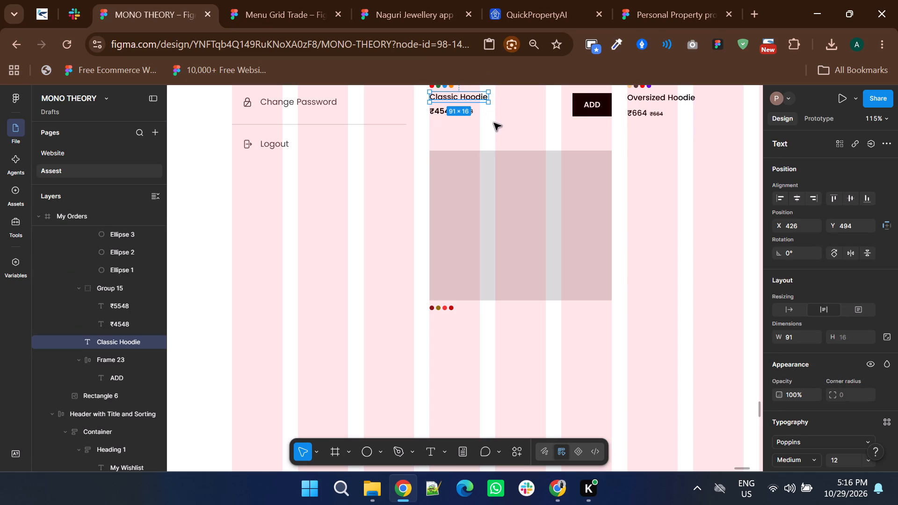
scroll(494, 123, "down", 1)
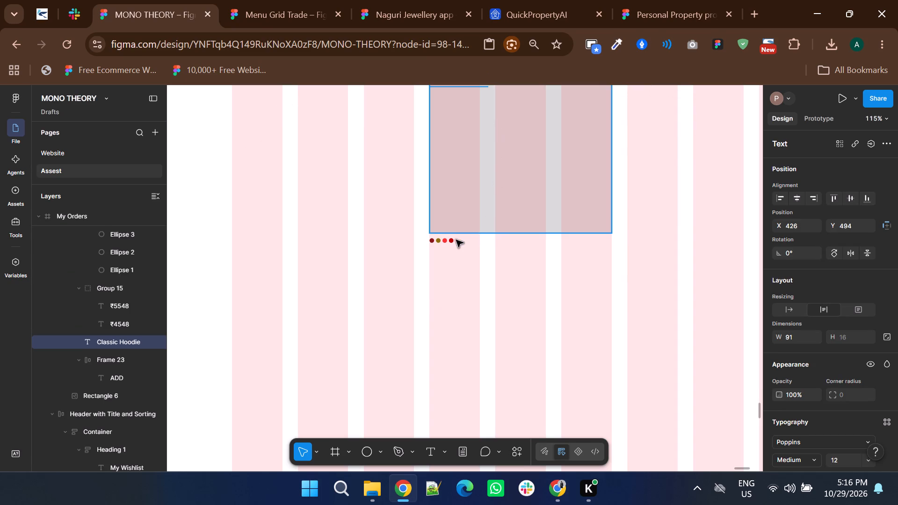
left_click(447, 242)
scroll(443, 259, "up", 4, "ctrl")
left_click(443, 259)
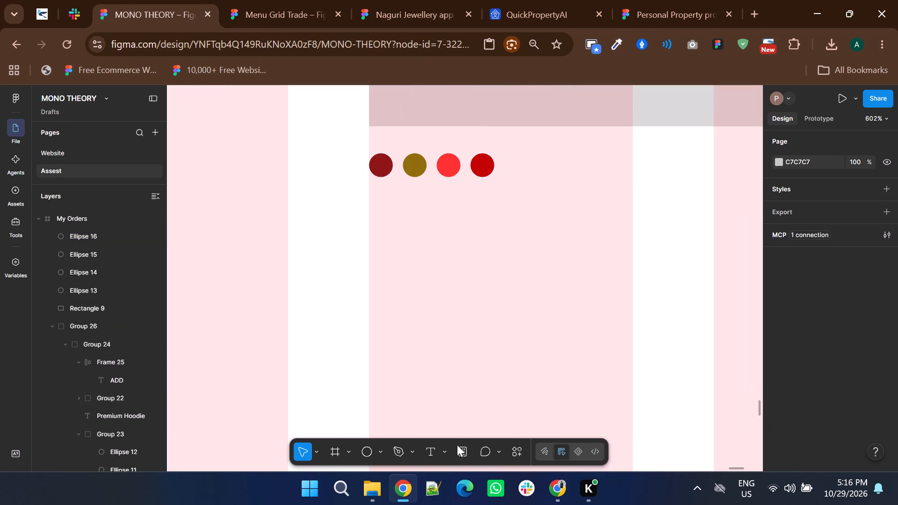
left_click(432, 452)
left_click(384, 213)
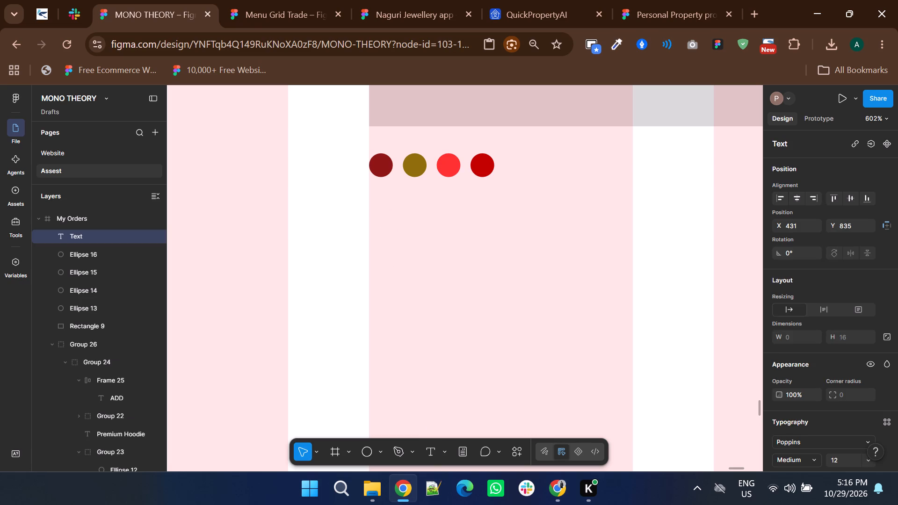
type("Shor")
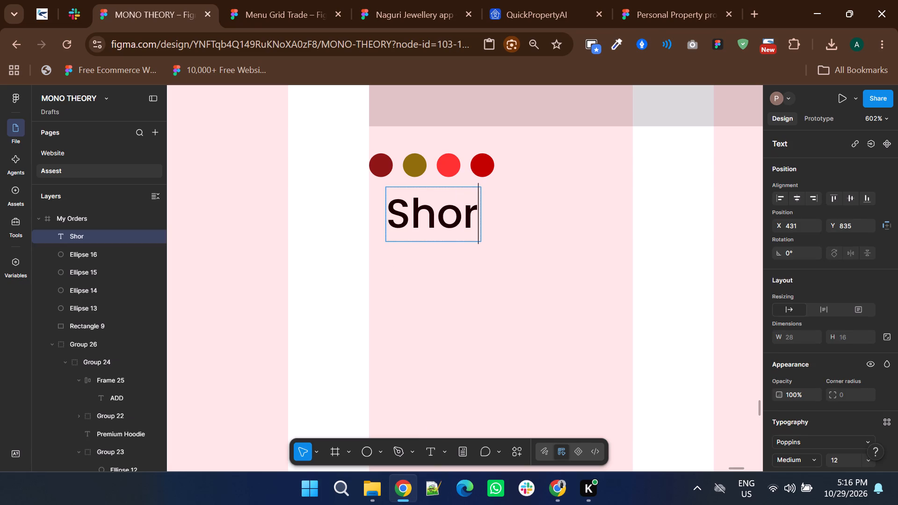
type("t")
key("space")
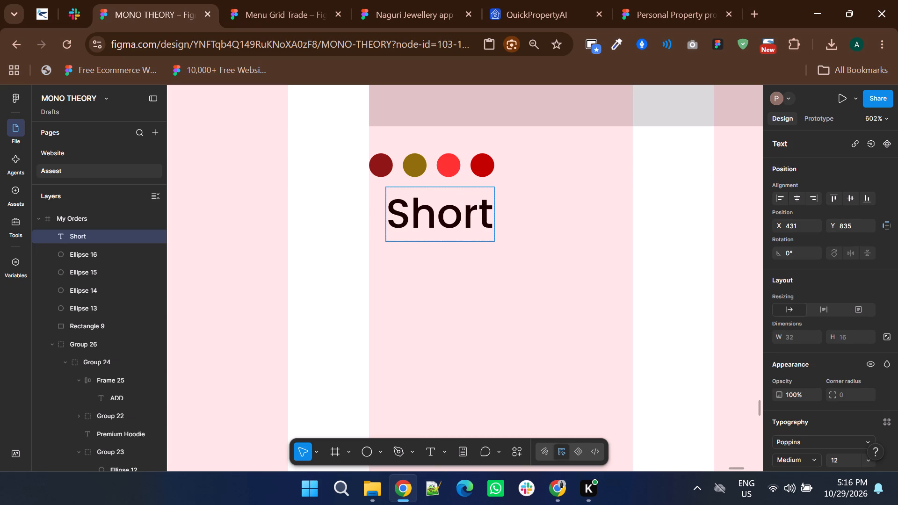
type("Hoodie")
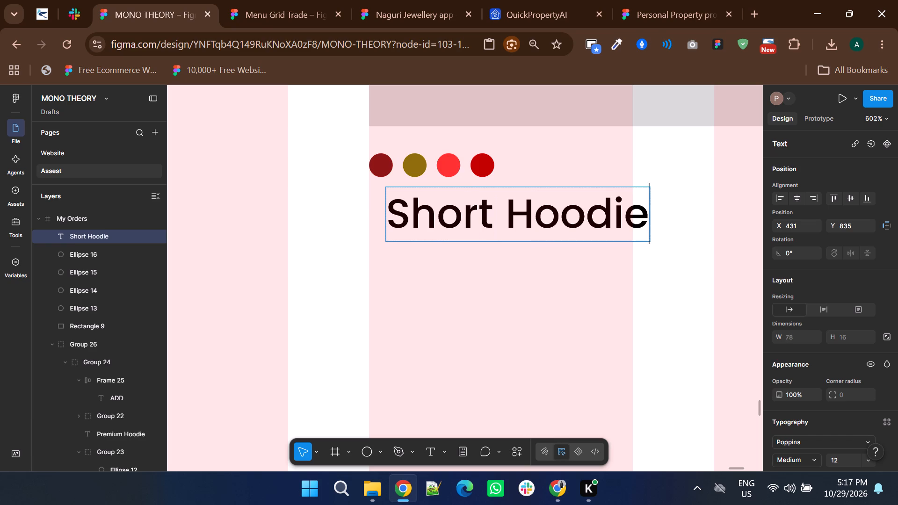
left_click(399, 271)
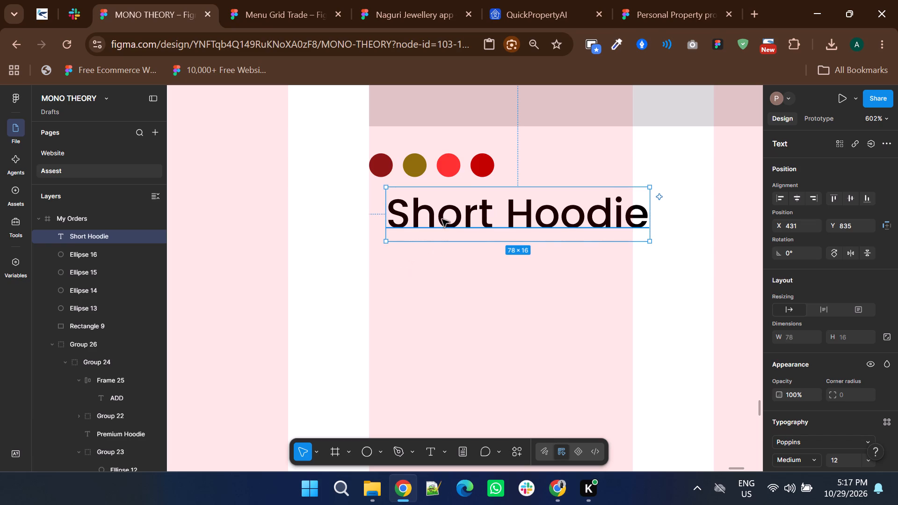
left_click_drag(441, 216, 423, 216)
Duplicate the "Short Hoodie" text below the original, left-aligned at X 426, Y 857, and open the copy's text for editing.
left_click_drag(424, 216, 419, 289, "alt")
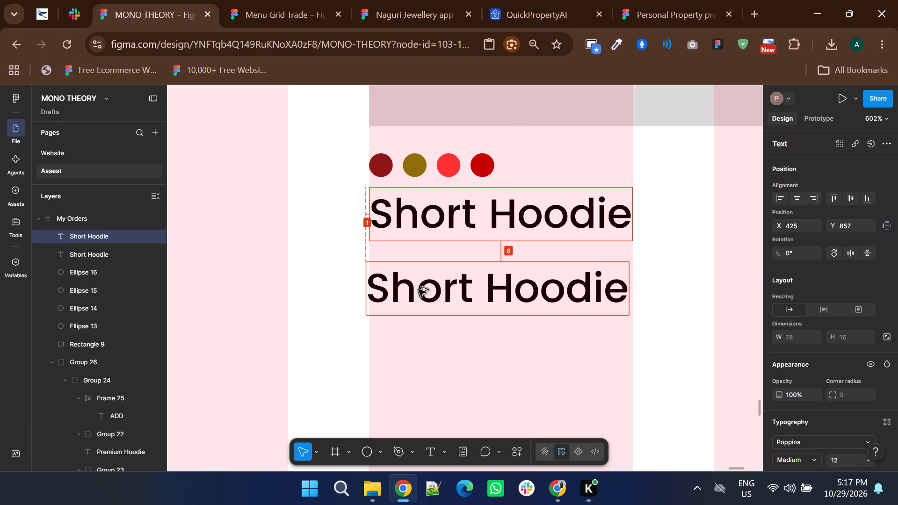
left_click_drag(419, 289, 424, 290, "alt")
double_click(424, 290)
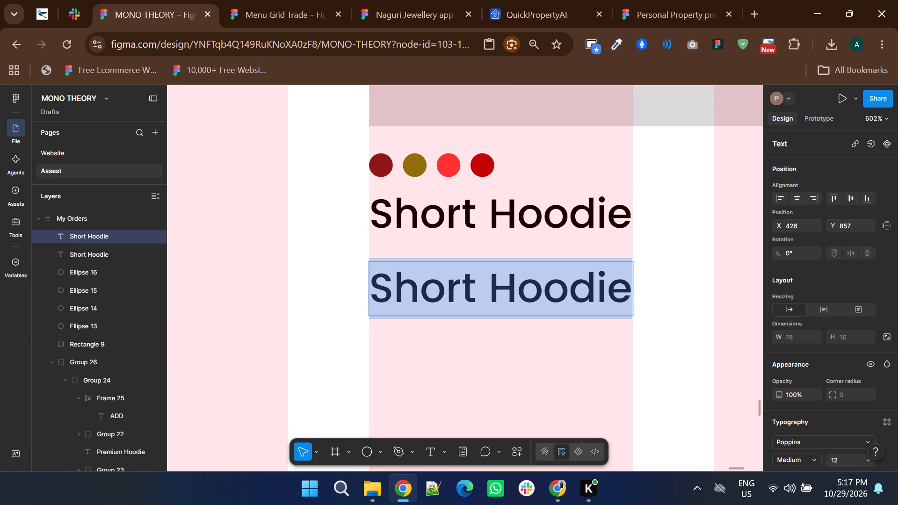
key("ctrl+shift+4")
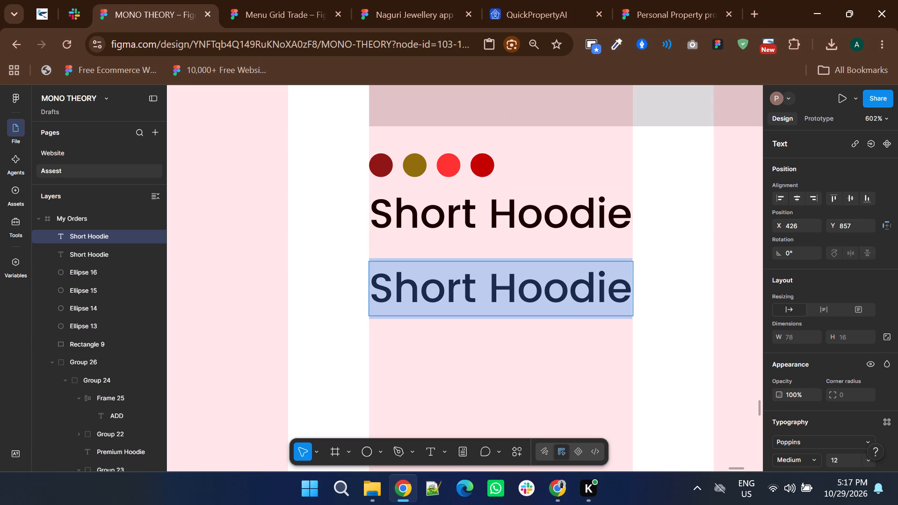
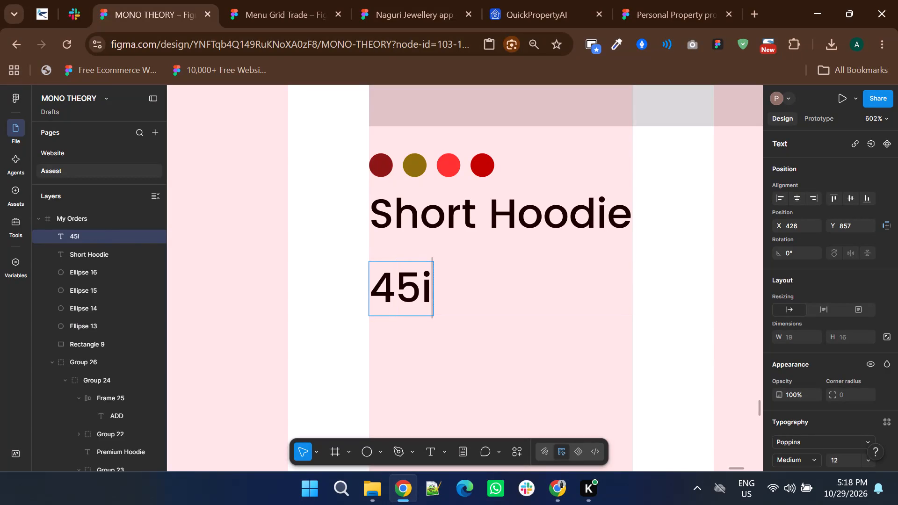
Replace the duplicated text below "Short Hoodie" with the price ₹45655, pasting in the rupee sign.
key("BackSpace")
type("655")
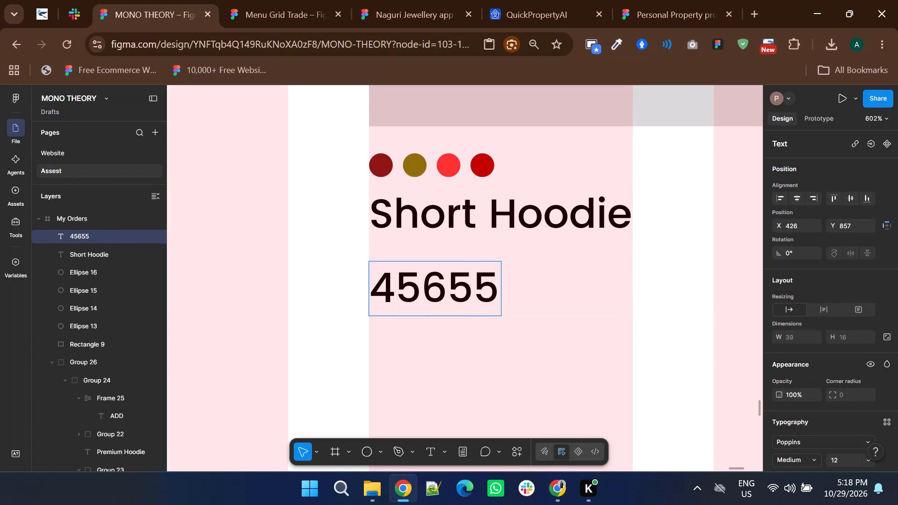
key("shift+dollar")
key("BackSpace")
key("ctrl+shift+4")
left_click(510, 303)
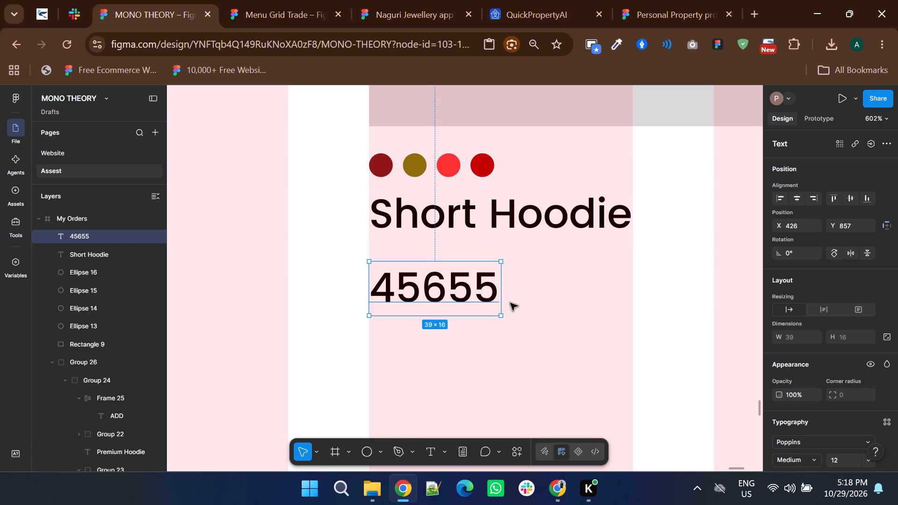
scroll(542, 317, "down", 1, "ctrl")
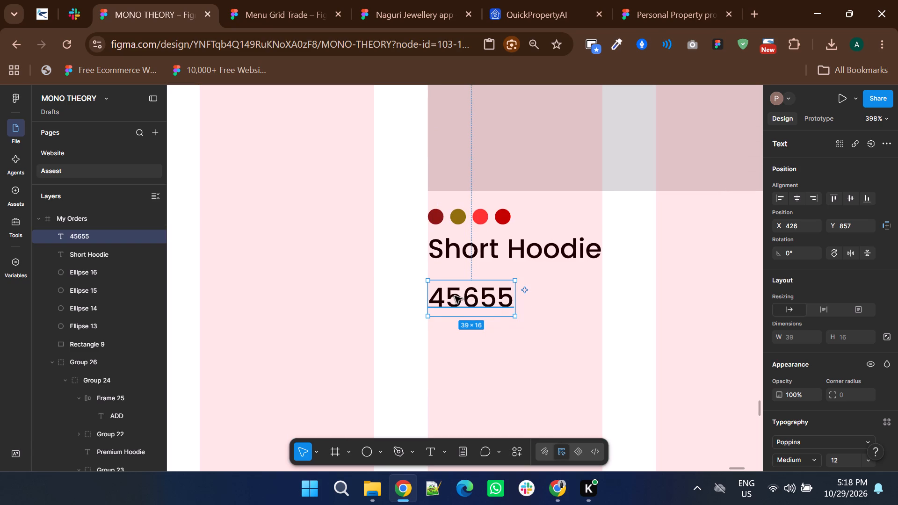
double_click(453, 296)
left_click(434, 299)
right_click(434, 299)
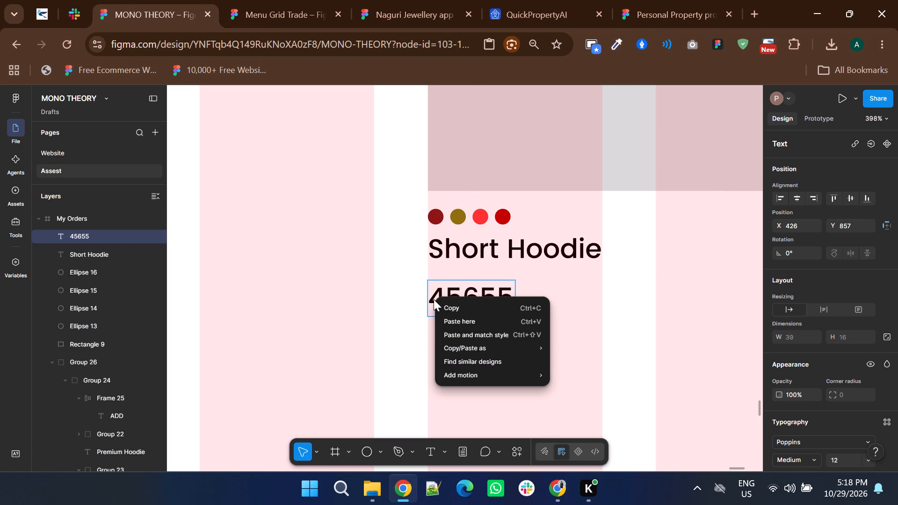
left_click(452, 317)
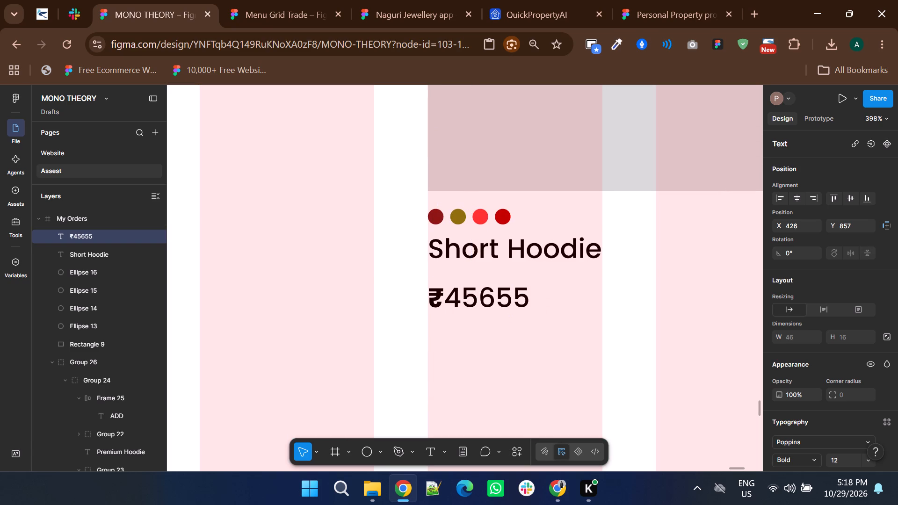
left_click(479, 339)
Move the price text closer below the "Short Hoodie" title, left-aligned with it at X 426, Y 854.
left_click_drag(471, 296, 480, 293)
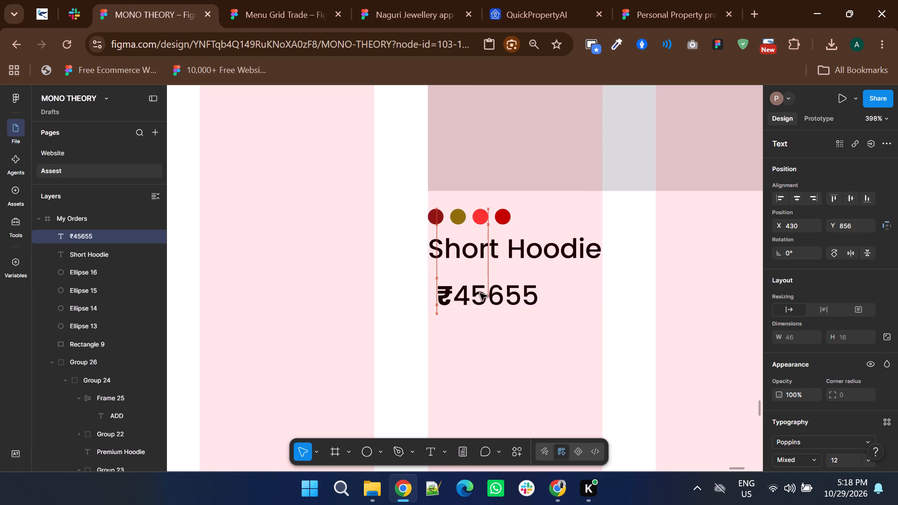
left_click_drag(480, 293, 470, 289)
Set the digits 45655 after the rupee sign to SemiBold weight.
scroll(444, 291, "up", 4, "ctrl")
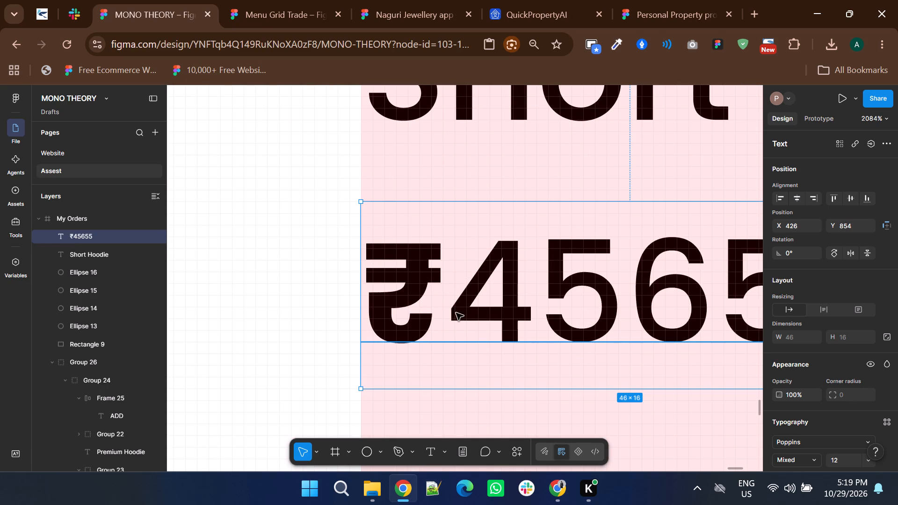
double_click(436, 291)
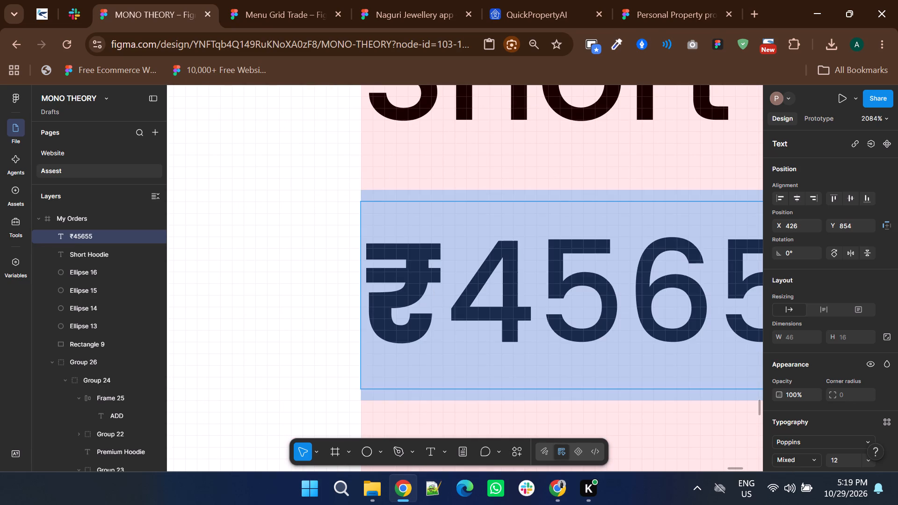
left_click_drag(447, 287, 395, 297)
left_click_drag(460, 305, 733, 343)
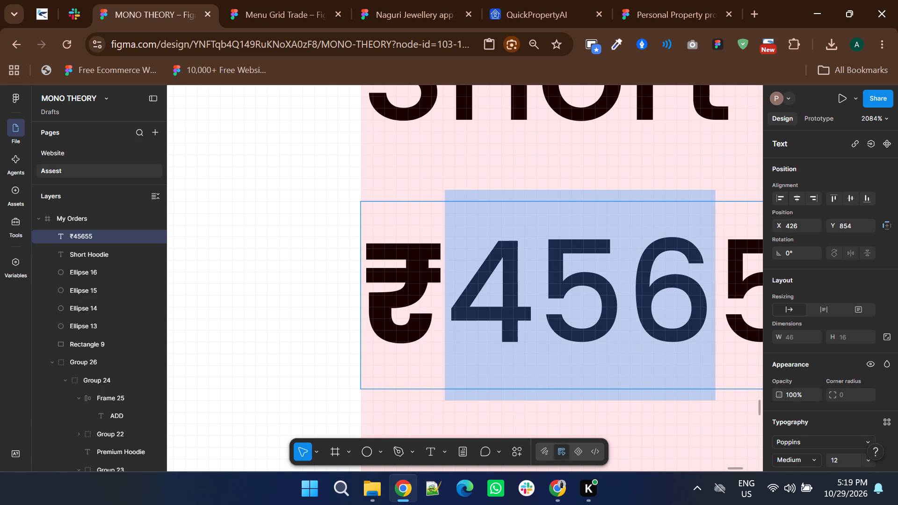
left_click_drag(733, 343, 739, 344)
scroll(563, 313, "down", 2, "ctrl")
left_click_drag(629, 318, 644, 321)
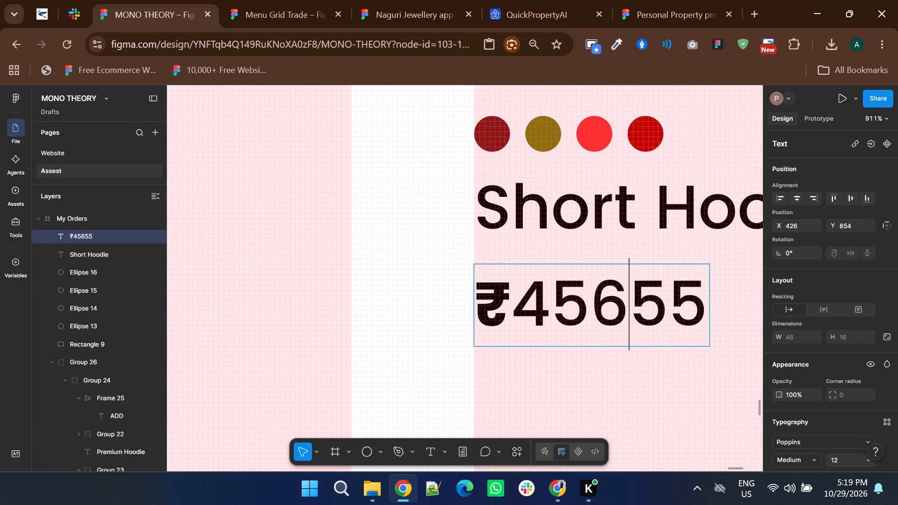
left_click_drag(644, 321, 688, 325)
left_click_drag(651, 316, 528, 322, "shift")
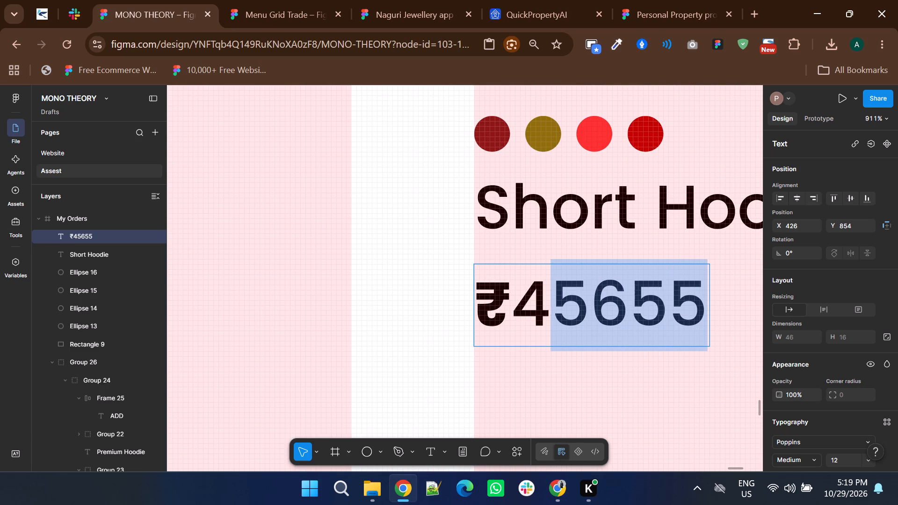
left_click_drag(528, 322, 527, 322, "shift")
left_click(795, 460)
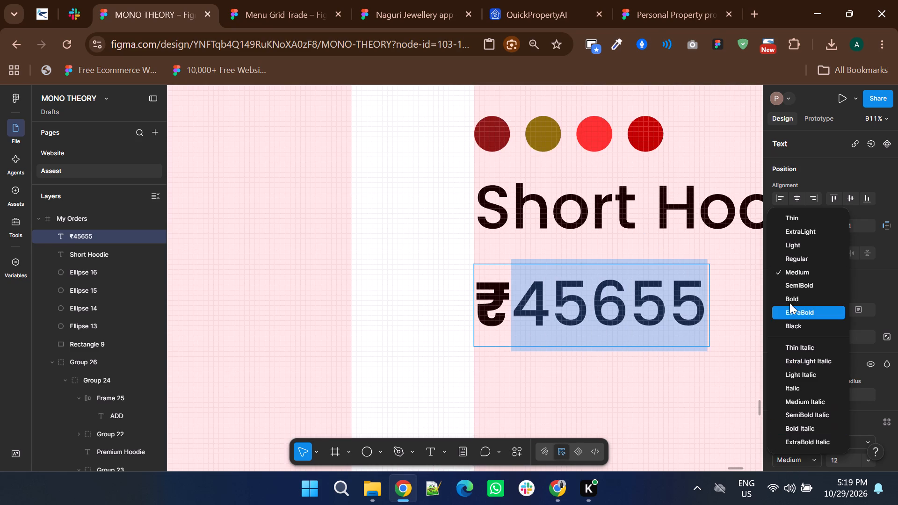
left_click(792, 282)
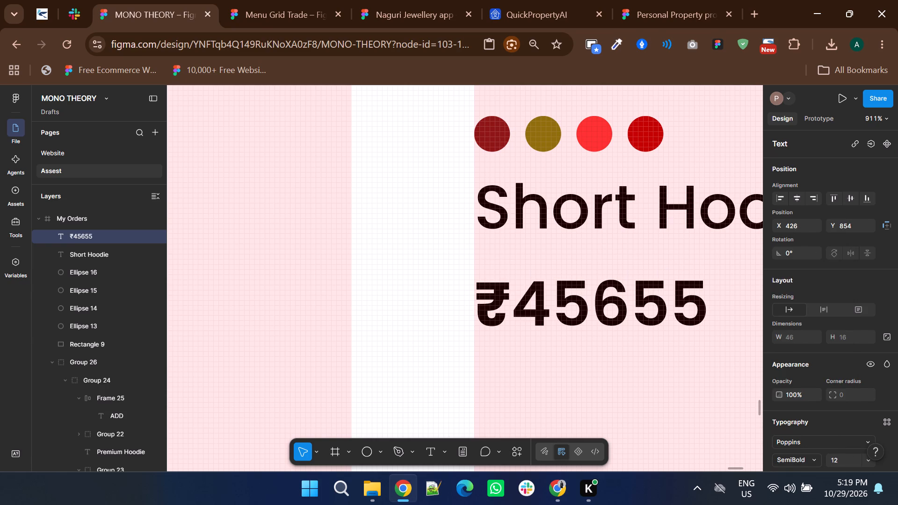
left_click_drag(503, 304, 488, 306, "ctrl")
left_click(549, 369)
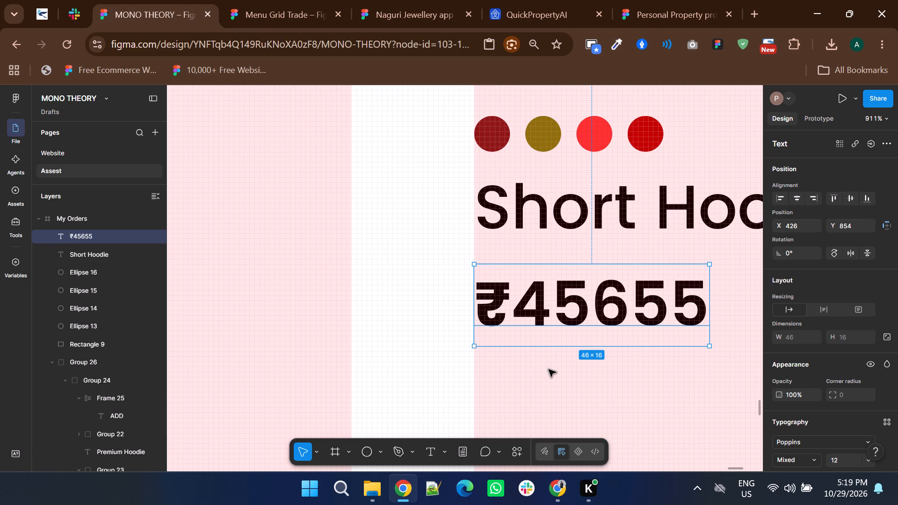
Duplicate the ₹45655 price and place the copy beside the original on the same line, at X 477, Y 854.
scroll(452, 319, "down", 1, "ctrl")
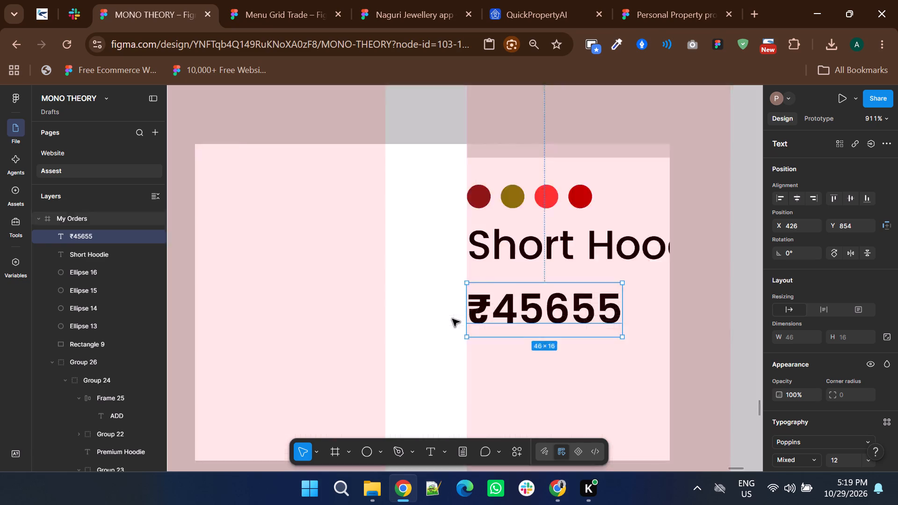
scroll(452, 319, "down", 1, "ctrl")
scroll(452, 319, "down", 2, "shift")
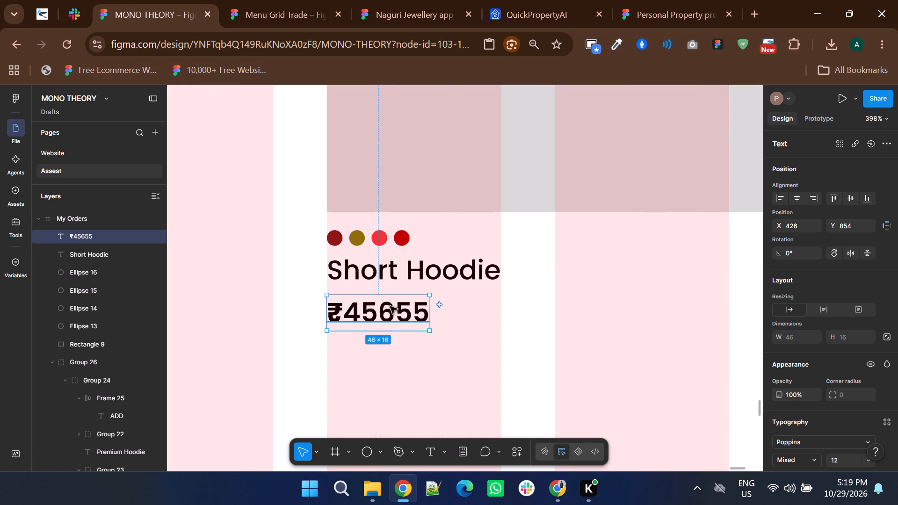
left_click_drag(385, 308, 466, 317)
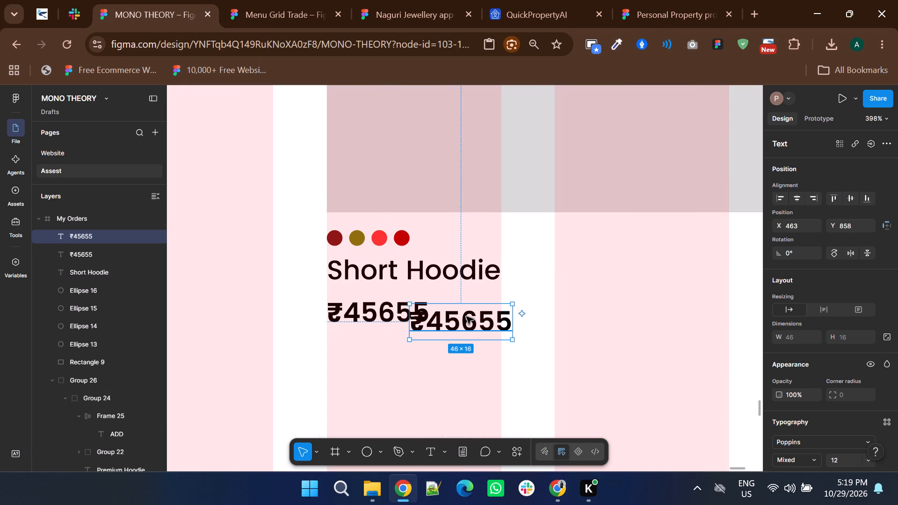
left_click_drag(444, 324, 476, 321)
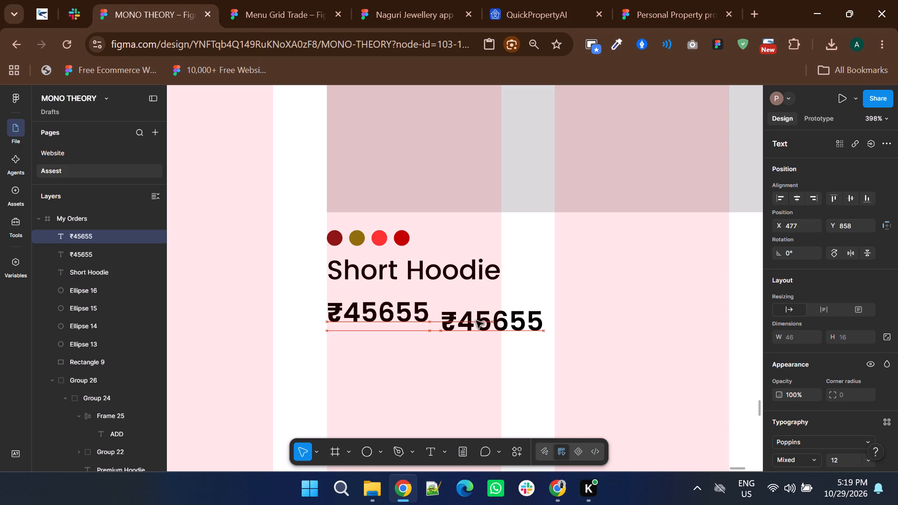
left_click_drag(476, 321, 475, 317)
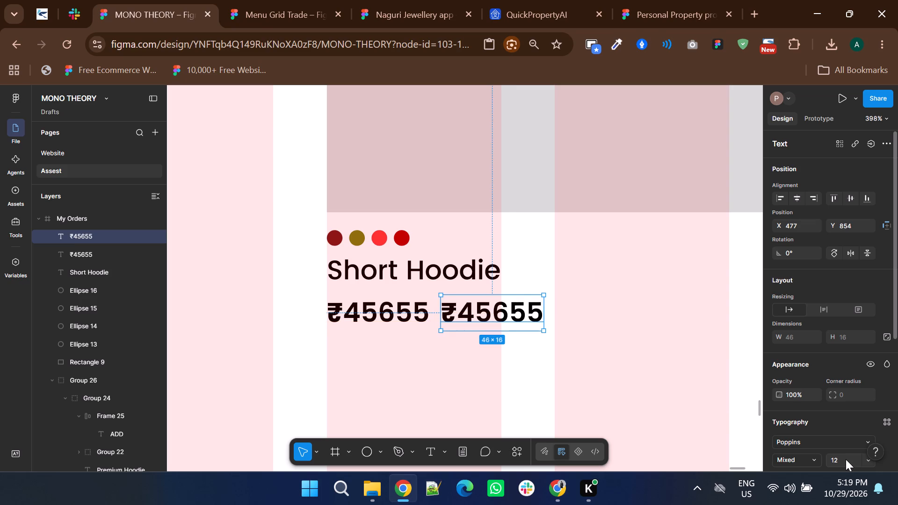
Set the price copy's font size to 8 and nudge it toward the original price, to X 476.
left_click(846, 459)
key("Down")
key("Down")
key("Down")
key("Down")
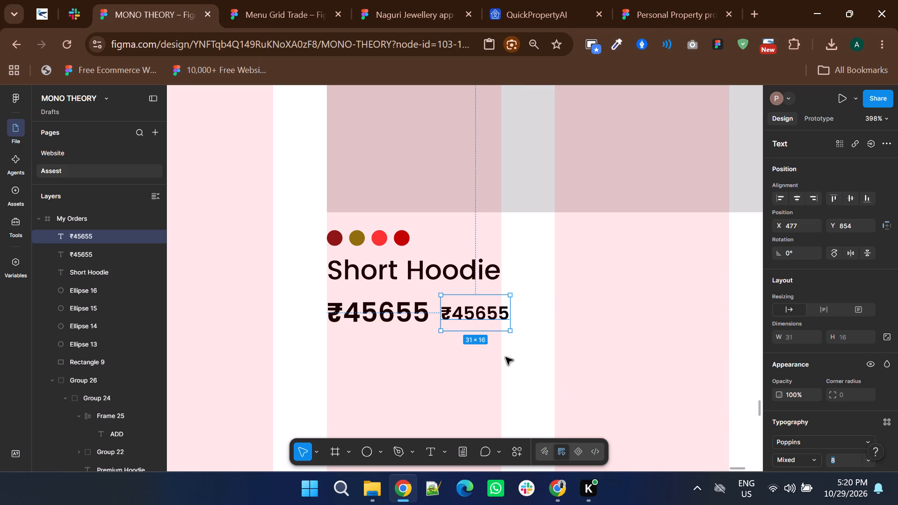
scroll(461, 321, "up", 3, "ctrl")
left_click_drag(482, 314, 478, 314)
Shorten the larger price to ₹4565 by removing its last digit.
scroll(478, 314, "up", 1, "shift")
double_click(440, 303, "ctrl")
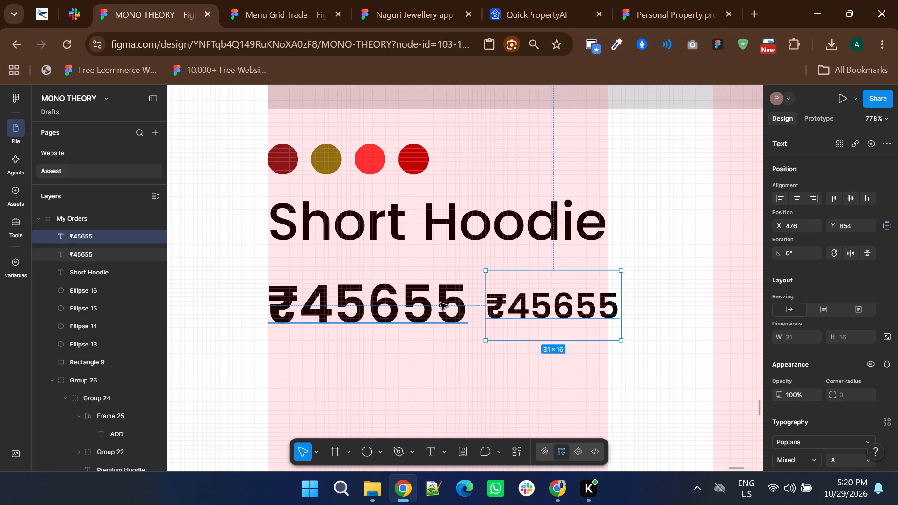
left_click_drag(432, 300, 452, 303)
key("BackSpace")
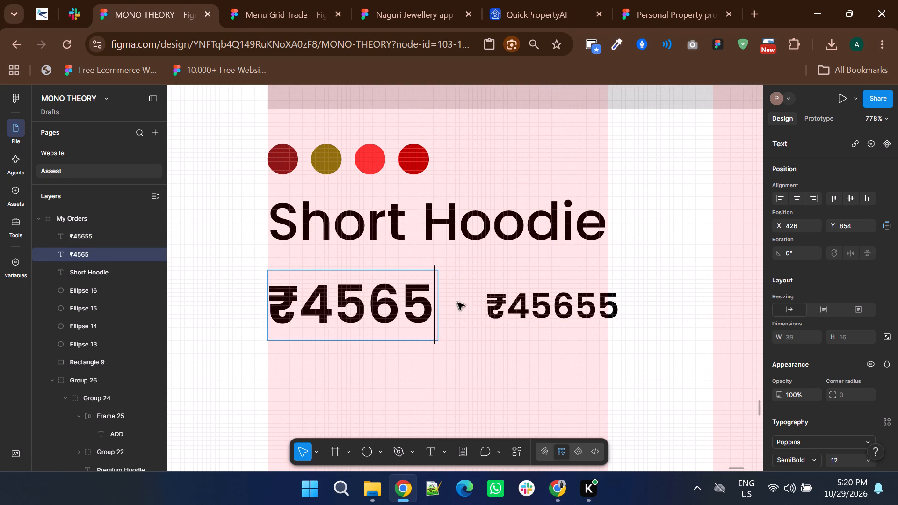
left_click(474, 347)
Move the smaller price closer to the larger one, on the same line at X 467, Y 854.
left_click_drag(520, 303, 478, 301)
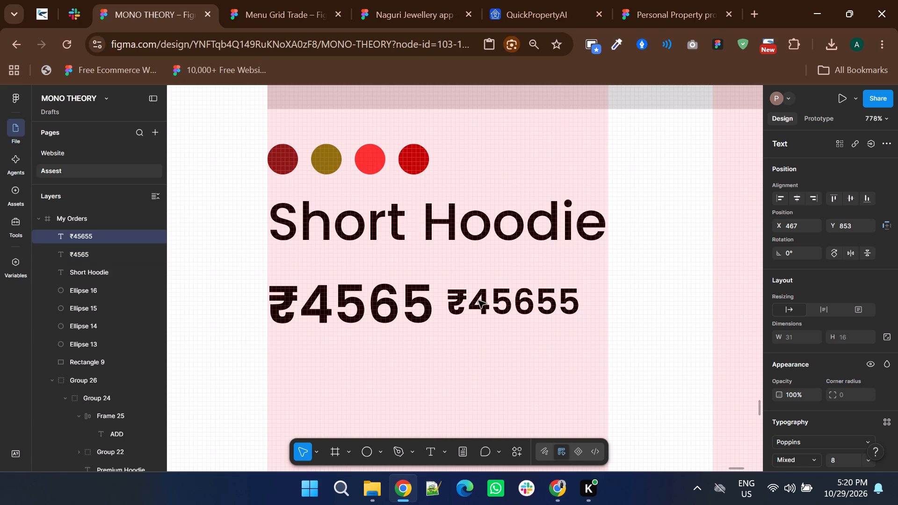
left_click_drag(478, 301, 479, 305)
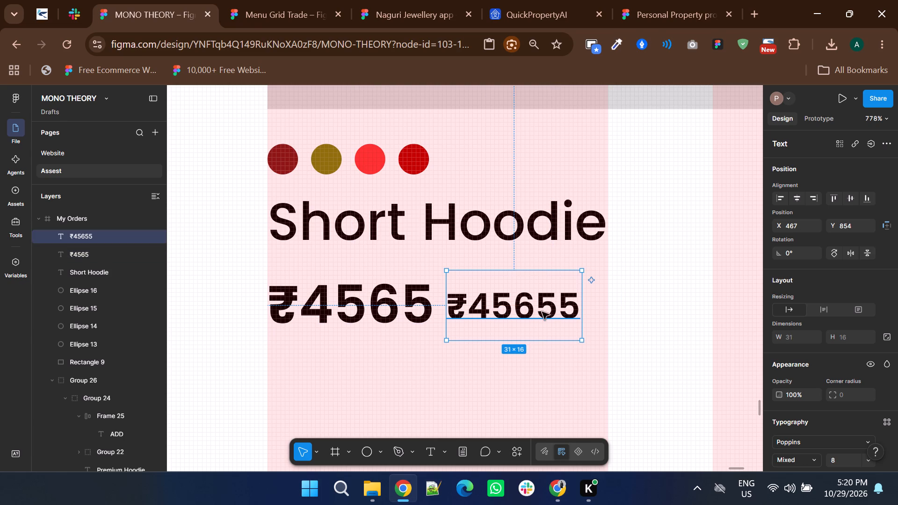
Shorten the smaller price to ₹4565 by removing its last digit.
double_click(568, 313)
left_click_drag(564, 308, 572, 308)
key("BackSpace")
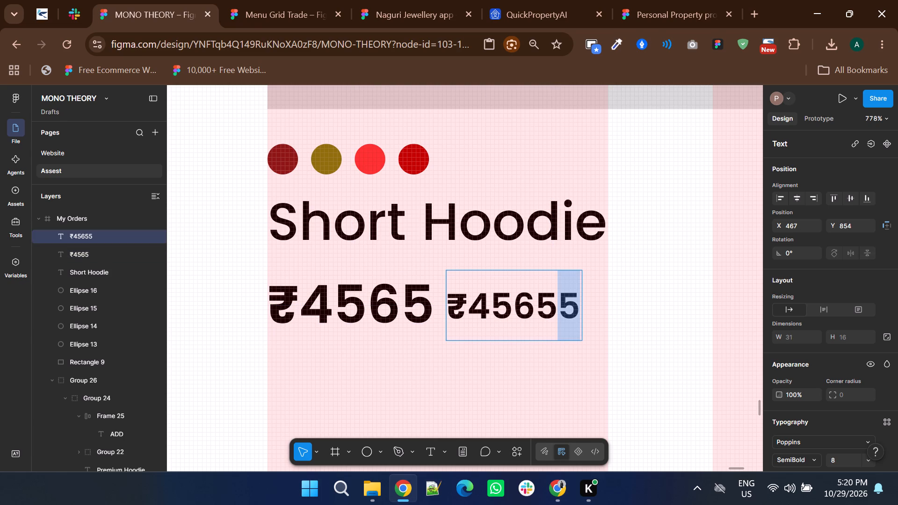
left_click(598, 318)
left_click(575, 312)
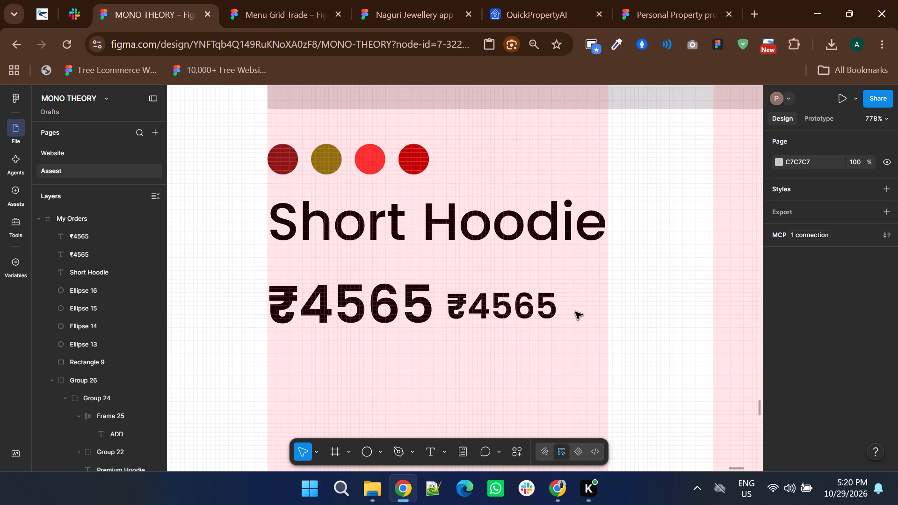
Set the smaller ₹4565 price to Regular weight.
left_click(515, 308, "ctrl")
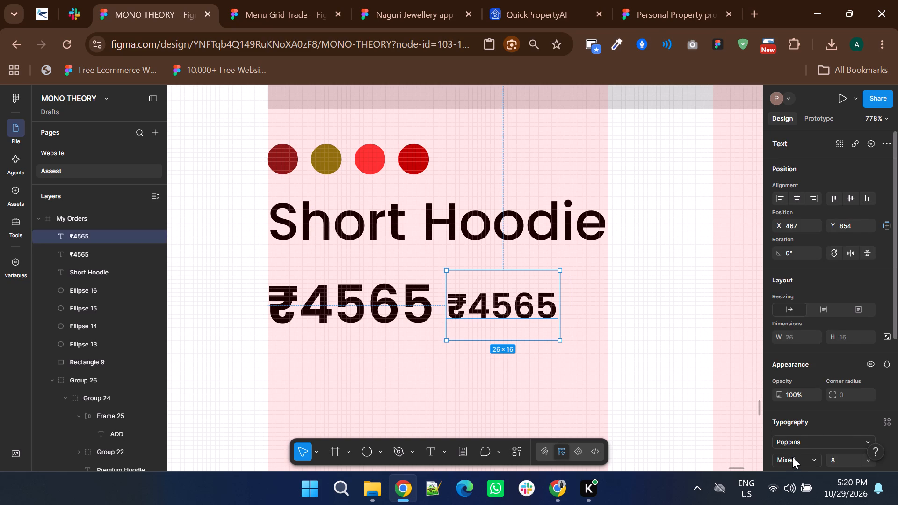
left_click(797, 461)
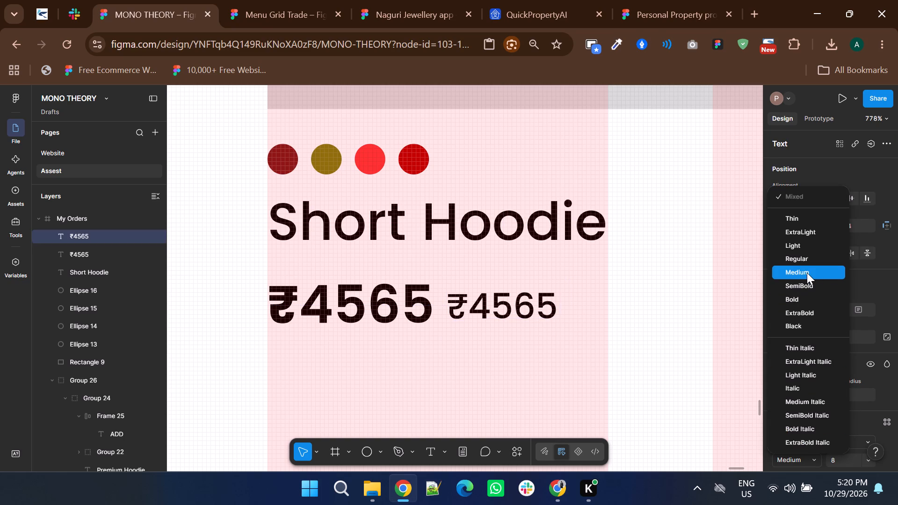
left_click(802, 264)
Examine the text settings and spacing of the current and struck-through prices on the Classic Hoodie card for reference.
scroll(634, 354, "down", 6, "ctrl")
scroll(635, 221, "up", 5, "ctrl")
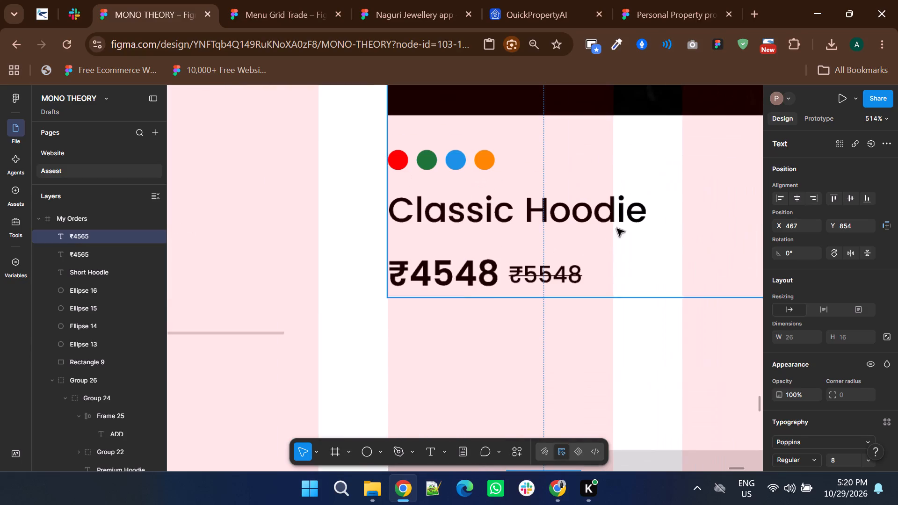
left_click(540, 275, "ctrl")
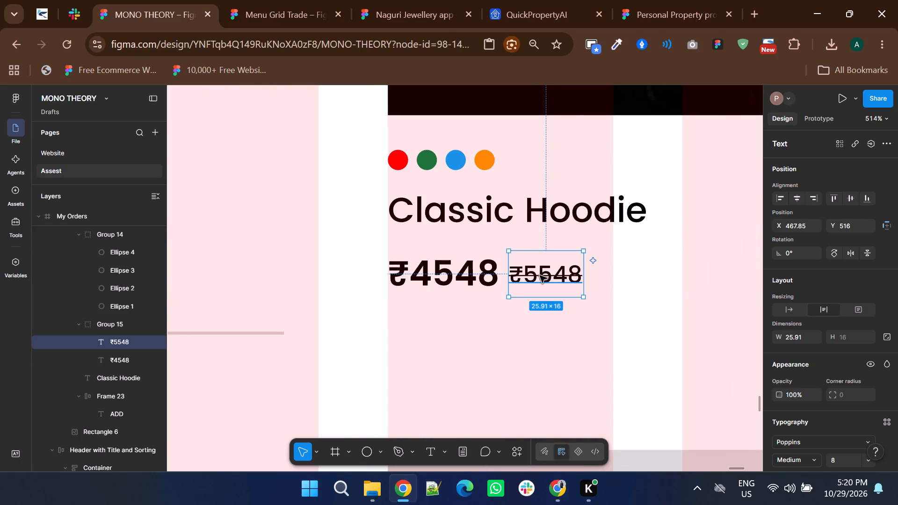
left_click(458, 268, "ctrl")
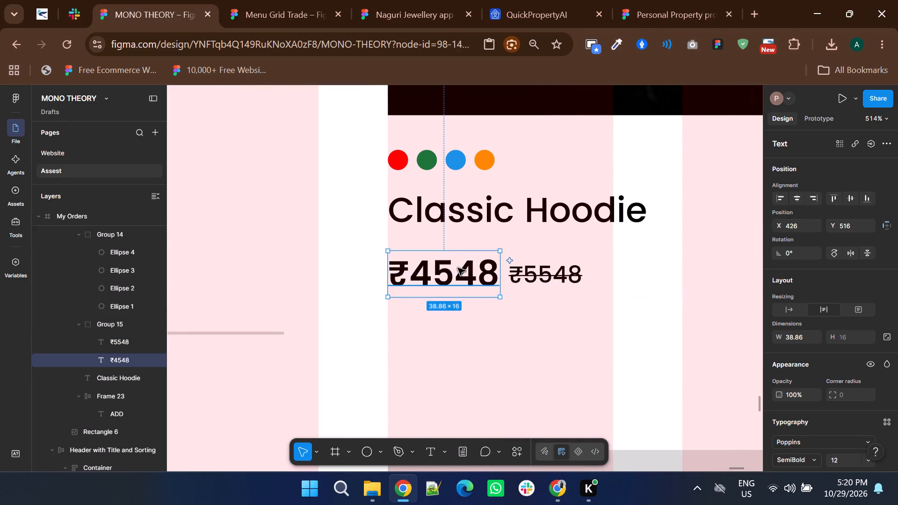
left_click(539, 276, "ctrl")
left_click(553, 278)
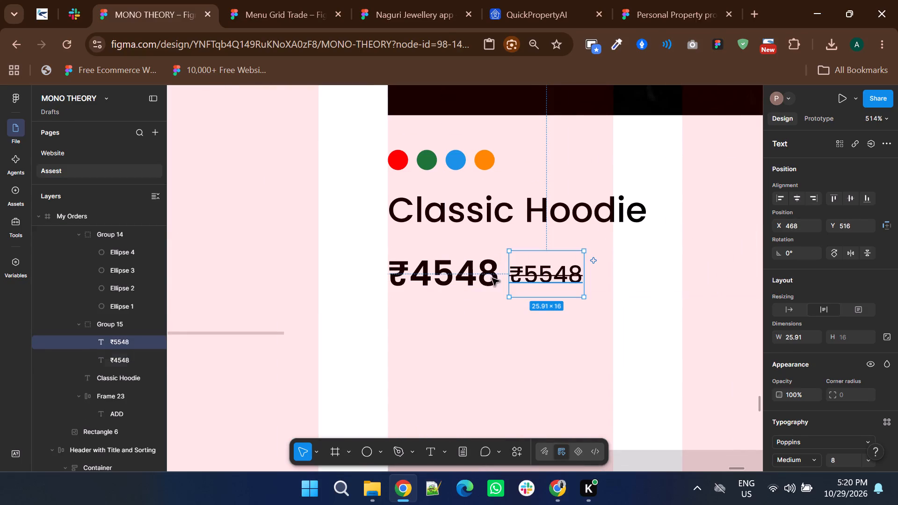
left_click(489, 278)
left_click(555, 278)
scroll(547, 284, "down", 3, "ctrl")
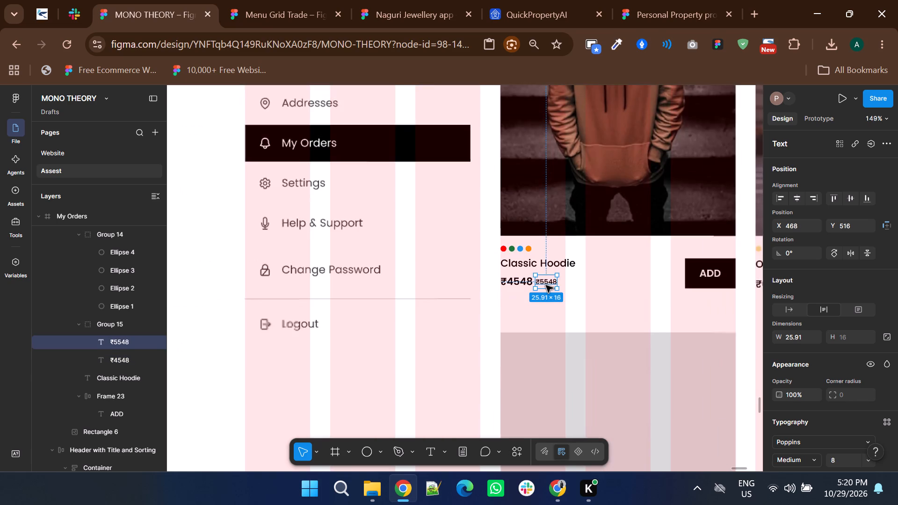
Set the smaller ₹4565 price on the Short Hoodie card to Medium weight.
scroll(546, 285, "down", 5)
left_click(544, 229, "ctrl")
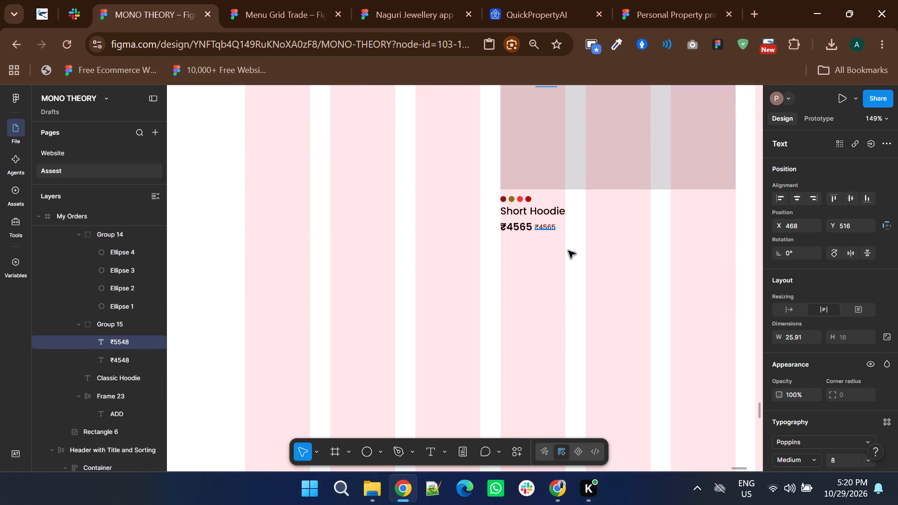
left_click(787, 456)
left_click(789, 274)
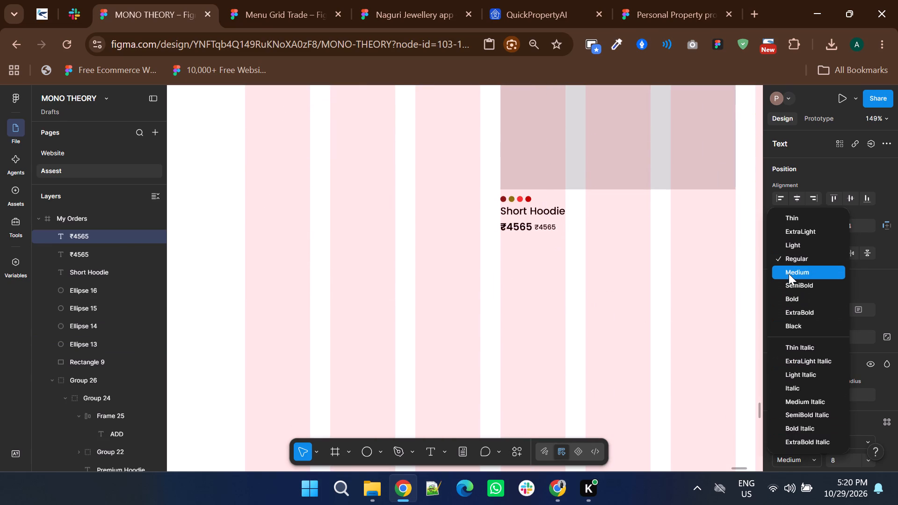
Apply strikethrough decoration to the smaller ₹4565 price on the Short Hoodie card.
scroll(549, 221, "up", 4, "ctrl")
scroll(861, 426, "down", 1)
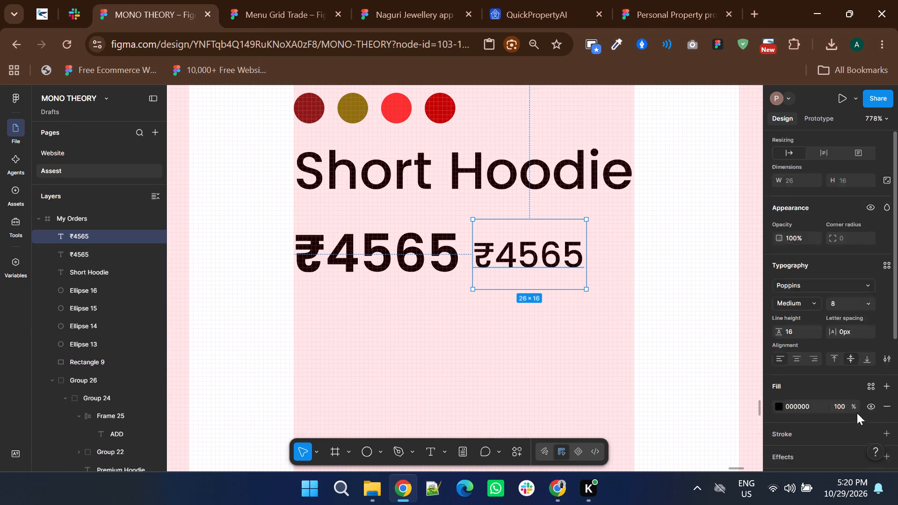
left_click(884, 309)
left_click(722, 312)
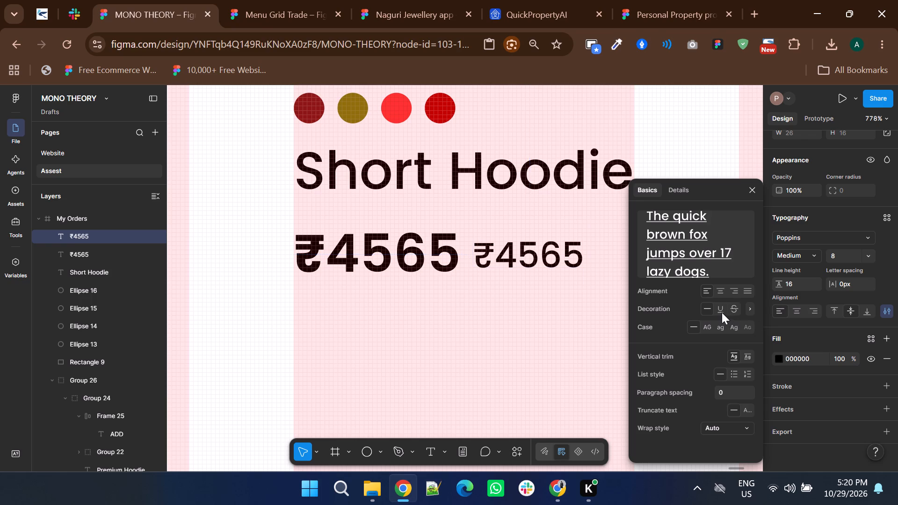
left_click(727, 308)
left_click(727, 308)
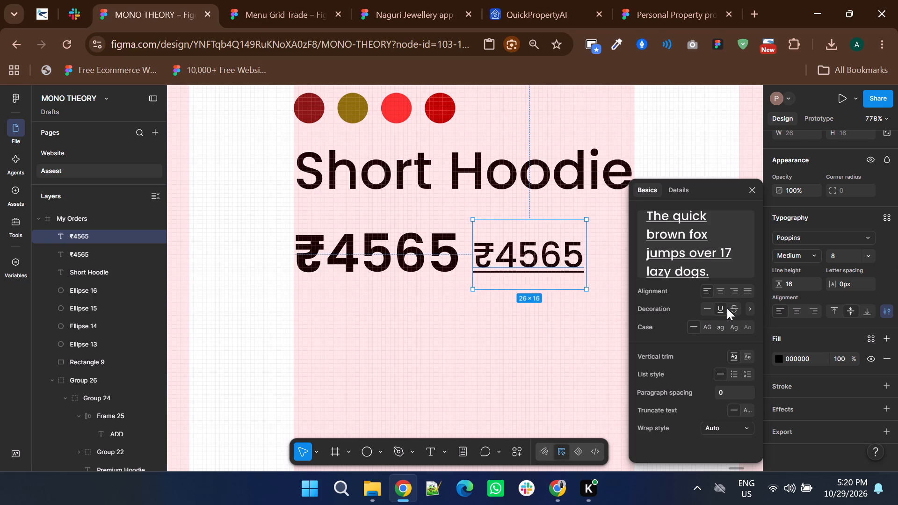
left_click(741, 306)
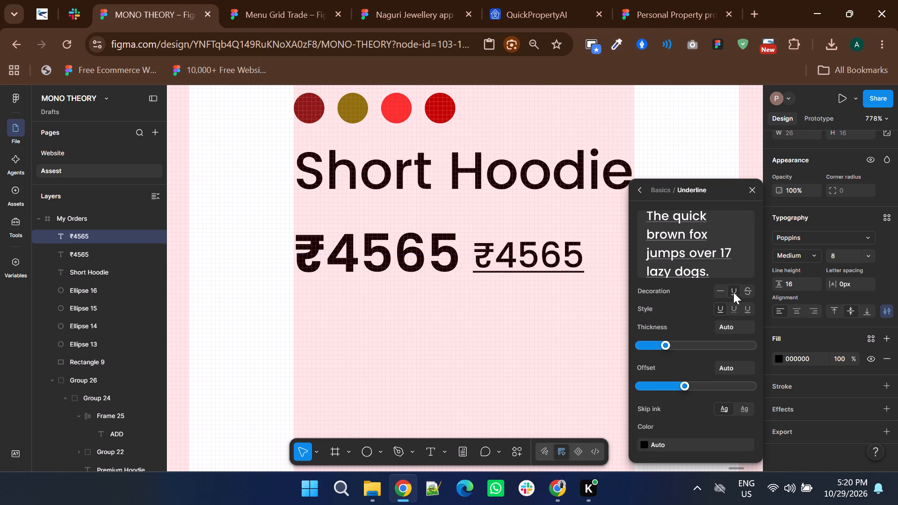
left_click(747, 288)
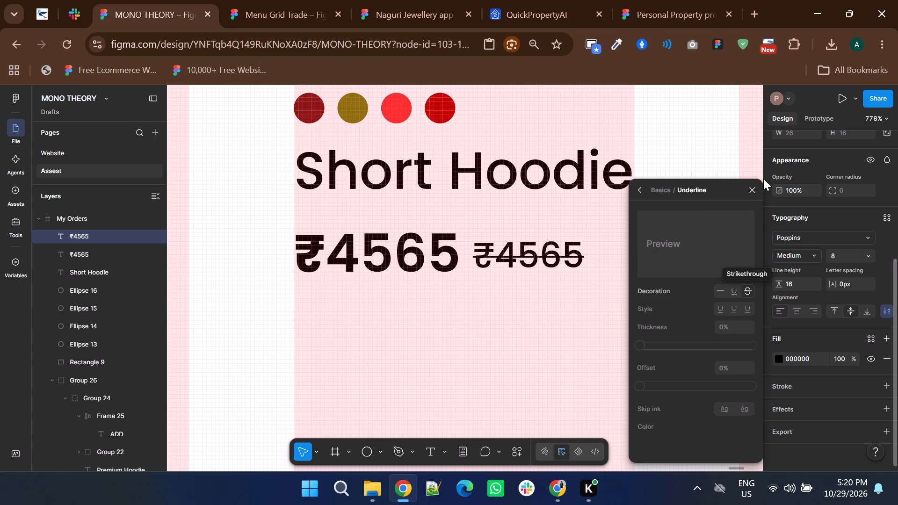
left_click(645, 187)
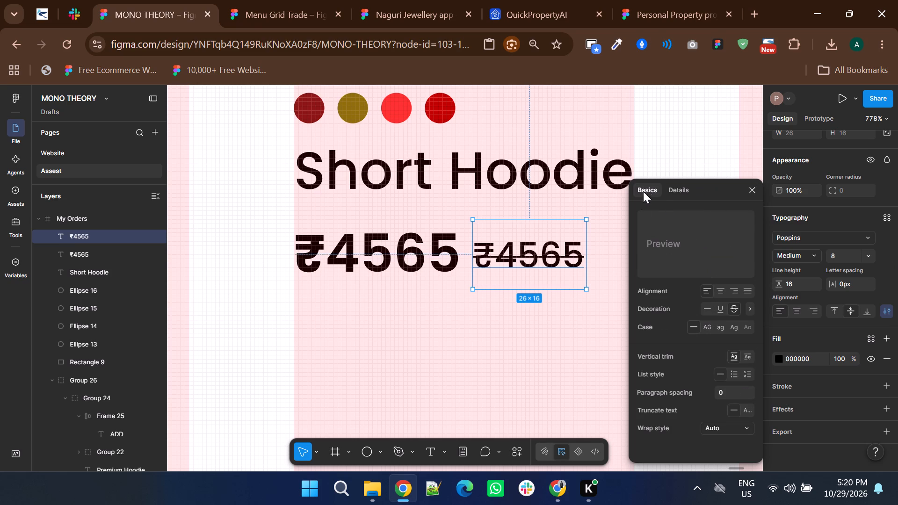
left_click(514, 330)
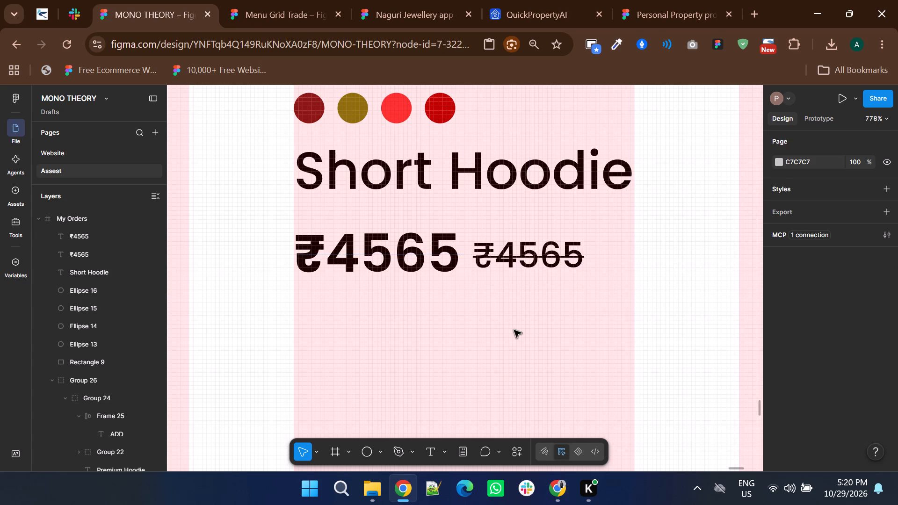
Nudge the Short Hoodie title down 2 px, closer to the price line.
scroll(436, 332, "down", 5, "ctrl")
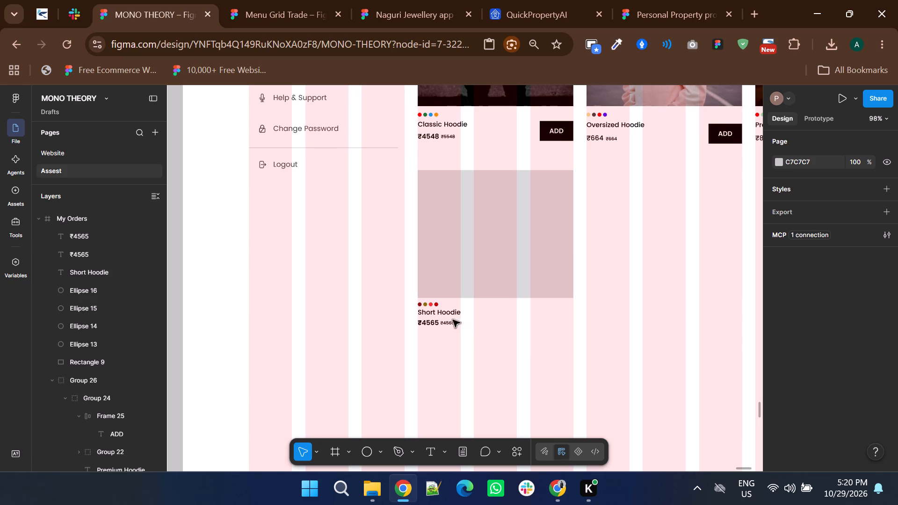
scroll(421, 326, "up", 4, "ctrl")
left_click(449, 255)
key("Down")
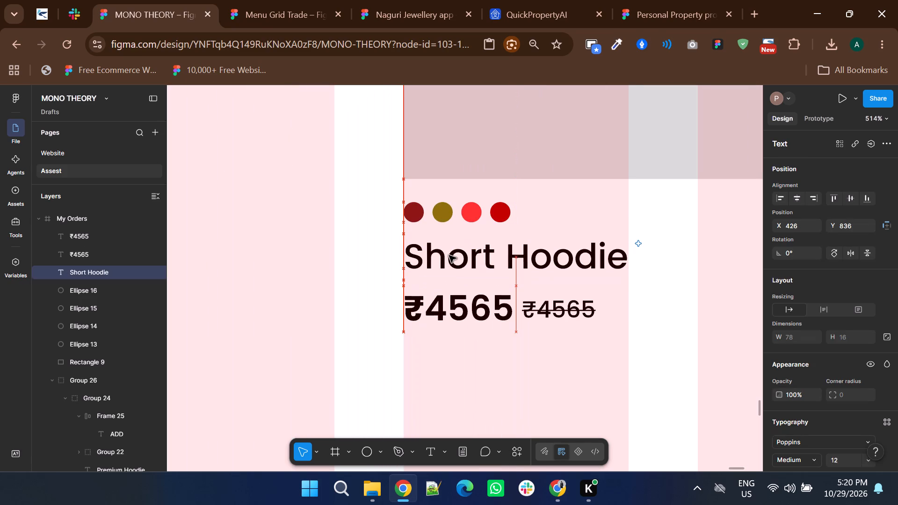
key("Down")
Try to group the four colour dots above the Short Hoodie title.
left_click_drag(413, 195, 413, 189)
left_click_drag(412, 187, 556, 234)
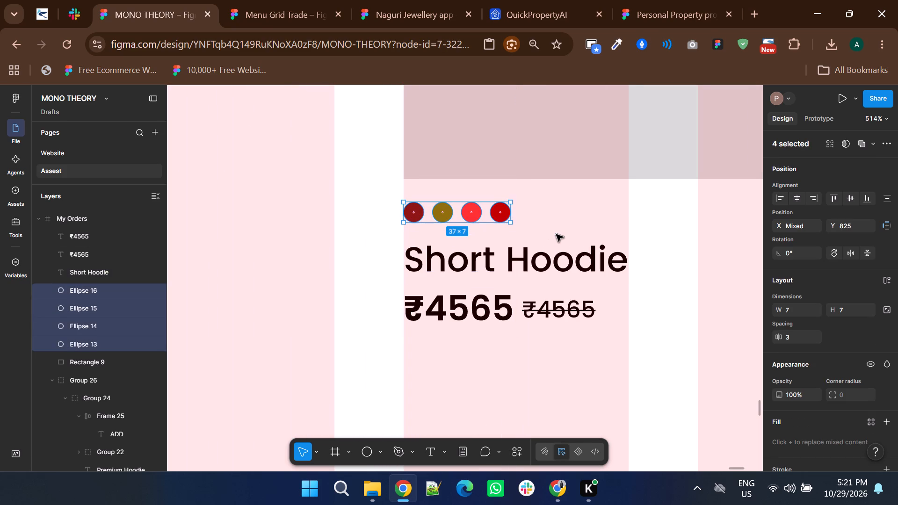
right_click(556, 234, "ctrl")
key("ctrl+g")
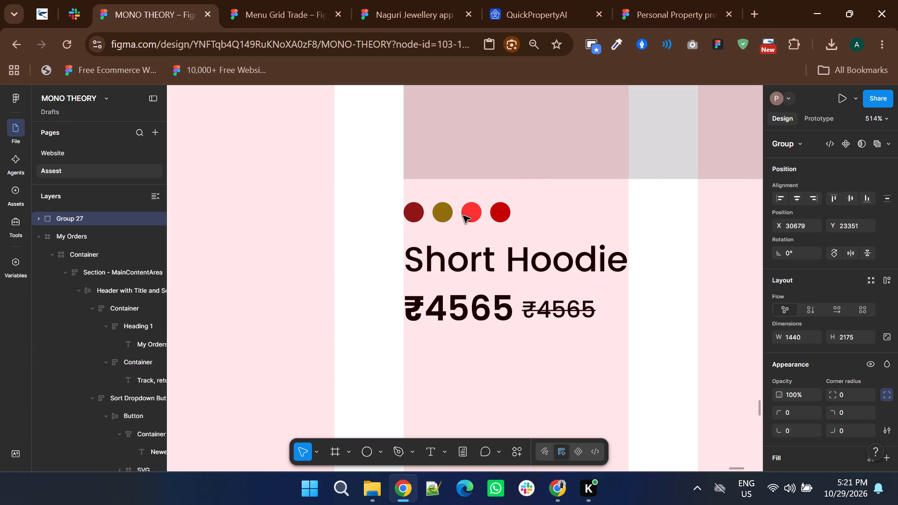
Add the text ADD near the Short Hoodie card's right edge, roughly level with the prices at Y 850.
scroll(439, 259, "down", 2, "ctrl")
scroll(438, 260, "down", 2, "shift")
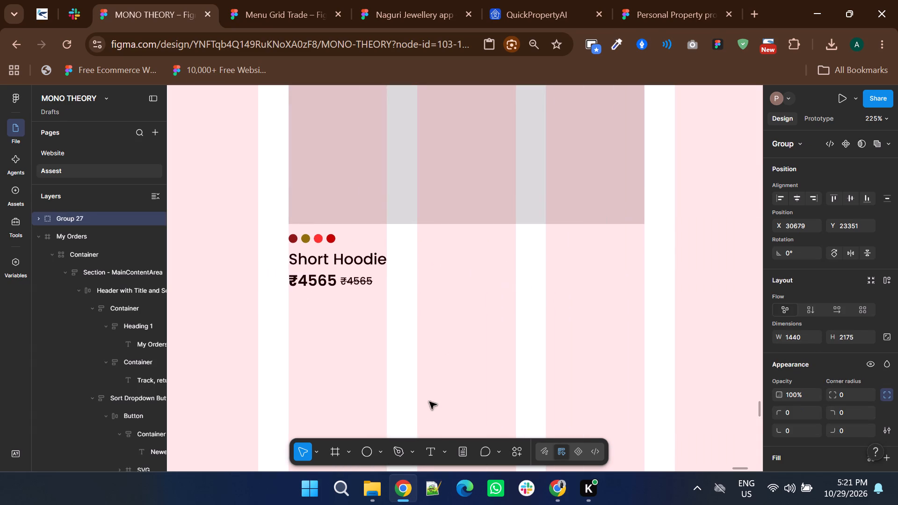
left_click(425, 452)
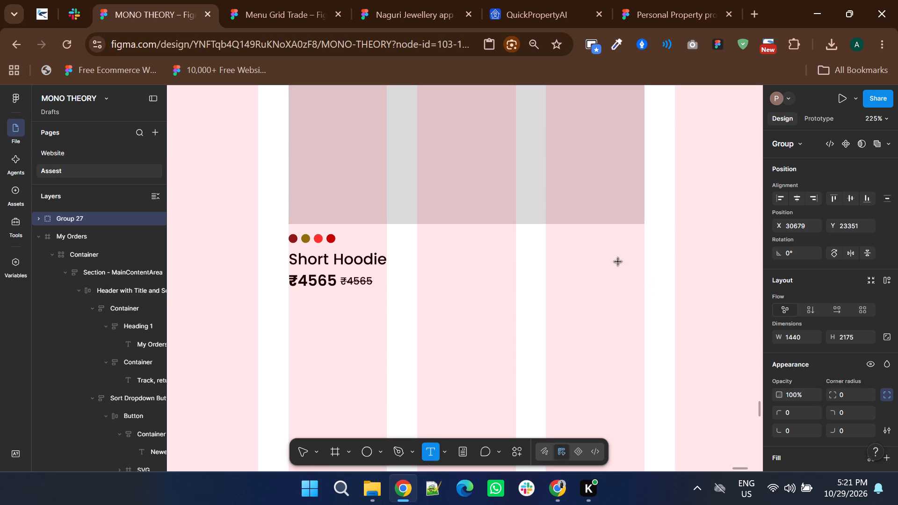
left_click(618, 261)
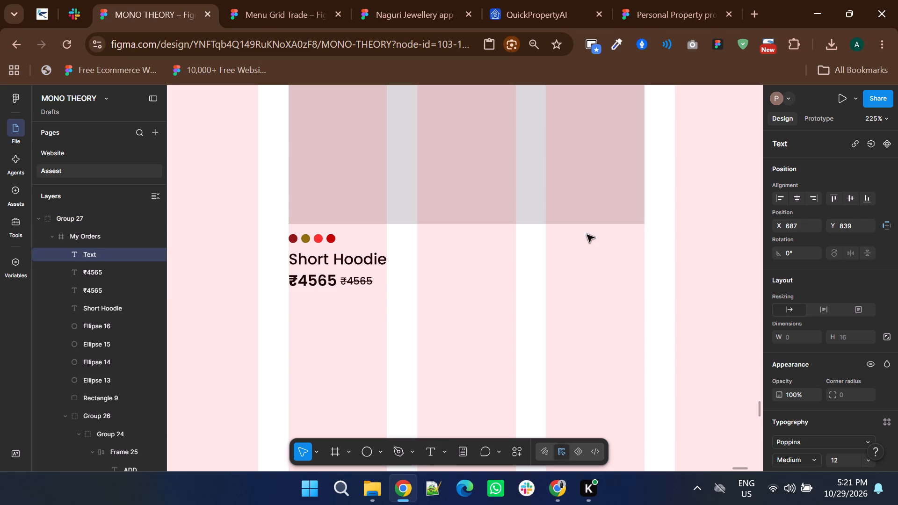
type("ADD")
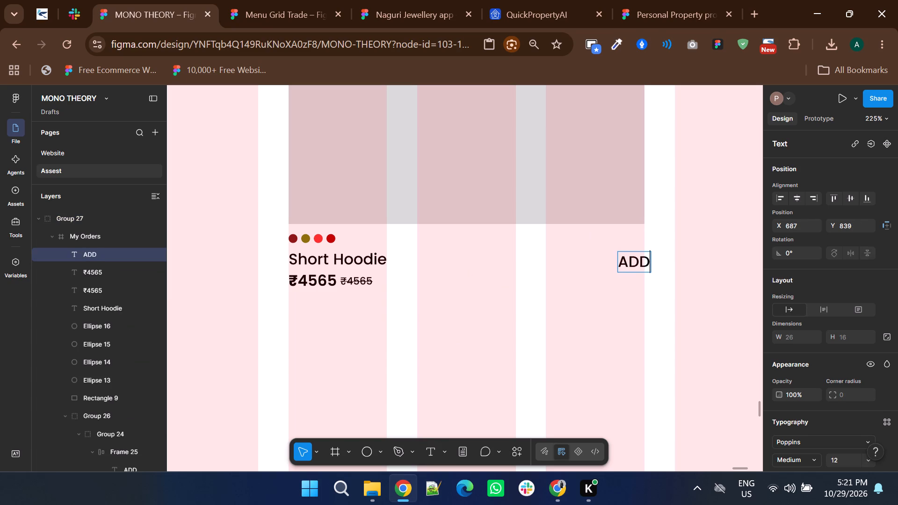
left_click(582, 252)
left_click_drag(632, 258, 621, 260)
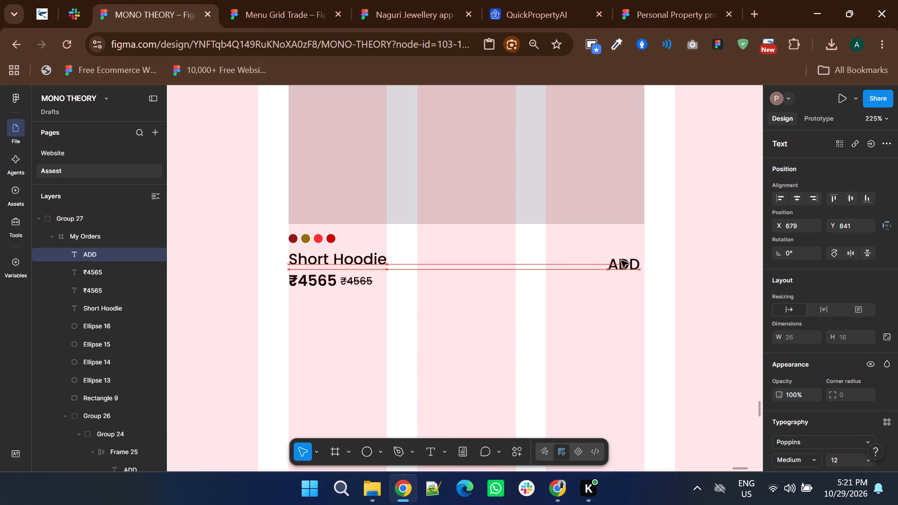
left_click_drag(621, 260, 623, 274)
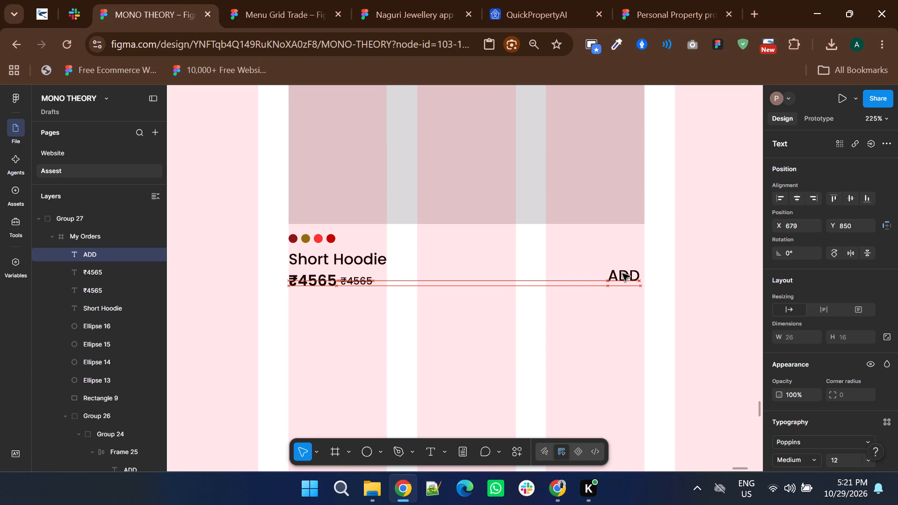
left_click_drag(623, 274, 624, 274)
Wrap the ADD text in an auto layout frame with 10 padding and give the frame a black 000000 fill.
key("shift+a")
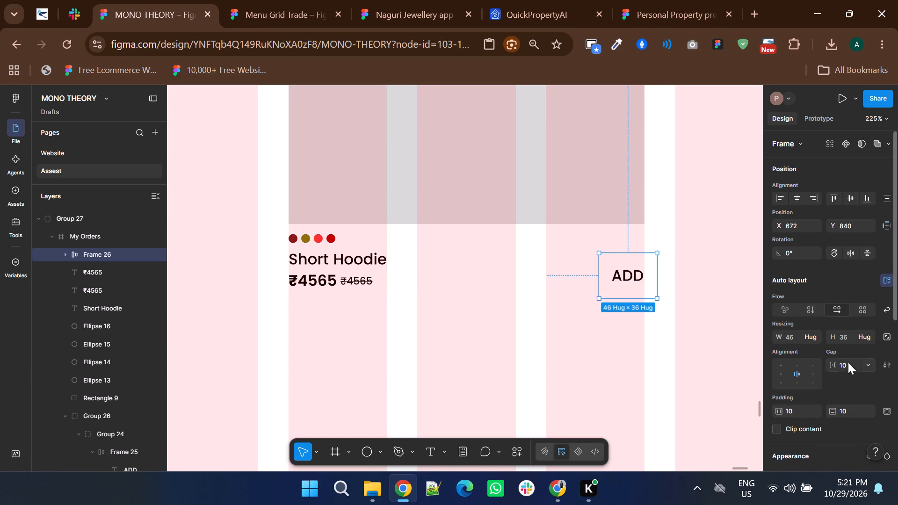
scroll(848, 362, "down", 1)
left_click(847, 296)
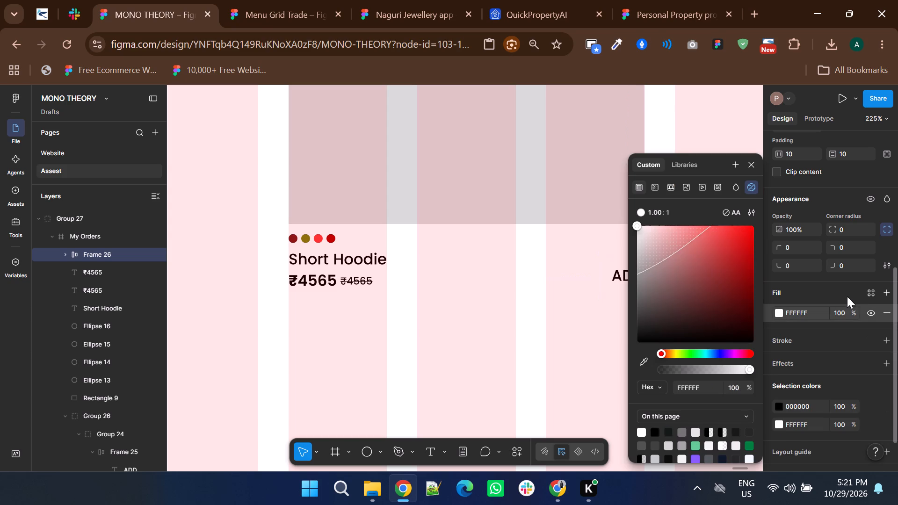
left_click_drag(684, 276, 616, 362)
left_click(580, 308)
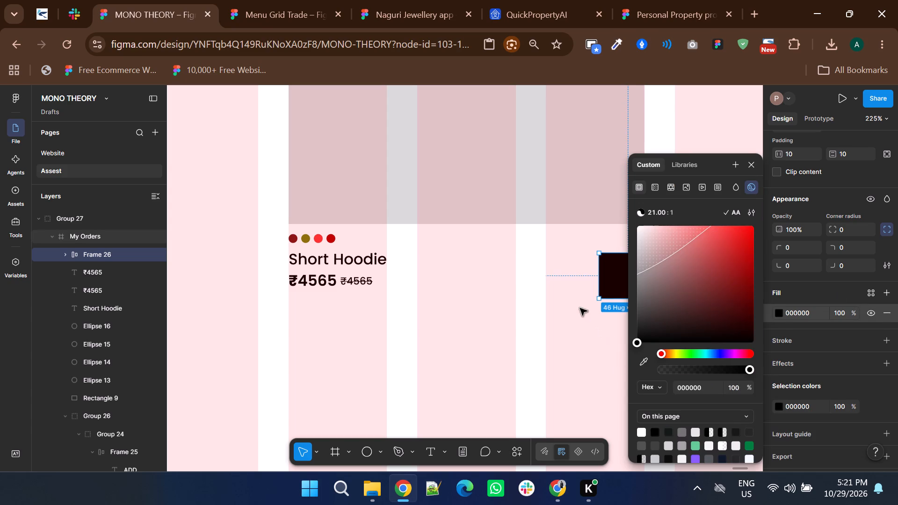
Set the ADD text inside the black frame to white.
left_click(624, 278)
left_click(624, 278, "ctrl")
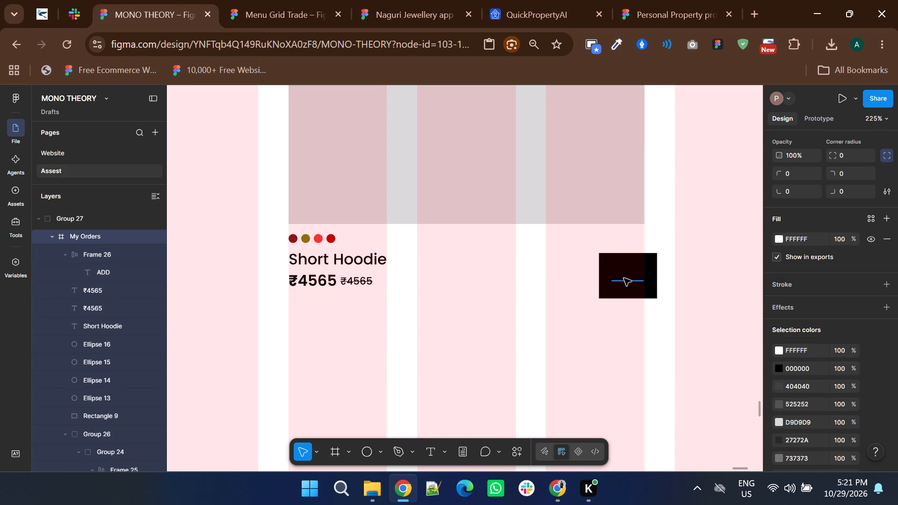
left_click(777, 361)
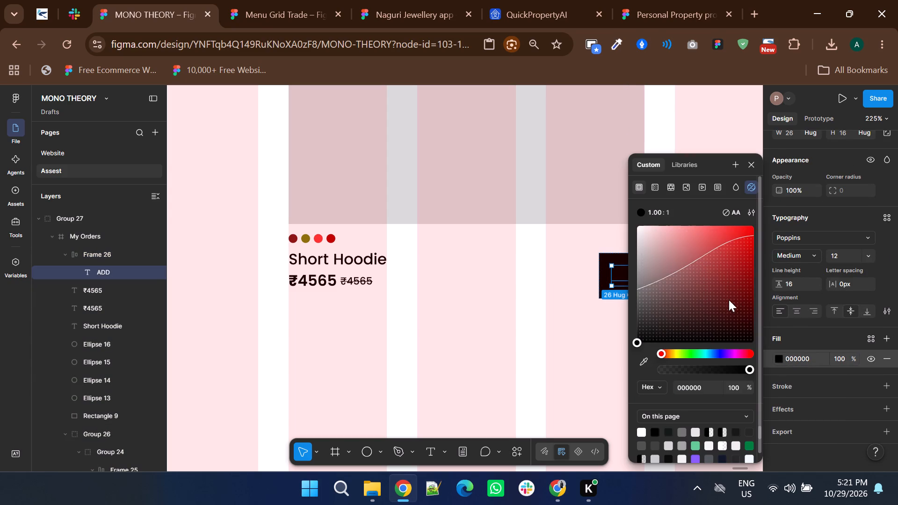
left_click_drag(729, 300, 548, 150)
left_click(558, 274)
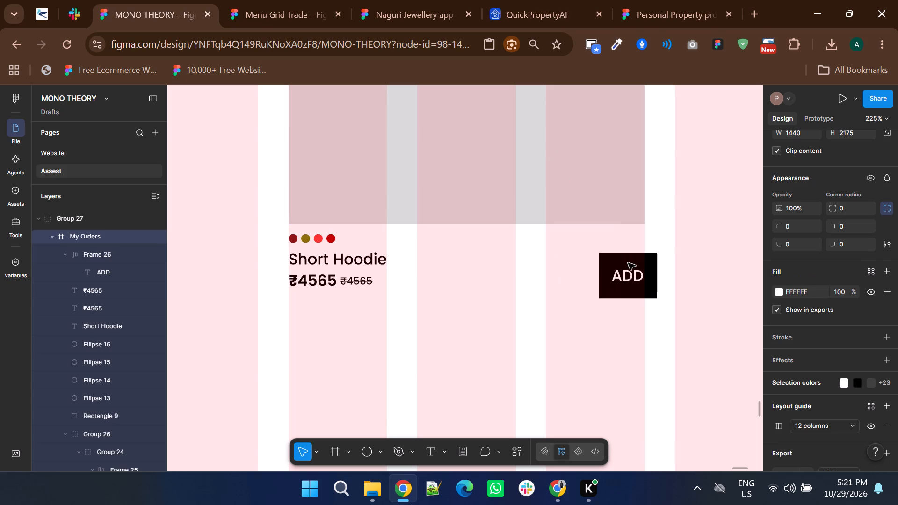
Move the ADD button flush with the image placeholder's right edge, vertically beside the Short Hoodie title and prices.
double_click(629, 262)
left_click_drag(629, 262, 623, 262)
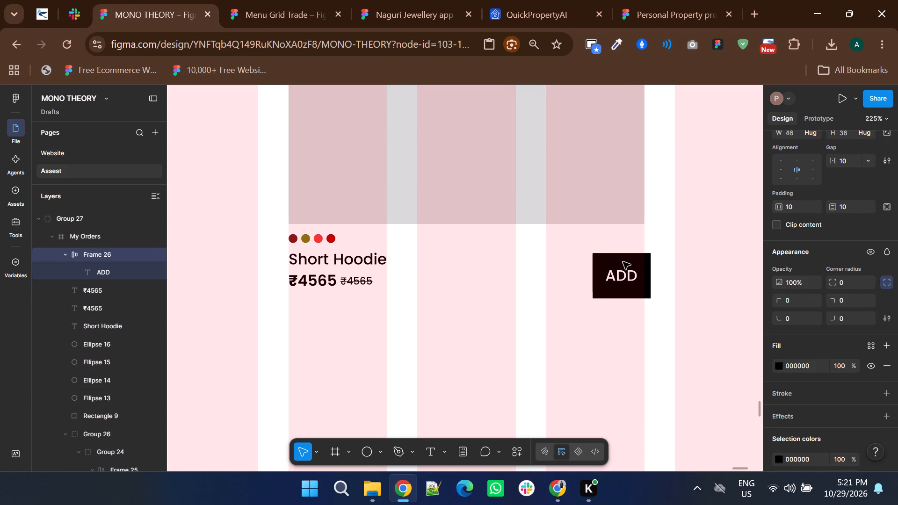
left_click_drag(623, 262, 618, 258)
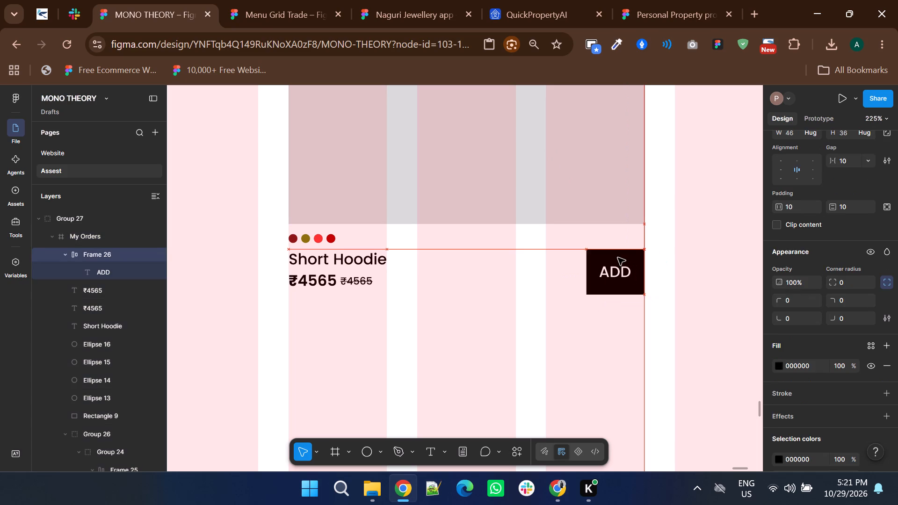
left_click_drag(618, 258, 617, 254)
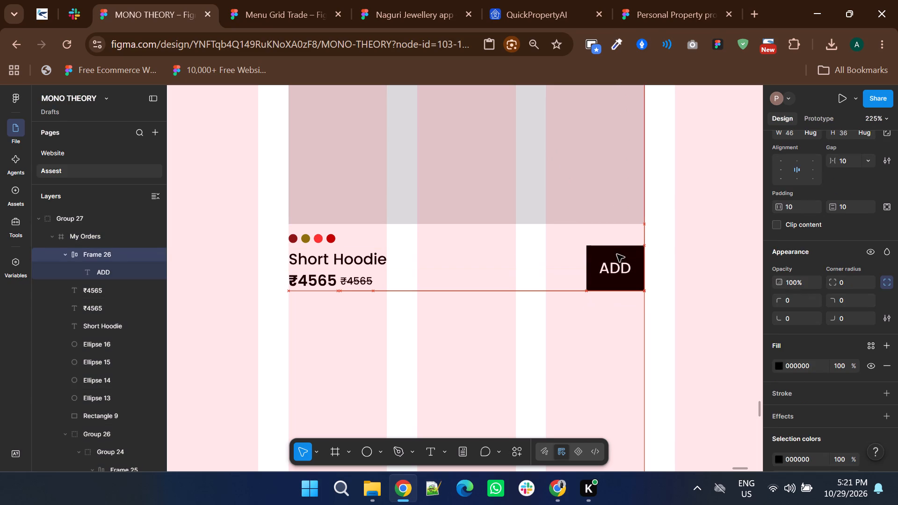
left_click_drag(617, 254, 614, 247)
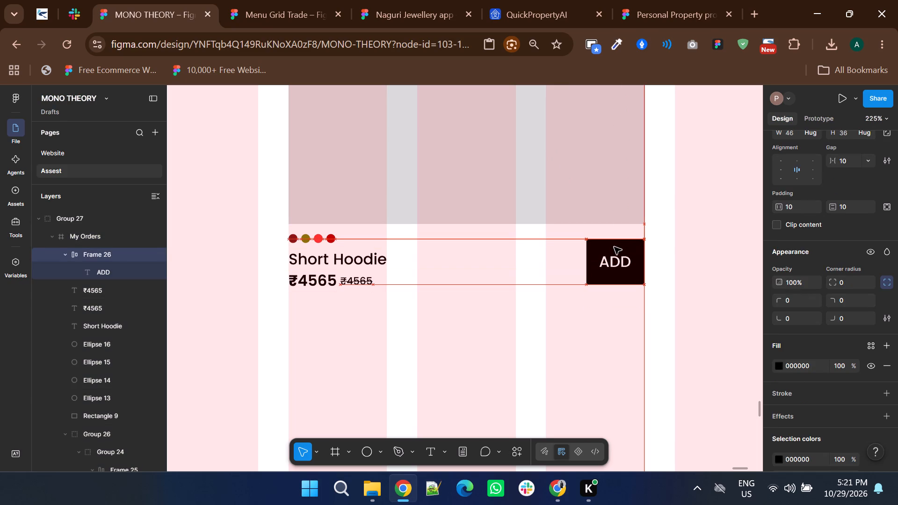
left_click_drag(614, 247, 614, 249)
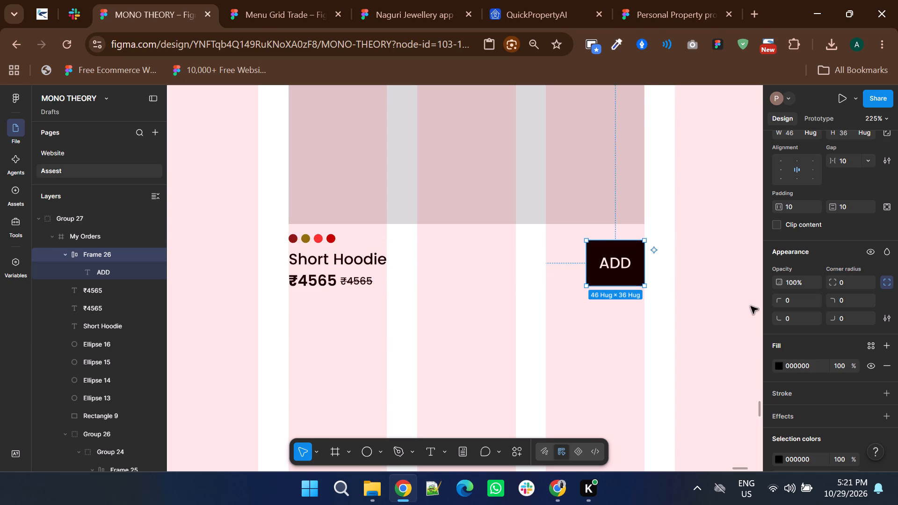
Set the width of the Classic Hoodie card's ADD button to 61.
scroll(686, 341, "down", 3, "ctrl")
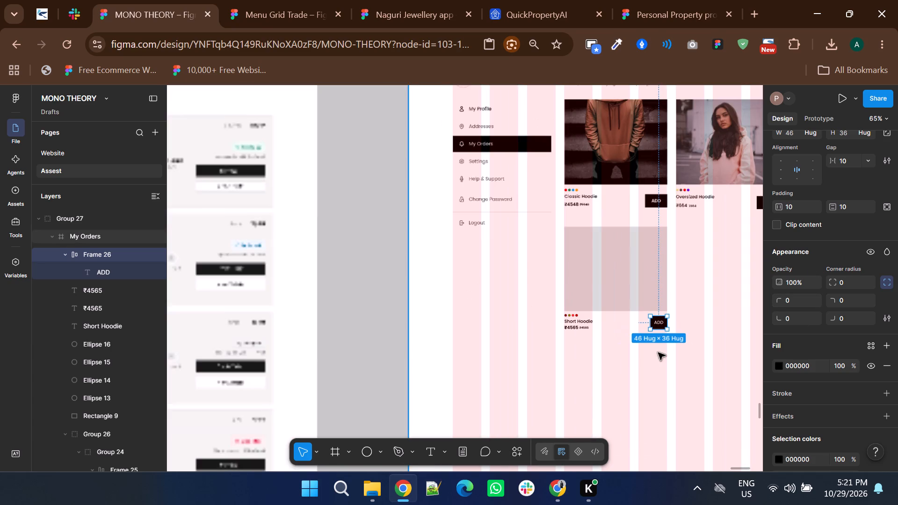
double_click(658, 198)
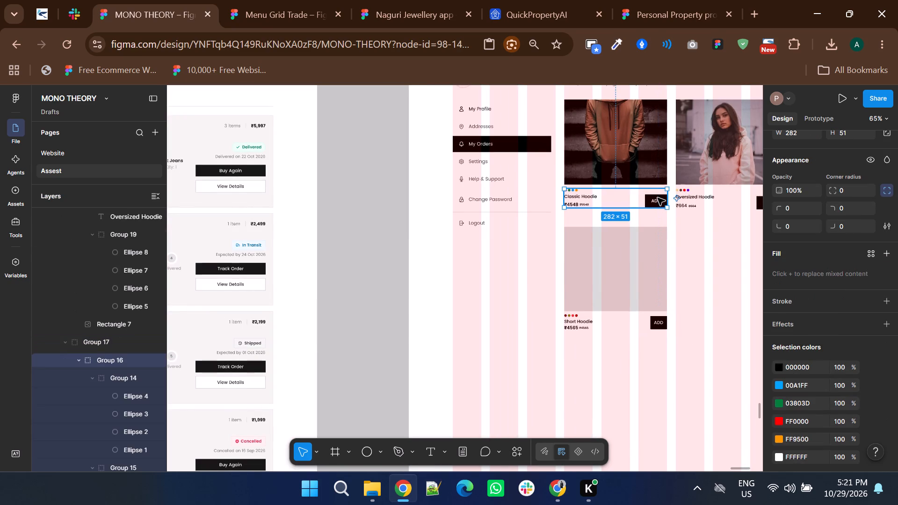
double_click(658, 198)
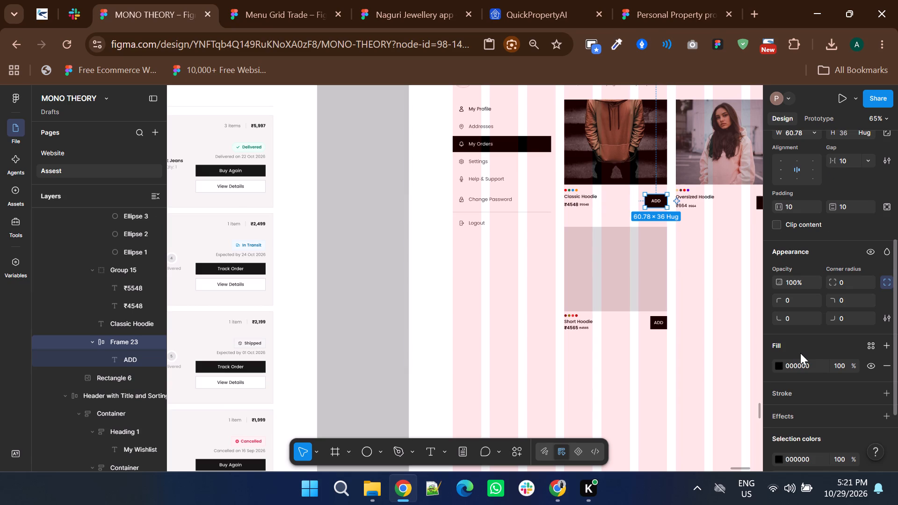
scroll(800, 353, "up", 1)
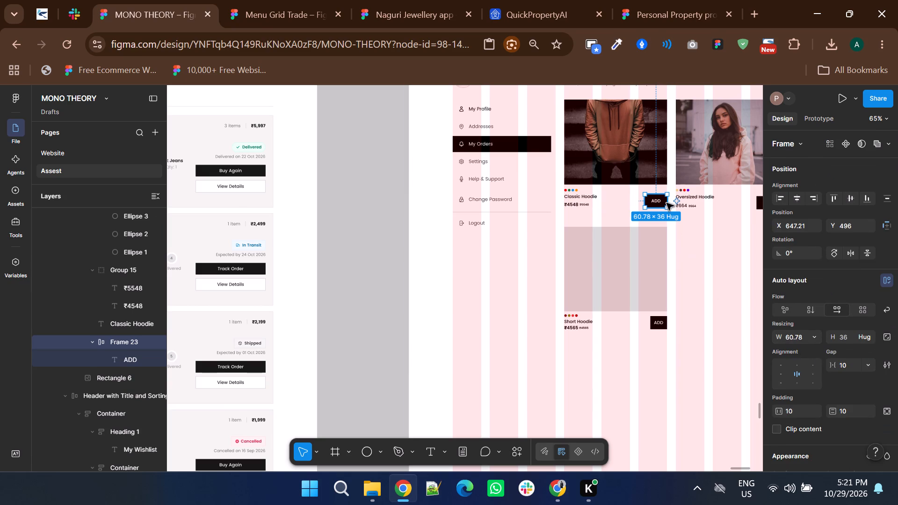
scroll(666, 203, "up", 7, "ctrl")
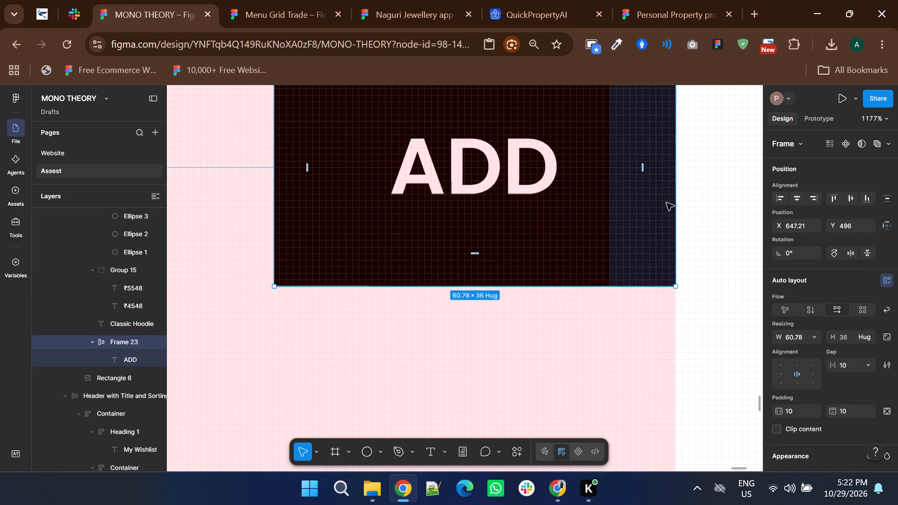
left_click(803, 336)
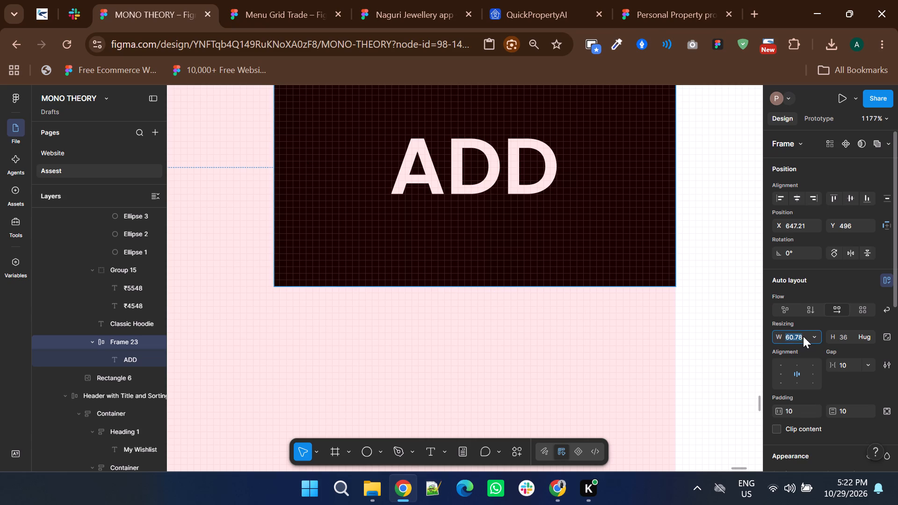
key("Up")
left_click(803, 336)
key("BackSpace")
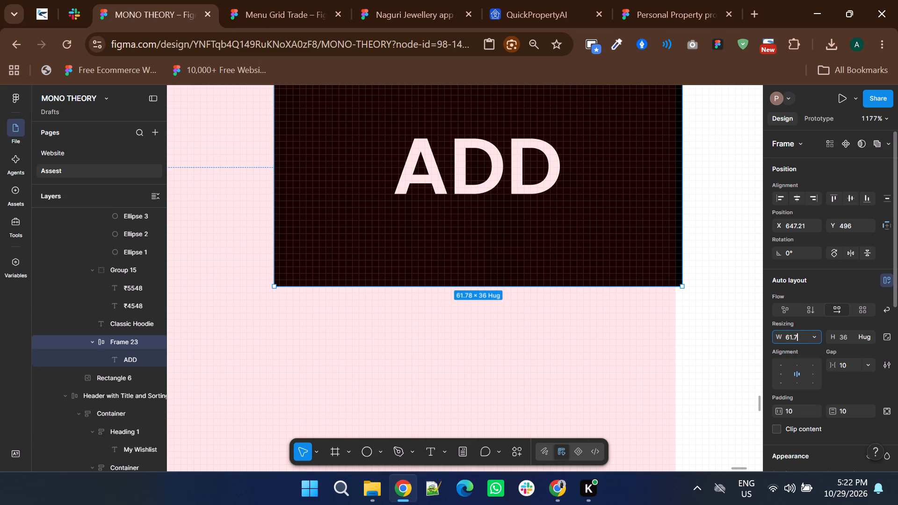
key("BackSpace")
key("BackSpace")
scroll(707, 353, "down", 3, "ctrl")
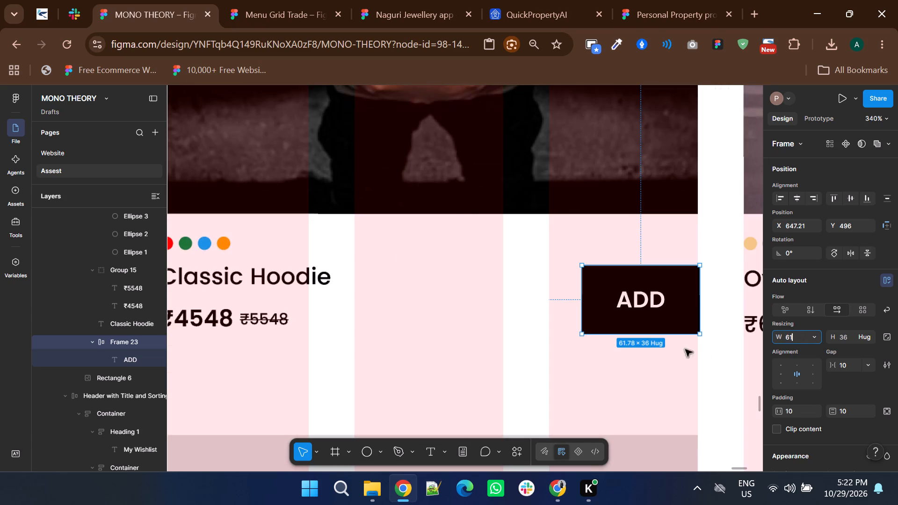
left_click(658, 352)
Check the Classic Hoodie ADD button's edge against the image above it and review its layout dimensions.
left_click(662, 305)
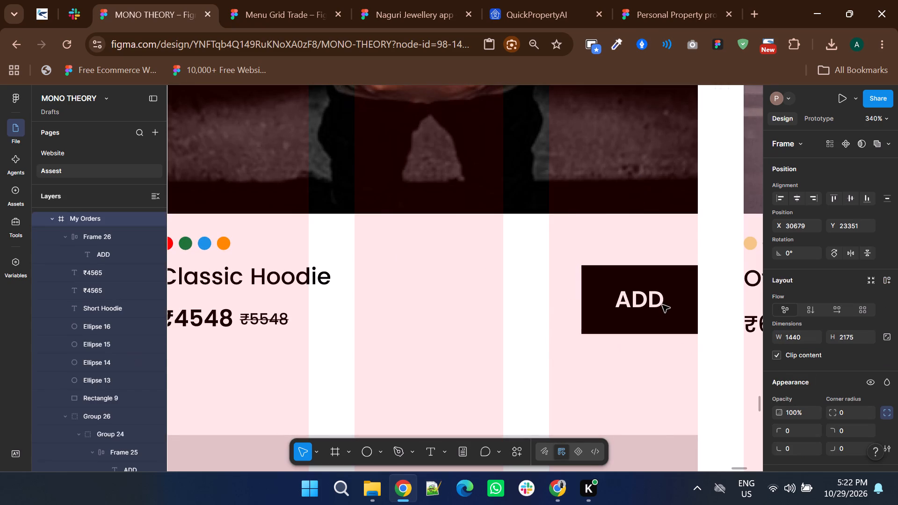
scroll(699, 268, "up", 5, "ctrl")
double_click(673, 264)
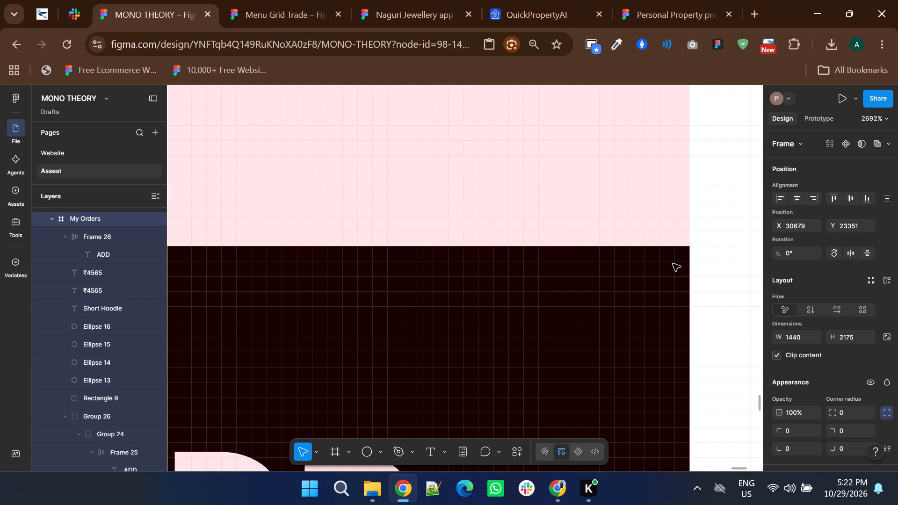
double_click(673, 264)
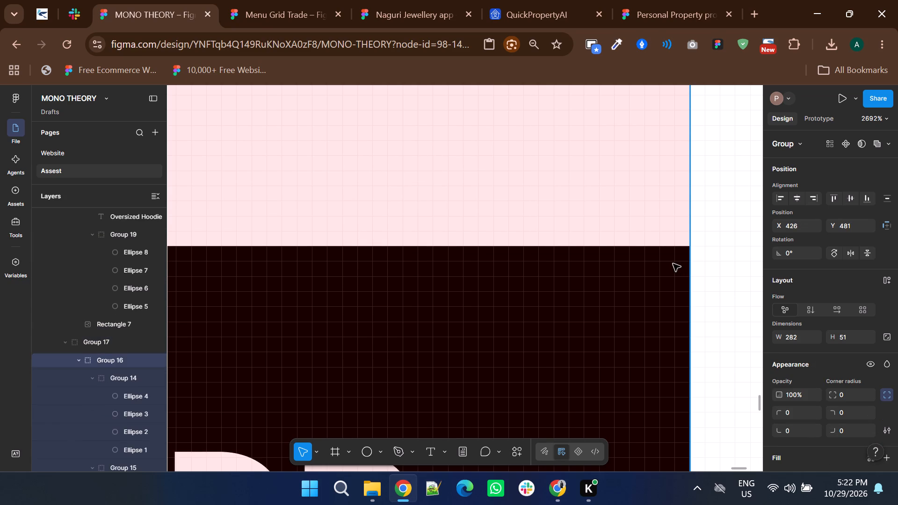
scroll(792, 294, "down", 1)
scroll(792, 294, "down", 2, "ctrl")
scroll(711, 297, "down", 3, "ctrl")
double_click(660, 307)
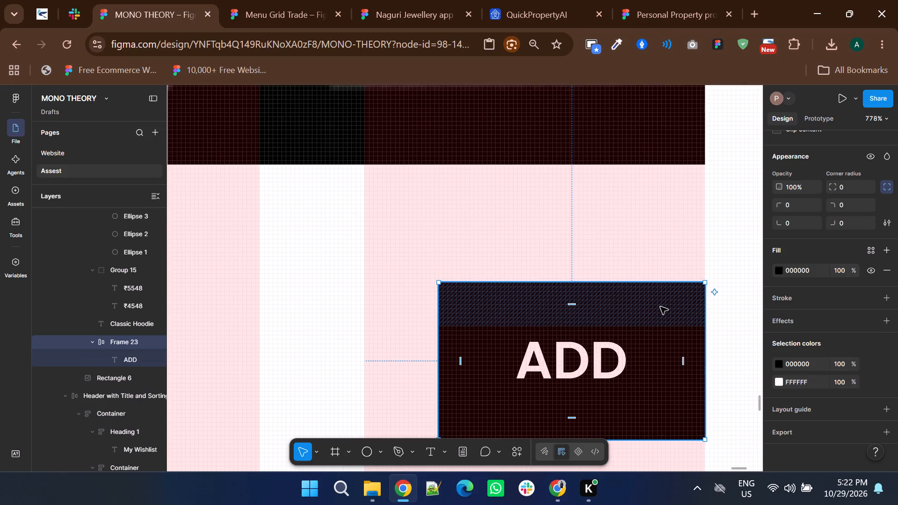
scroll(830, 300, "up", 1)
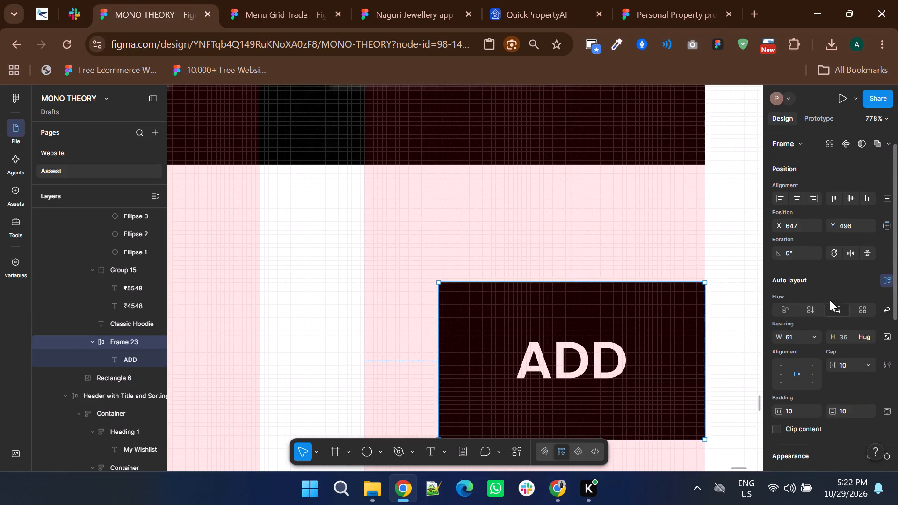
Set the width of the Oversized Hoodie card's ADD button to 61.
scroll(536, 303, "down", 6, "ctrl")
scroll(664, 314, "up", 3, "ctrl")
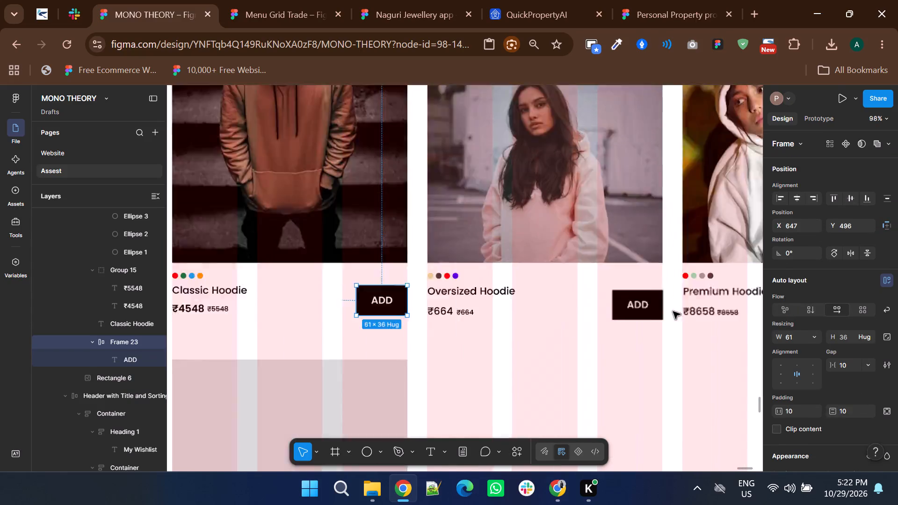
scroll(673, 311, "up", 2, "ctrl")
left_click(626, 250, "ctrl")
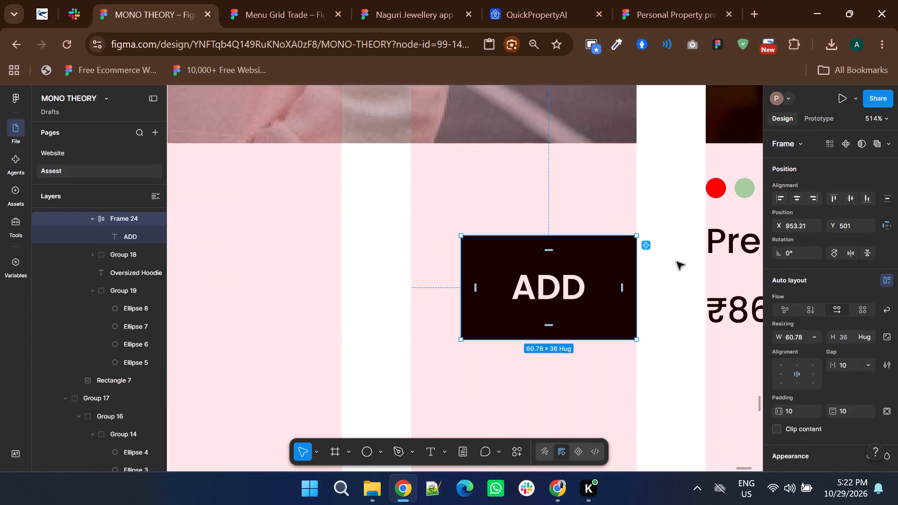
left_click(797, 337)
left_click(800, 337)
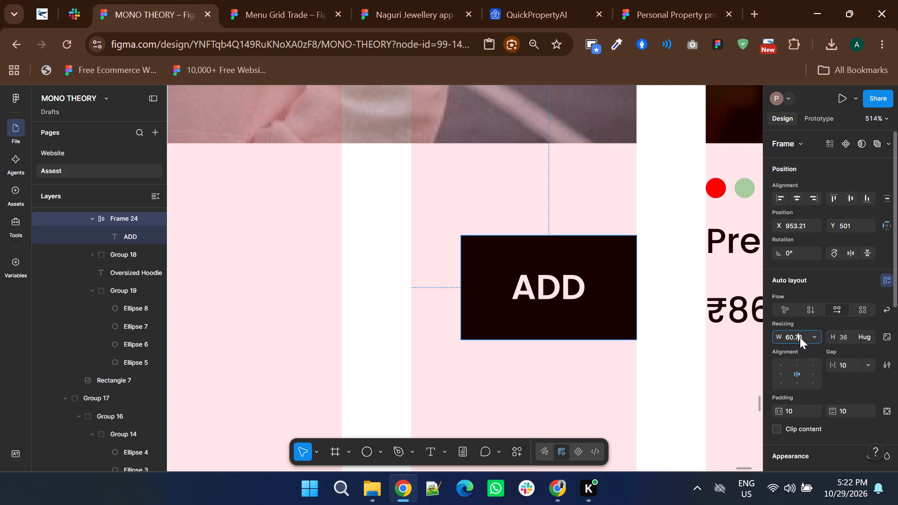
key("BackSpace")
left_click(800, 337)
key("BackSpace")
key("BackSpace")
key("Up")
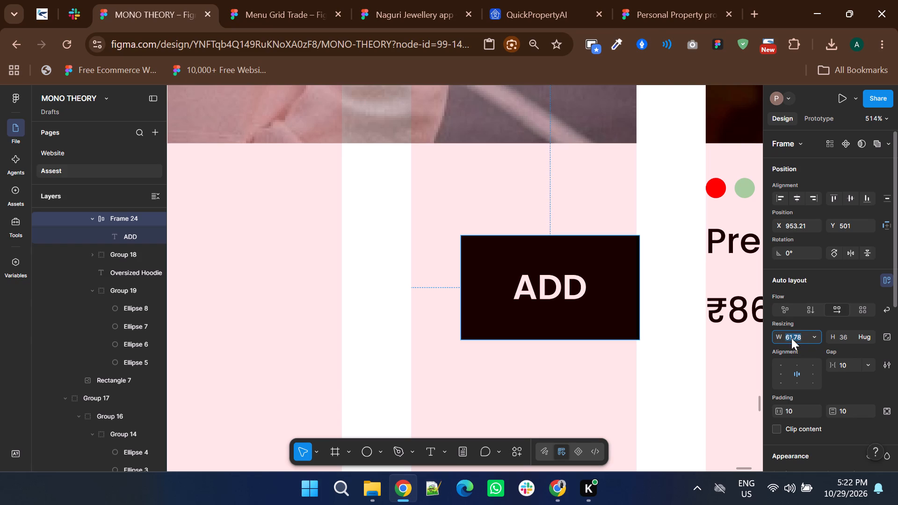
left_click(791, 338)
left_click(800, 340)
key("BackSpace")
key("BackSpace")
key("BackSpace")
left_click(668, 314)
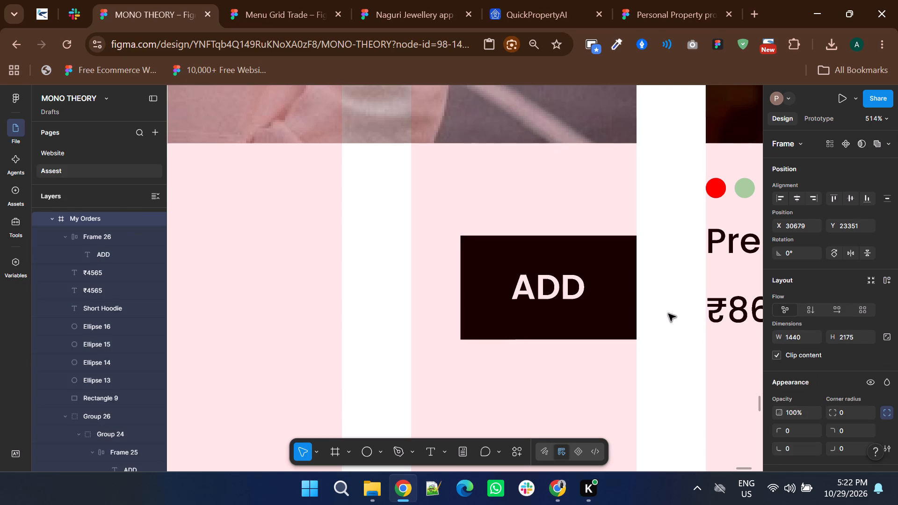
scroll(636, 236, "up", 5, "ctrl")
scroll(636, 236, "down", 4, "ctrl")
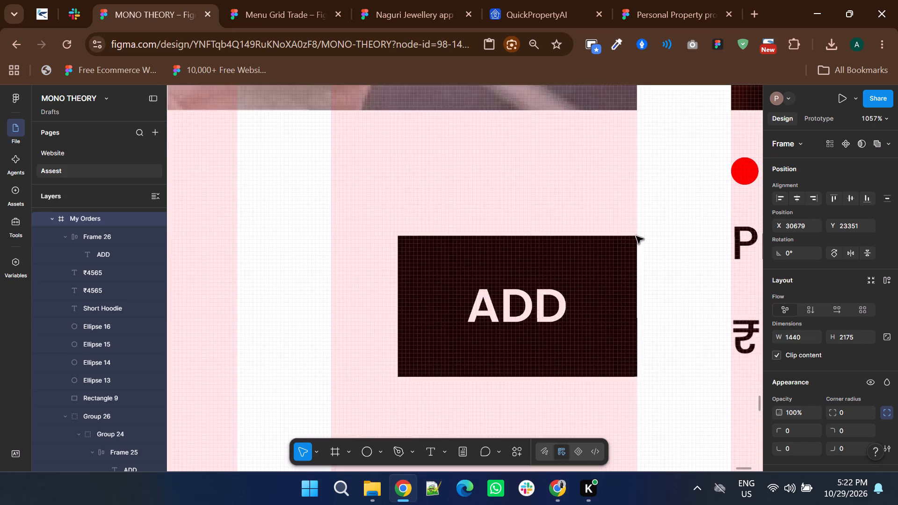
Set the width of the Premium Hoodie card's ADD button to 61.
scroll(636, 236, "down", 6, "ctrl")
scroll(636, 236, "down", 4, "shift")
left_click(558, 248, "ctrl")
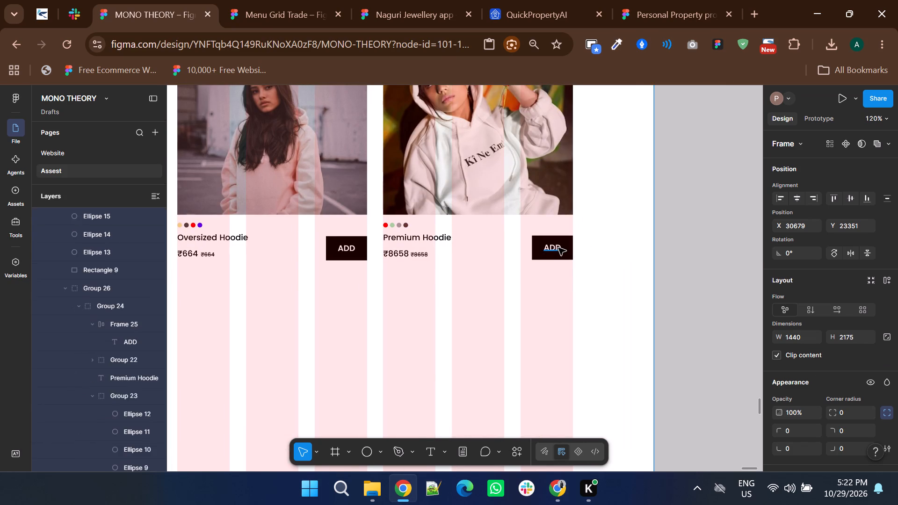
scroll(558, 248, "up", 4, "ctrl")
left_click(608, 238)
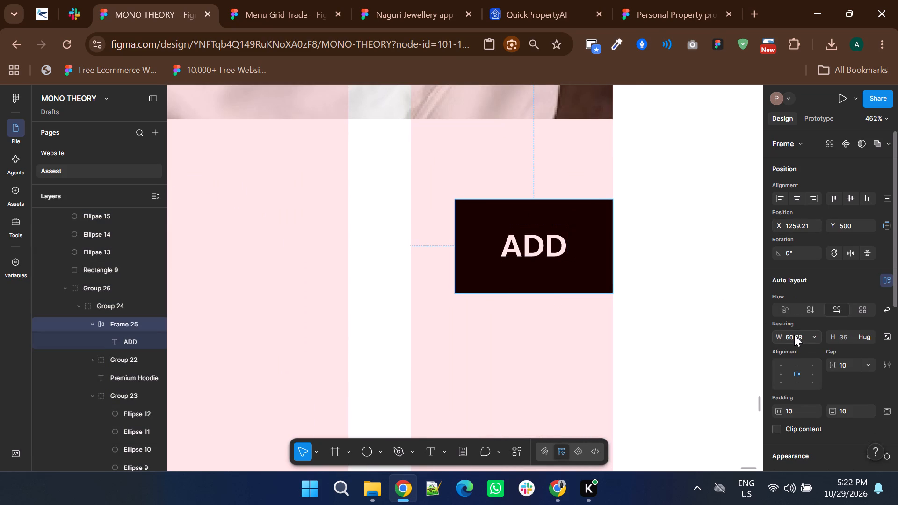
left_click(794, 335)
key("Up")
left_click(795, 338)
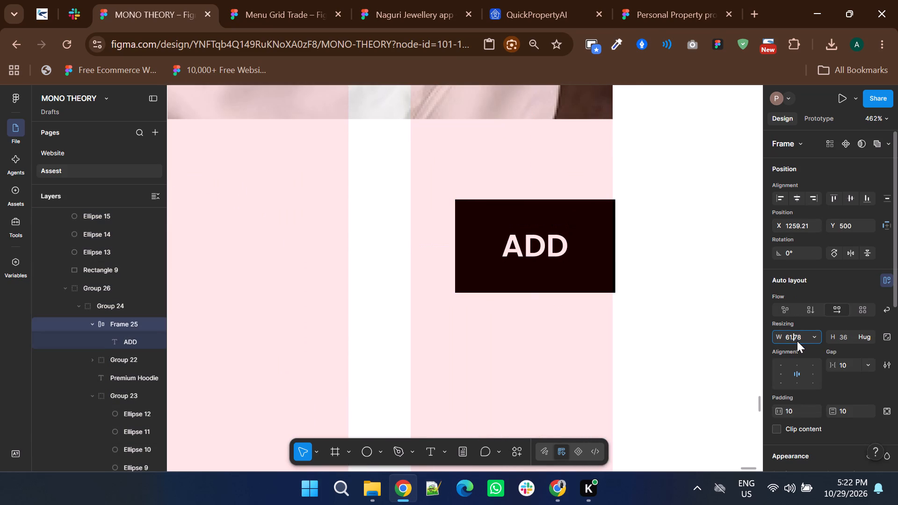
left_click(797, 341)
key("BackSpace")
left_click(799, 334)
key("BackSpace")
key("BackSpace")
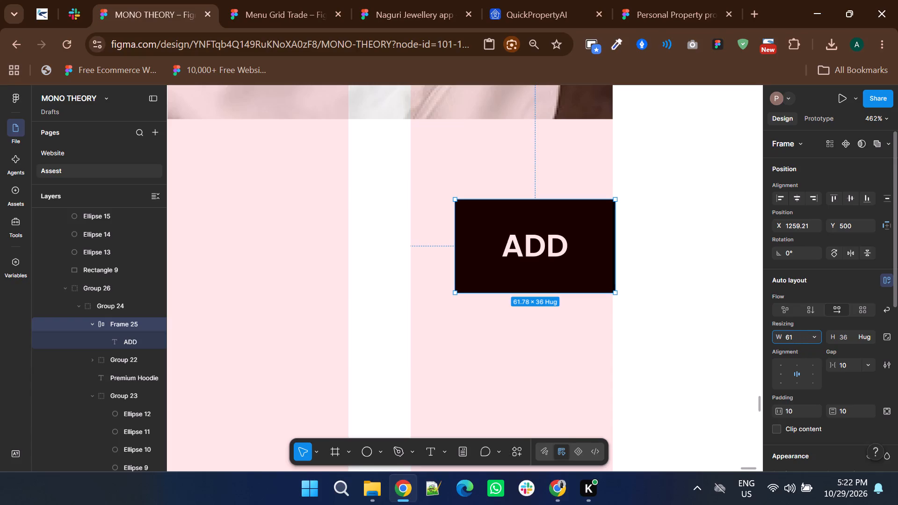
left_click(674, 303)
Examine the Premium Hoodie title's typography and fill settings.
scroll(674, 303, "down", 5, "ctrl")
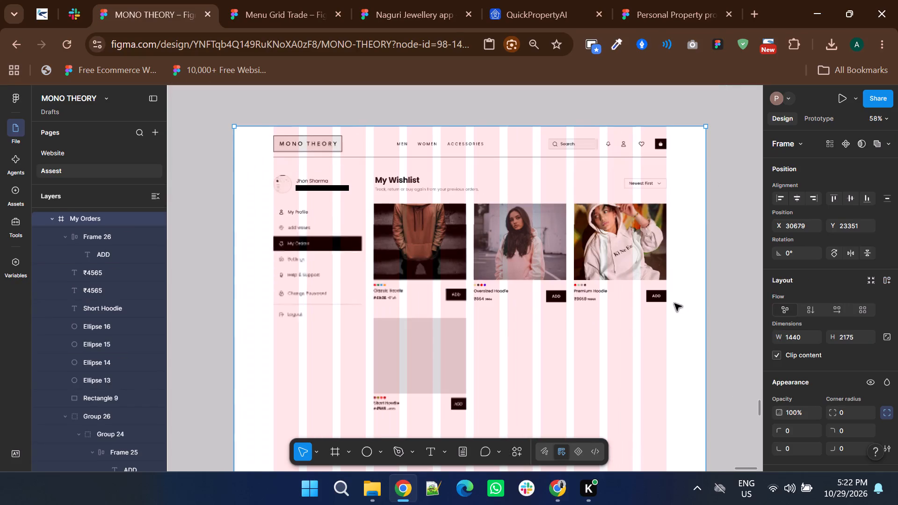
scroll(588, 293, "up", 4, "ctrl")
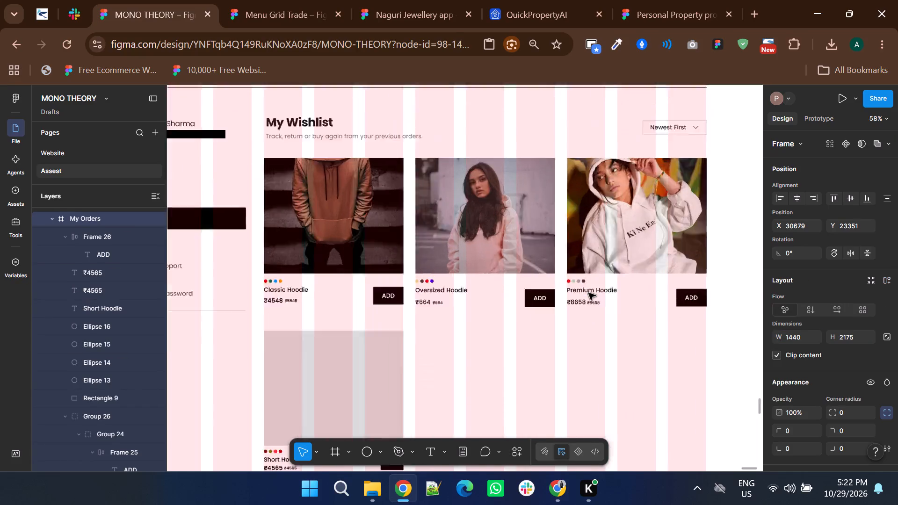
scroll(588, 293, "up", 1, "ctrl")
left_click(588, 293, "ctrl")
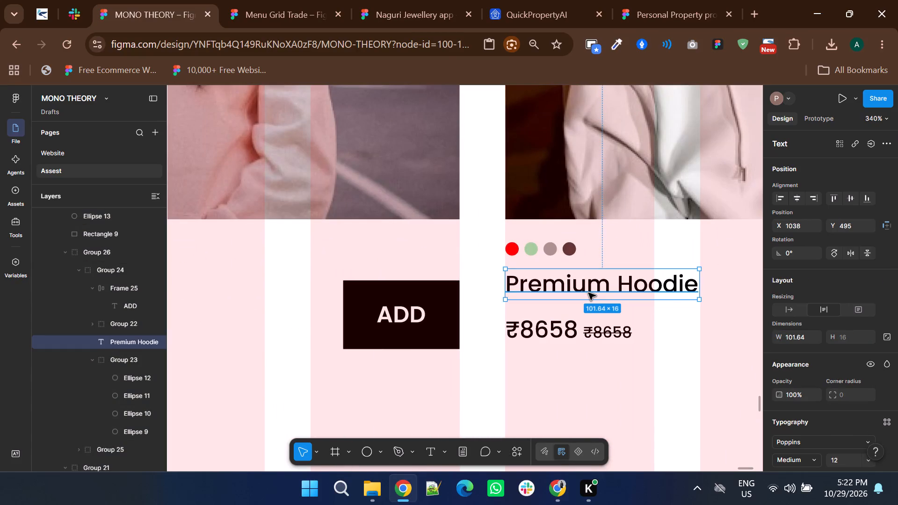
scroll(801, 330, "down", 3)
scroll(801, 330, "down", 3, "ctrl")
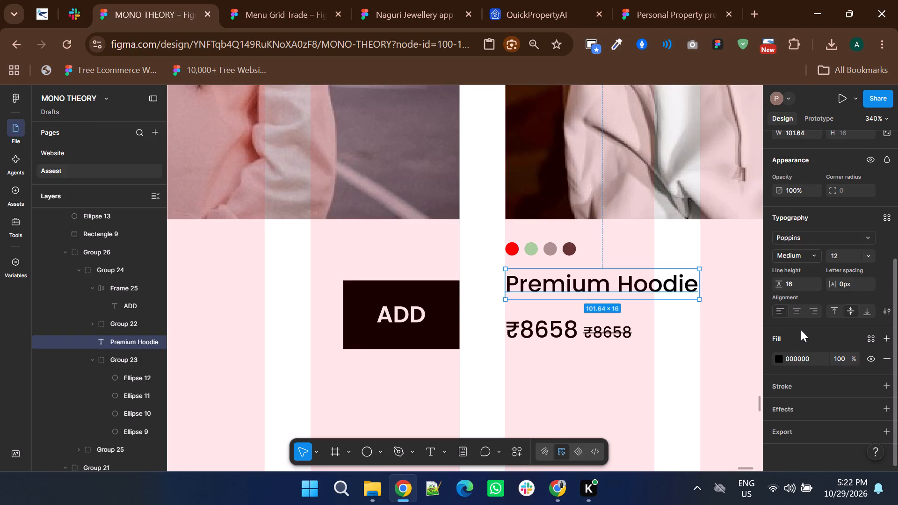
scroll(801, 330, "down", 2, "ctrl")
scroll(627, 299, "down", 4, "ctrl")
left_click(736, 302)
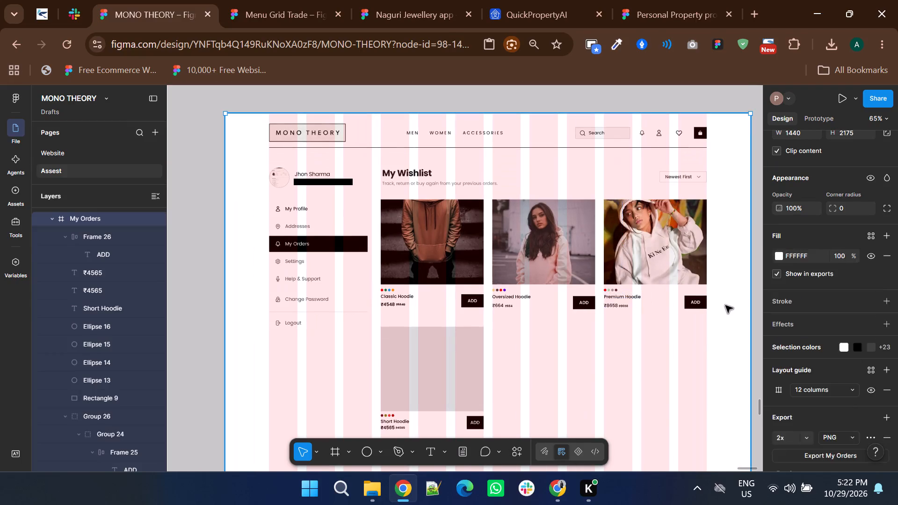
Set the width of the Short Hoodie card's ADD button to 61.
scroll(724, 307, "down", 2)
scroll(447, 258, "up", 1, "ctrl")
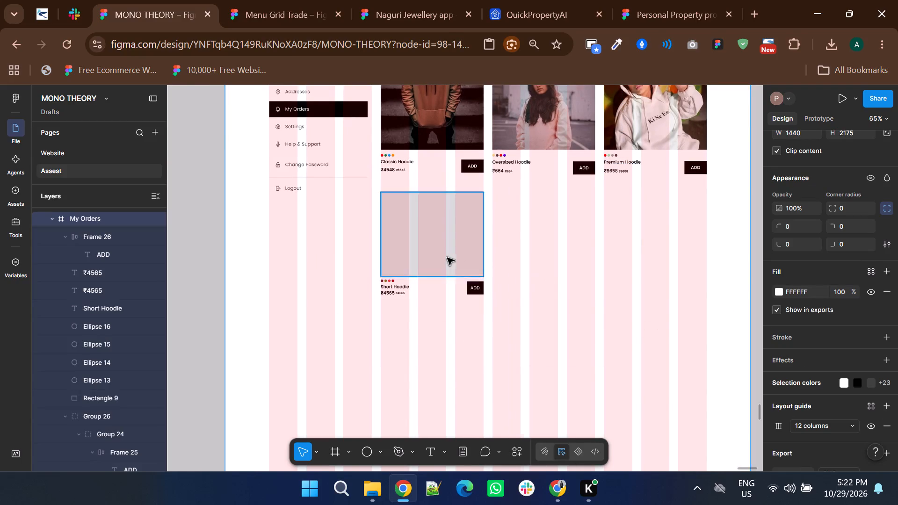
scroll(447, 258, "up", 1, "ctrl")
left_click(505, 310, "ctrl")
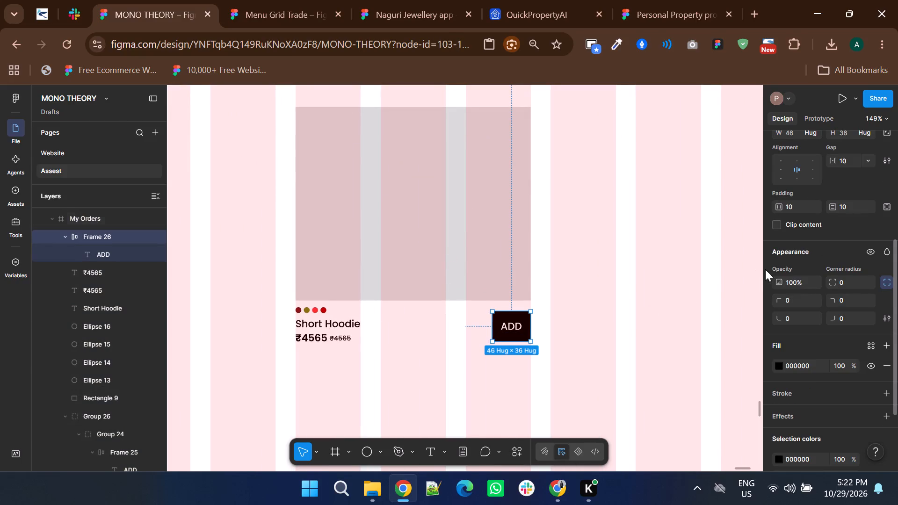
scroll(798, 303, "up", 1)
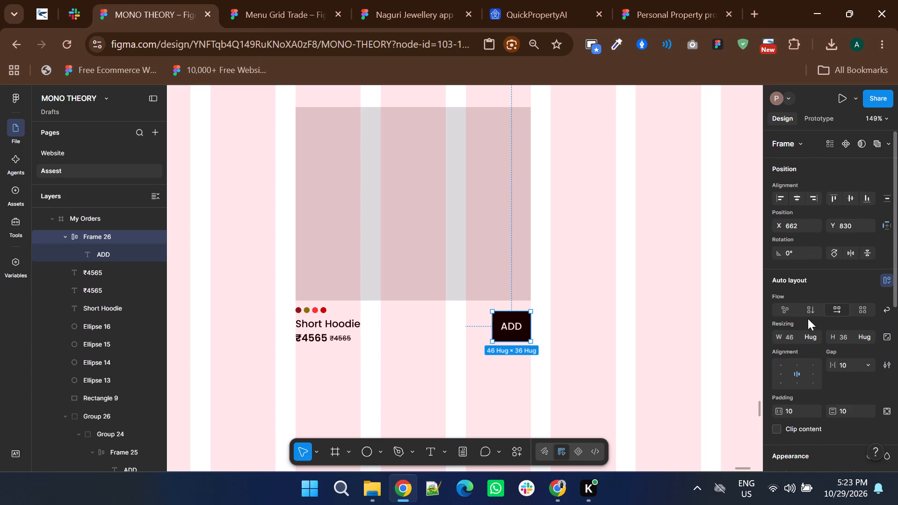
left_click(794, 335)
key("Down")
key("Down")
key("Down")
key("Down")
key("Down")
key("Down")
key("Down")
key("Down")
key("Down")
key("Down")
key("Down")
key("Down")
key("Down")
key("Down")
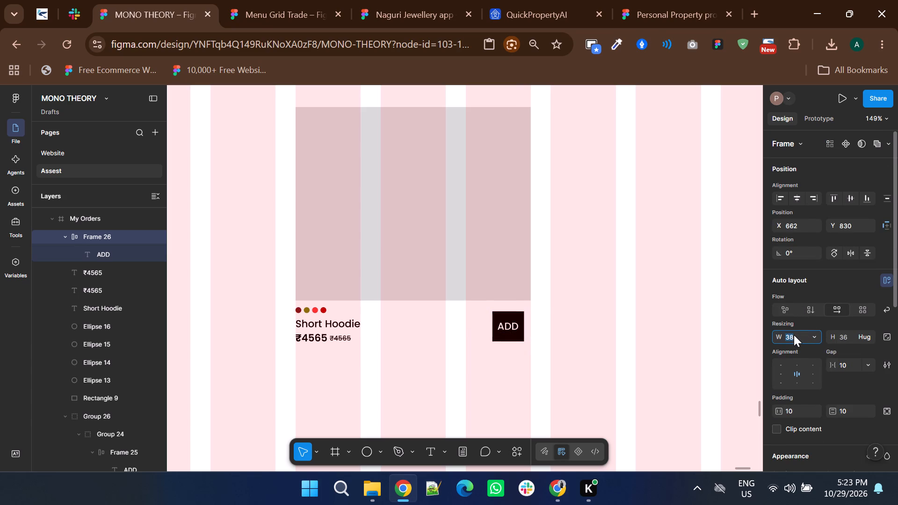
key("Up")
key("Up")
key("Up")
key("Up")
key("Up")
key("Up")
key("Up")
key("Up")
key("Up")
key("Up")
key("Up")
key("Up")
key("Up")
key("Up")
key("Up")
key("Up")
key("Up")
key("Up")
key("Up")
key("Up")
key("Up")
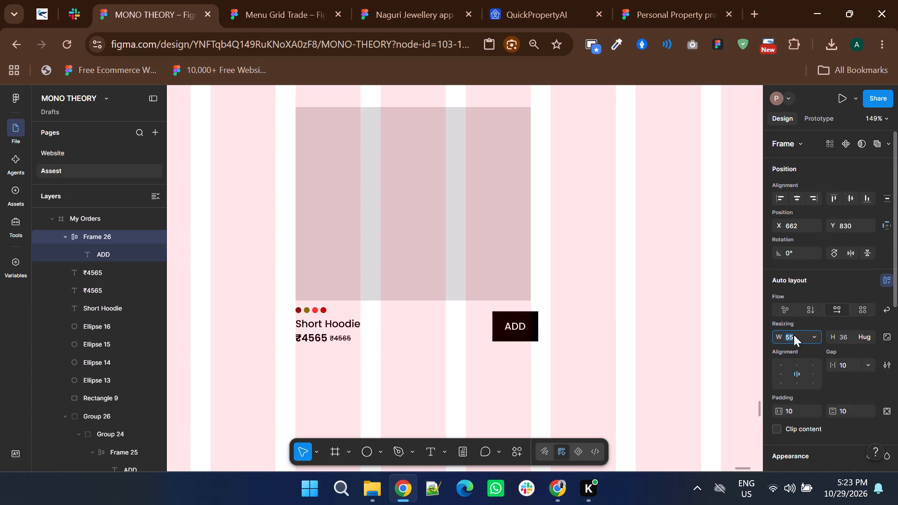
key("Up")
key("Up")
key("Up")
key("Up")
key("Up")
key("Up")
key("Up")
key("Up")
key("Up")
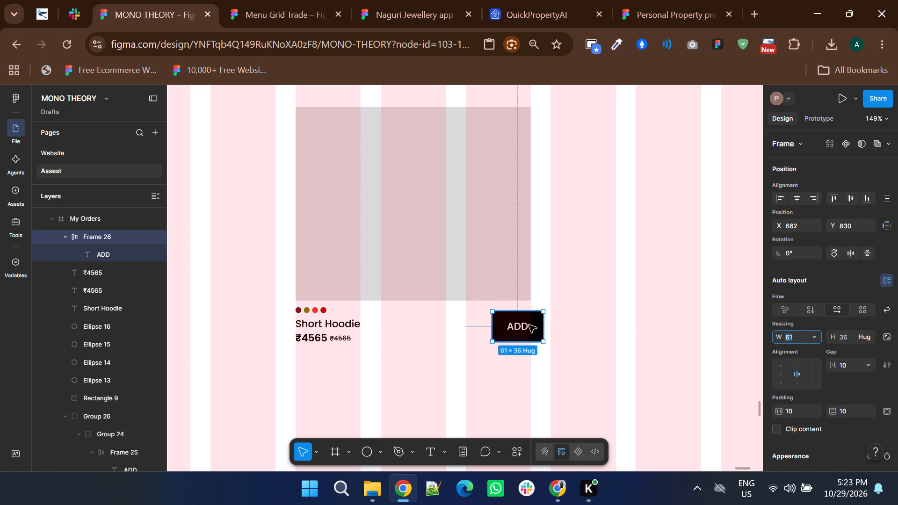
Move the Short Hoodie card's ADD button to X 647, Y 830, flush with the image placeholder's right edge.
scroll(482, 333, "up", 4, "ctrl")
scroll(565, 327, "down", 2, "ctrl")
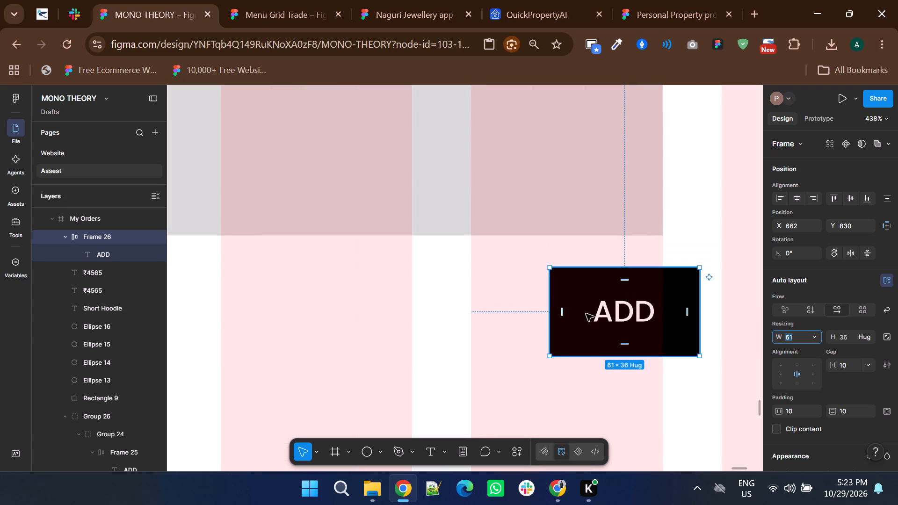
left_click_drag(608, 314, 579, 311)
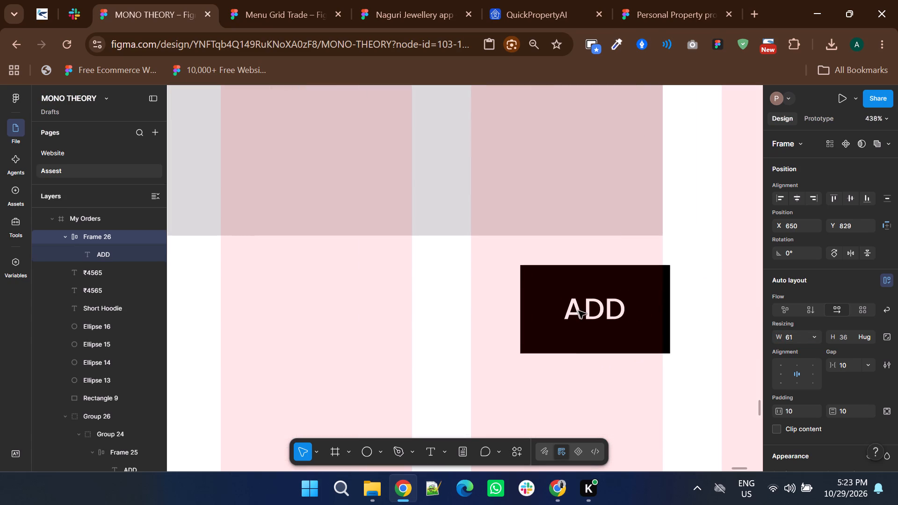
left_click_drag(579, 311, 573, 310)
scroll(619, 310, "down", 2, "ctrl")
key("Down")
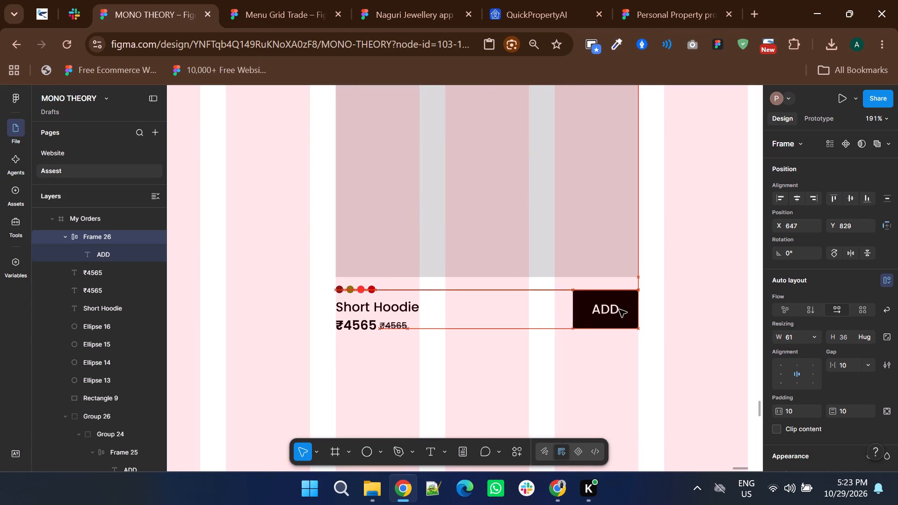
key("Down")
left_click(600, 306)
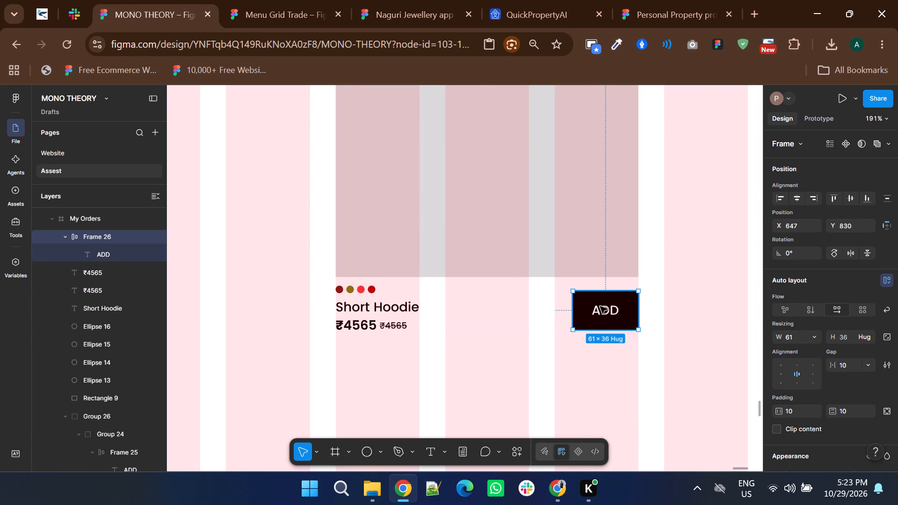
left_click(686, 314)
Change the font weight of the Short Hoodie card's ADD label to SemiBold.
left_click(615, 310, "ctrl")
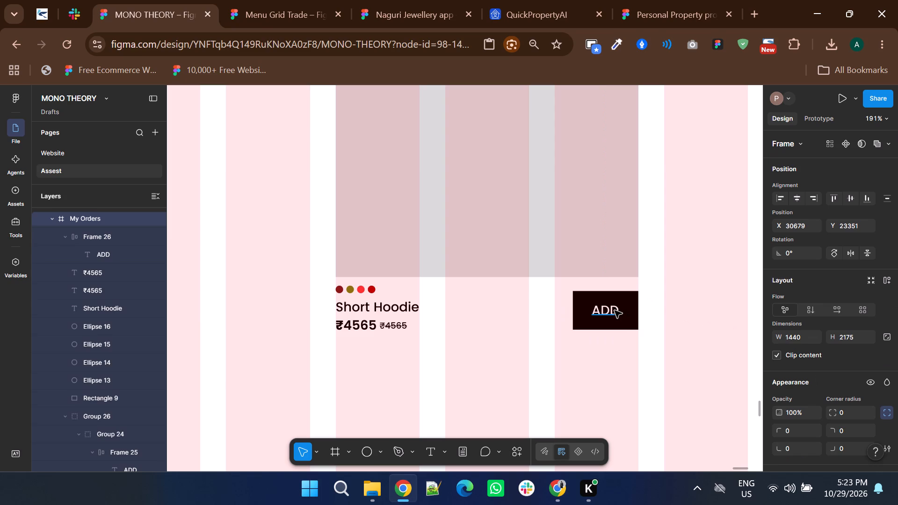
scroll(804, 349, "down", 1)
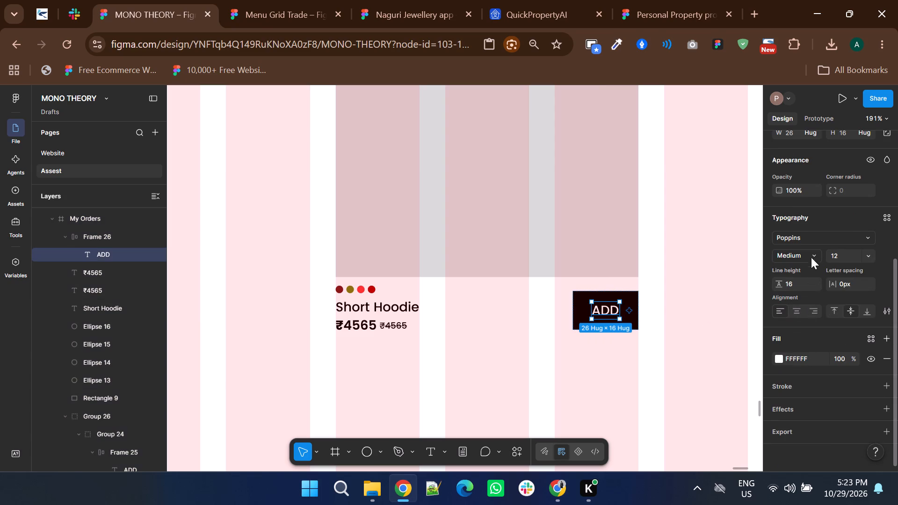
left_click(812, 252)
left_click(794, 265)
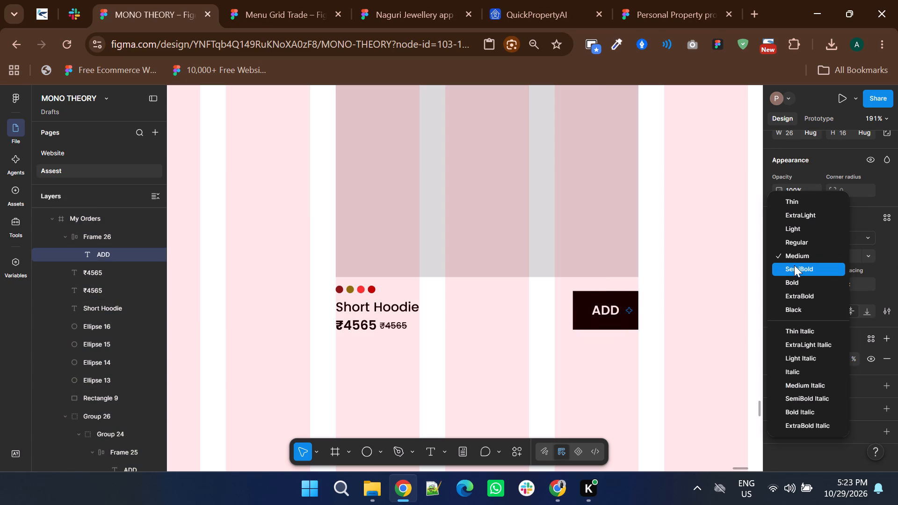
Compare the ADD label typography on the Classic Hoodie and Short Hoodie cards, then clear the selection.
scroll(658, 348, "down", 2, "ctrl")
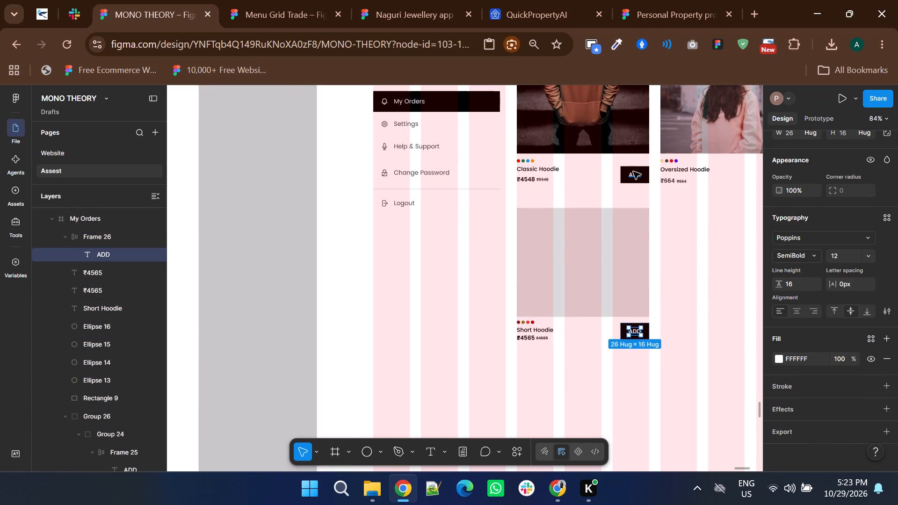
left_click(633, 172, "ctrl")
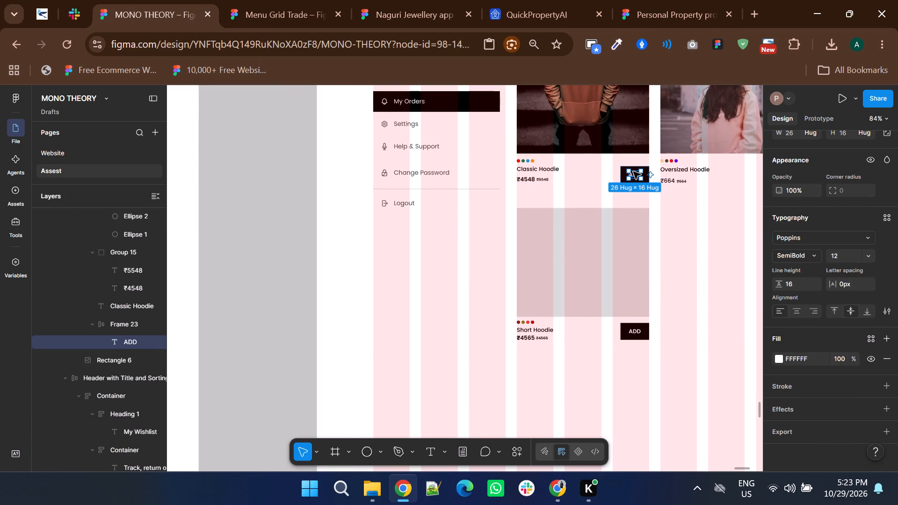
left_click(640, 333, "ctrl")
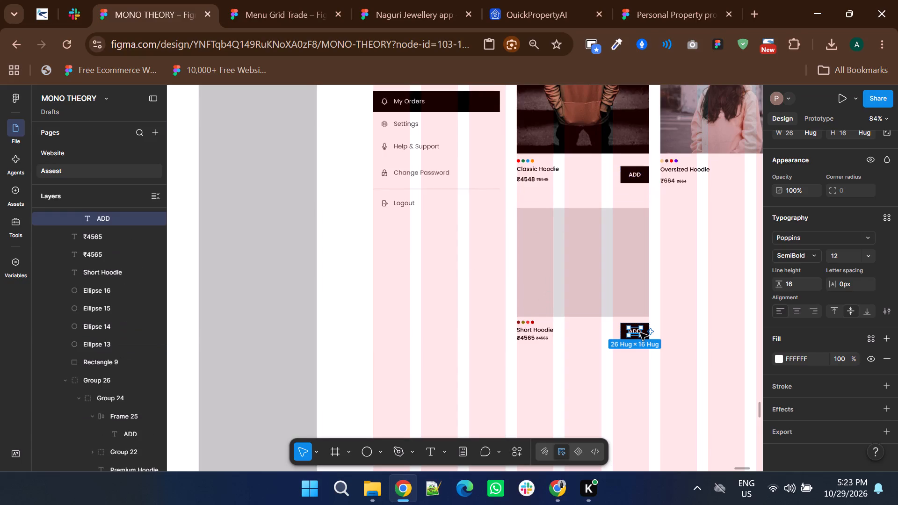
scroll(640, 333, "down", 1, "ctrl")
left_click(398, 310)
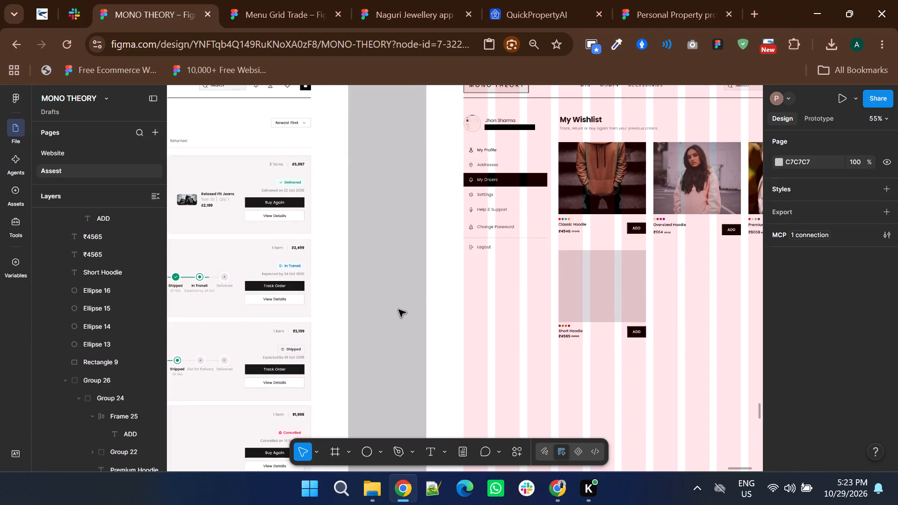
left_click(398, 310)
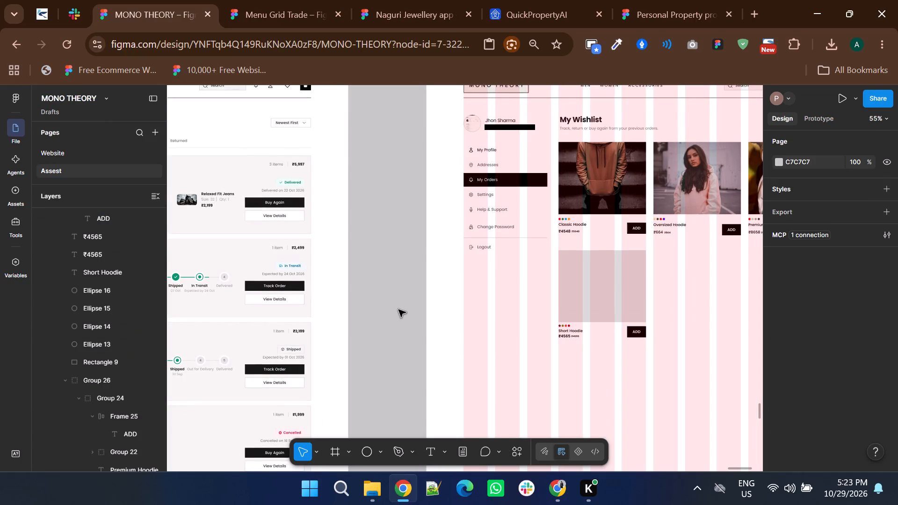
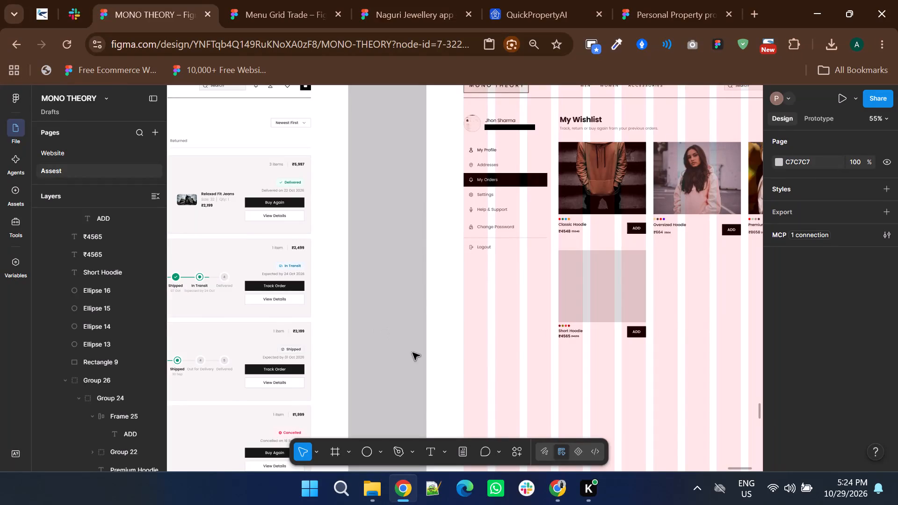
Close the open Kuro app window and return to the design canvas.
scroll(595, 412, "down", 3, "ctrl")
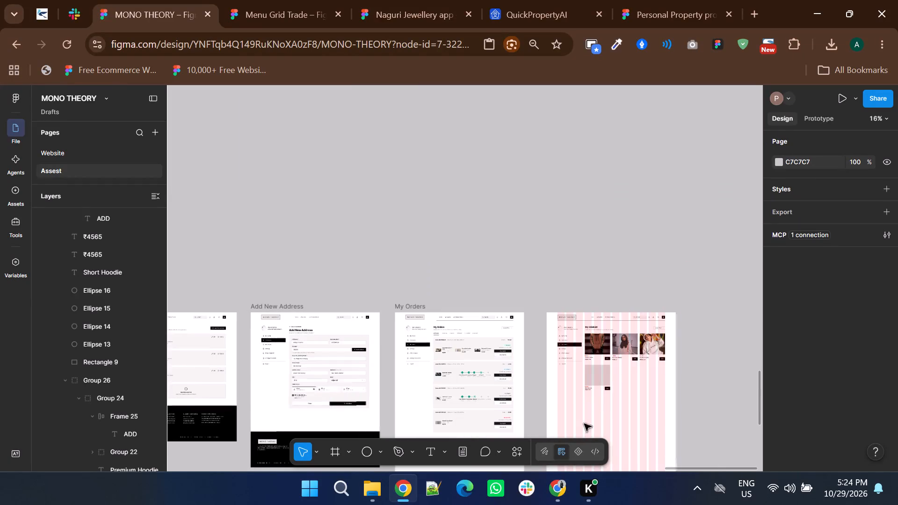
left_click(633, 348)
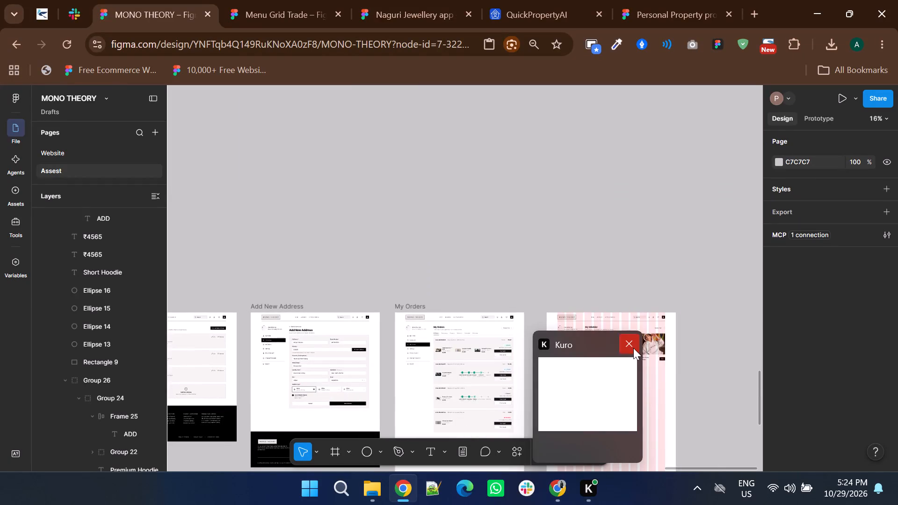
left_click(646, 259)
Select the grey image placeholder rectangle of the Short Hoodie card in the My Wishlist layout.
scroll(641, 252, "down", 1)
scroll(641, 252, "down", 2, "shift")
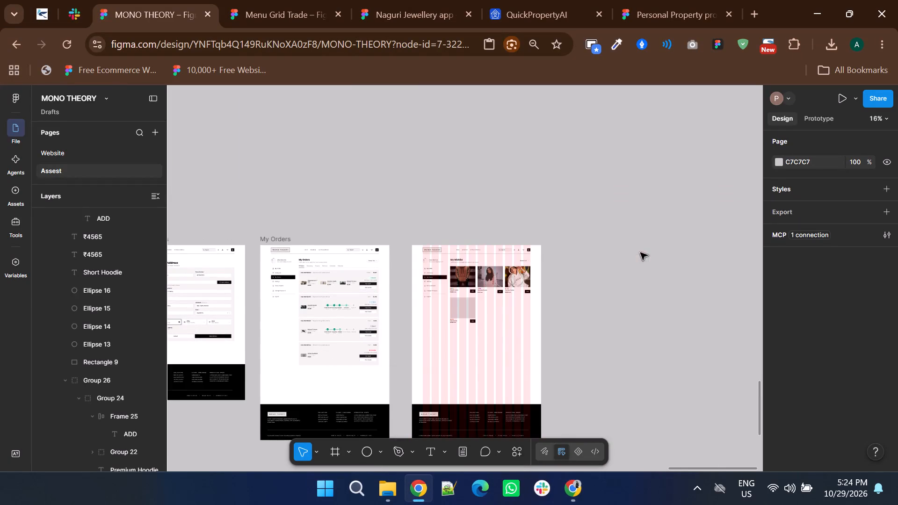
scroll(471, 307, "up", 6, "ctrl")
scroll(500, 291, "down", 2, "ctrl")
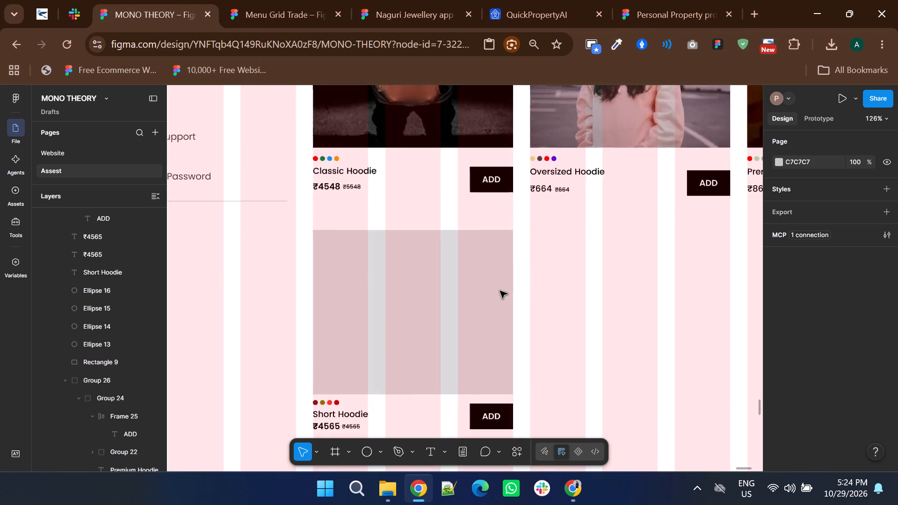
left_click(476, 288, "ctrl")
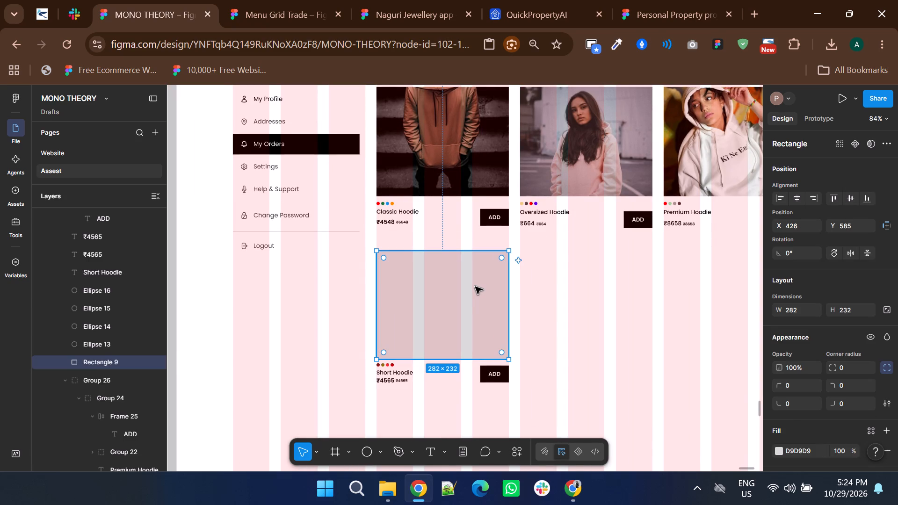
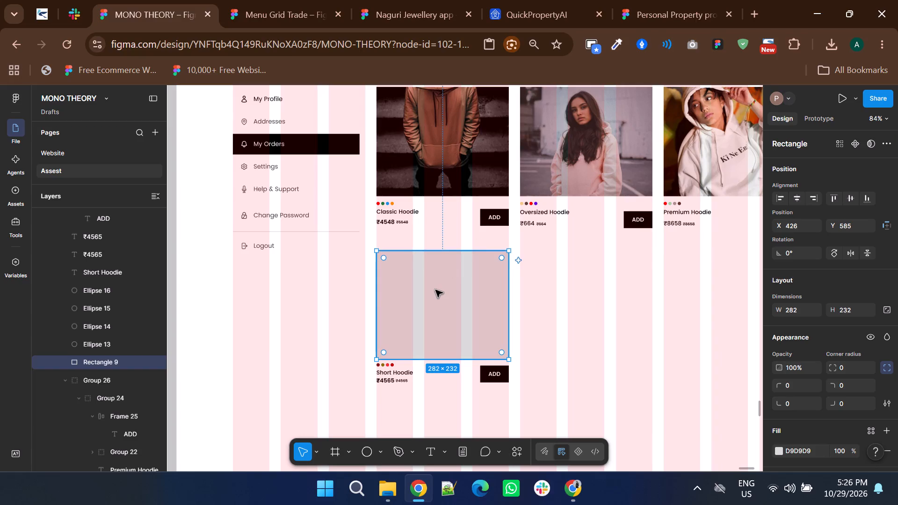
Examine the Short Hoodie card's placement and spacing against the product cards above it.
left_click(528, 302)
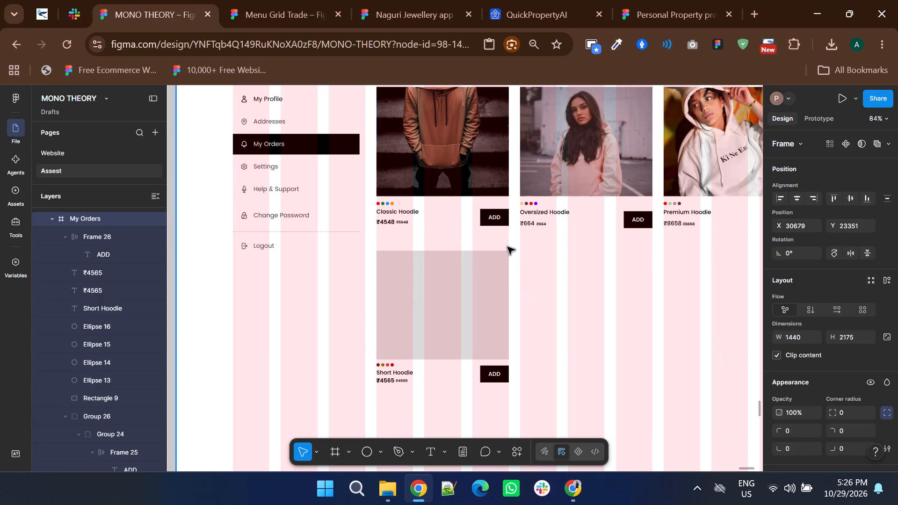
scroll(507, 247, "up", 5, "ctrl")
scroll(525, 281, "up", 5, "ctrl")
scroll(525, 281, "down", 3, "ctrl")
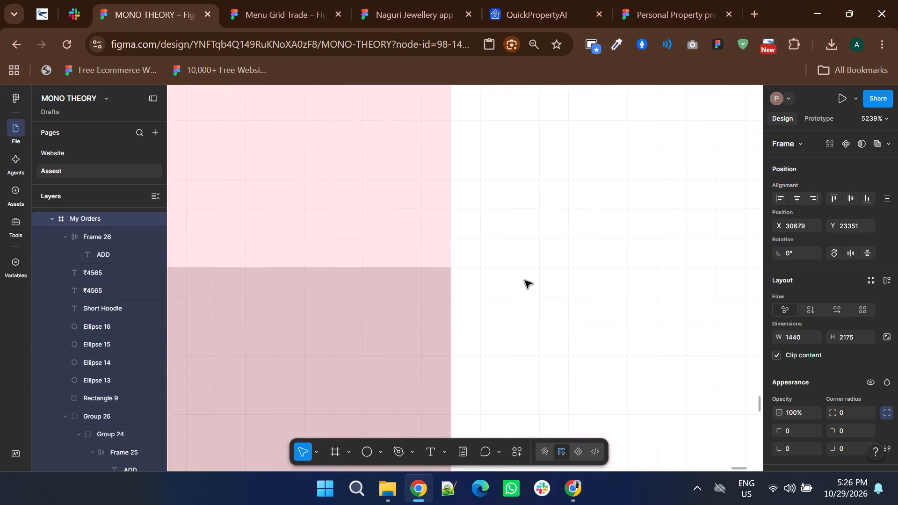
scroll(525, 281, "down", 8, "ctrl")
scroll(427, 283, "up", 5, "ctrl")
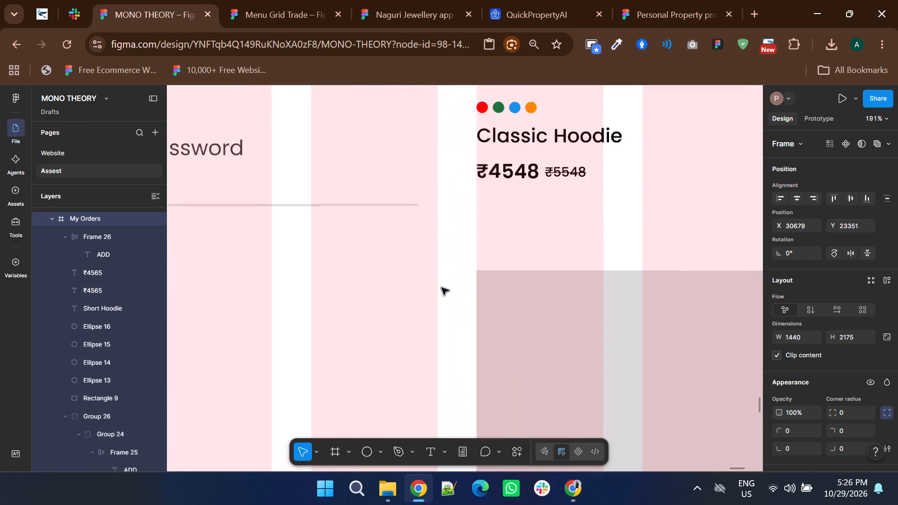
scroll(442, 288, "up", 1, "ctrl")
scroll(541, 261, "up", 5, "ctrl")
scroll(493, 258, "down", 12, "ctrl")
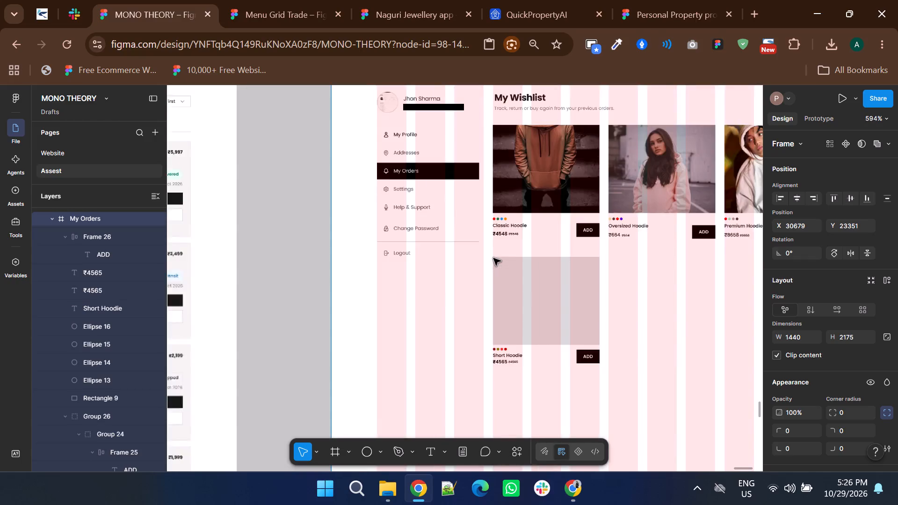
scroll(493, 258, "down", 2, "ctrl")
scroll(537, 303, "up", 6, "ctrl")
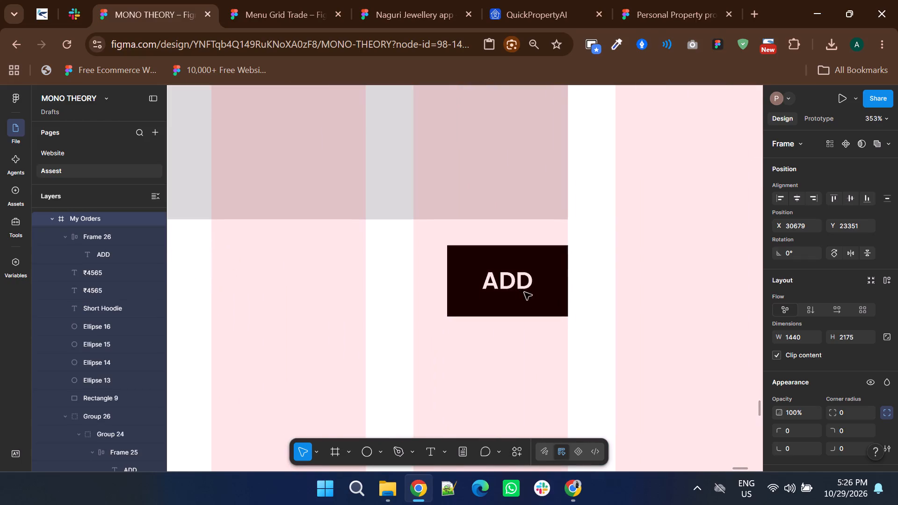
scroll(557, 325, "down", 3, "ctrl")
Group the Short Hoodie card's bold price and struck-through price together.
double_click(539, 311)
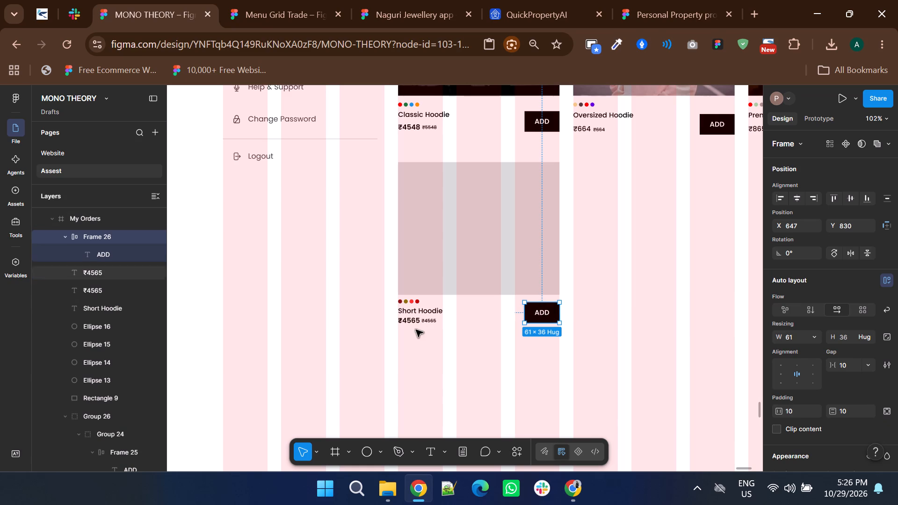
scroll(403, 314, "up", 3, "ctrl")
left_click(429, 338)
left_click(480, 338, "shift")
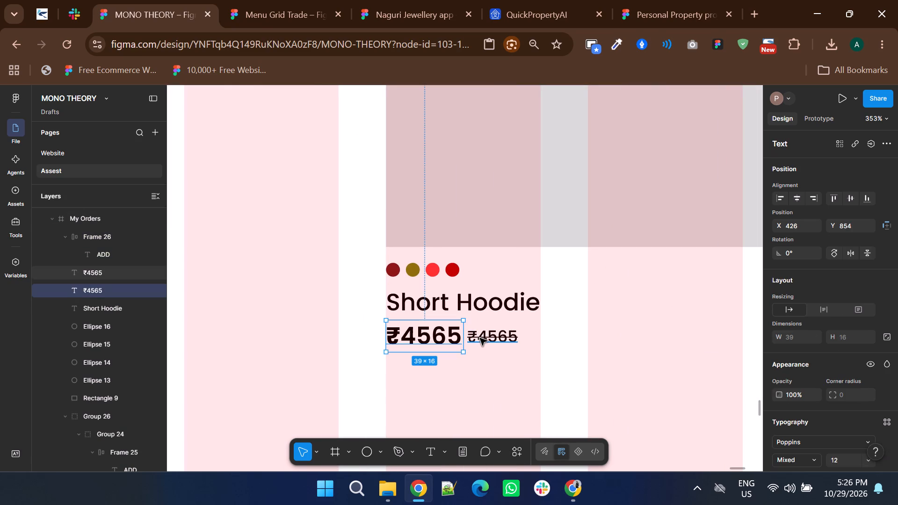
key("ctrl+g")
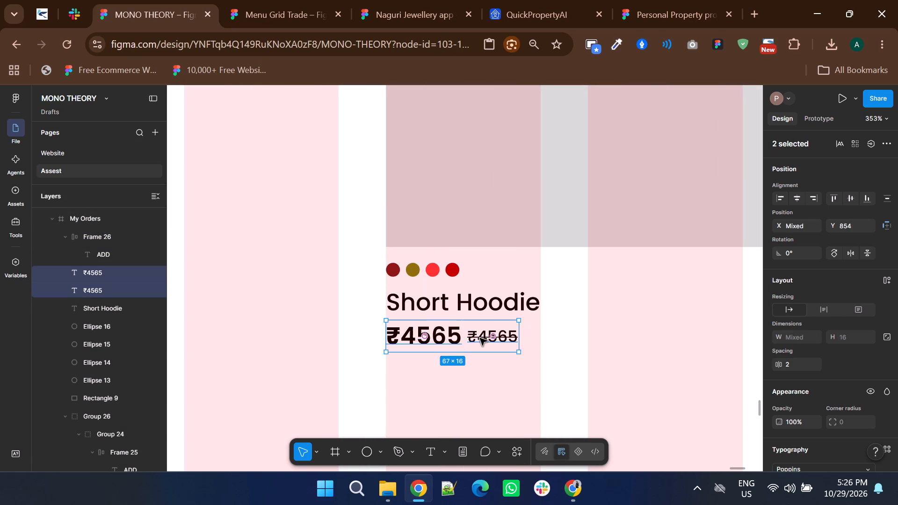
Group the four colour dots above the Short Hoodie title.
left_click(452, 306, "shift")
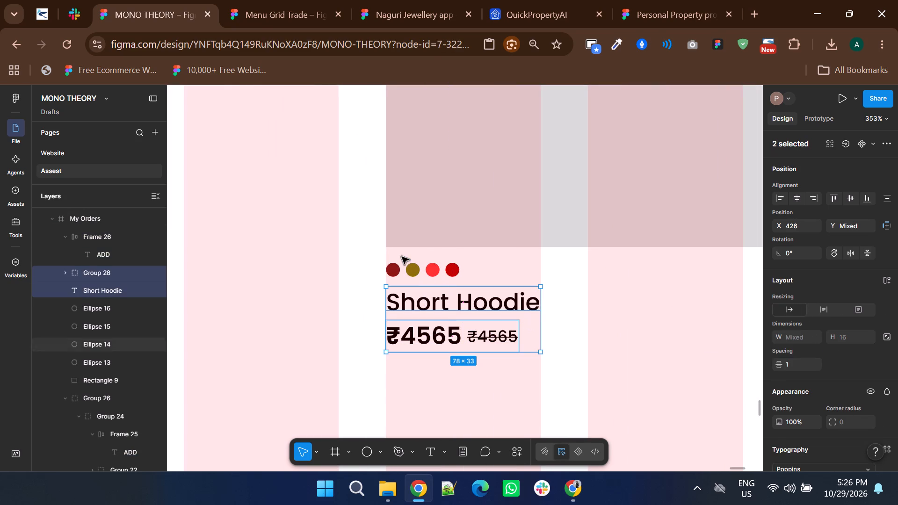
left_click(396, 252)
left_click_drag(389, 252, 461, 268)
scroll(461, 268, "down", 6, "ctrl")
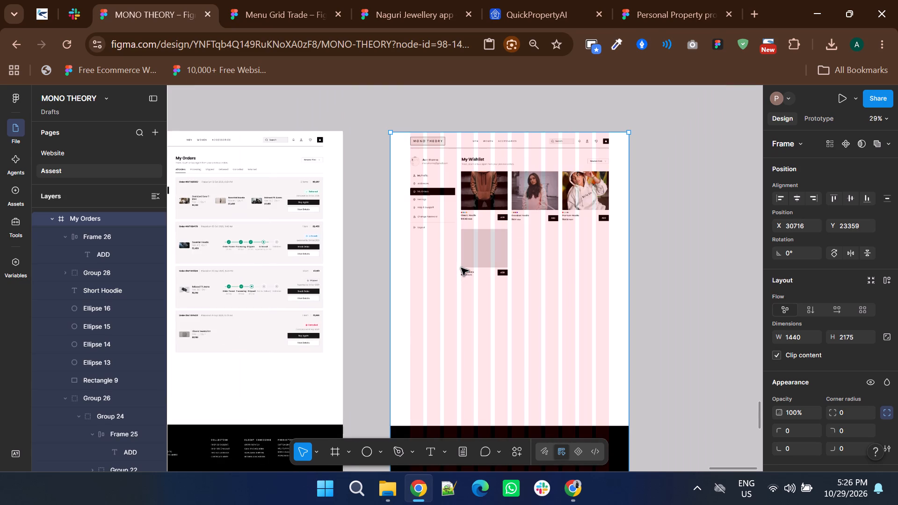
scroll(473, 268, "up", 5, "ctrl")
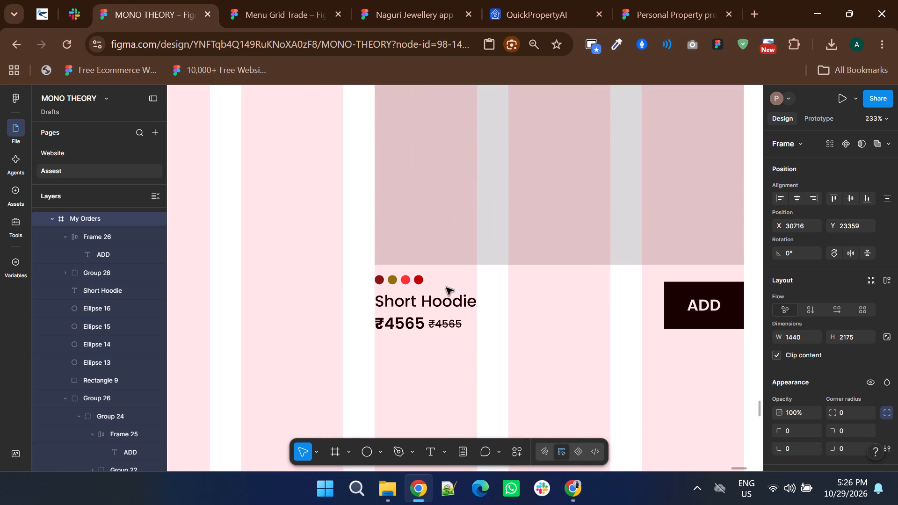
scroll(410, 289, "up", 4, "ctrl")
left_click_drag(225, 193, 379, 262, "ctrl")
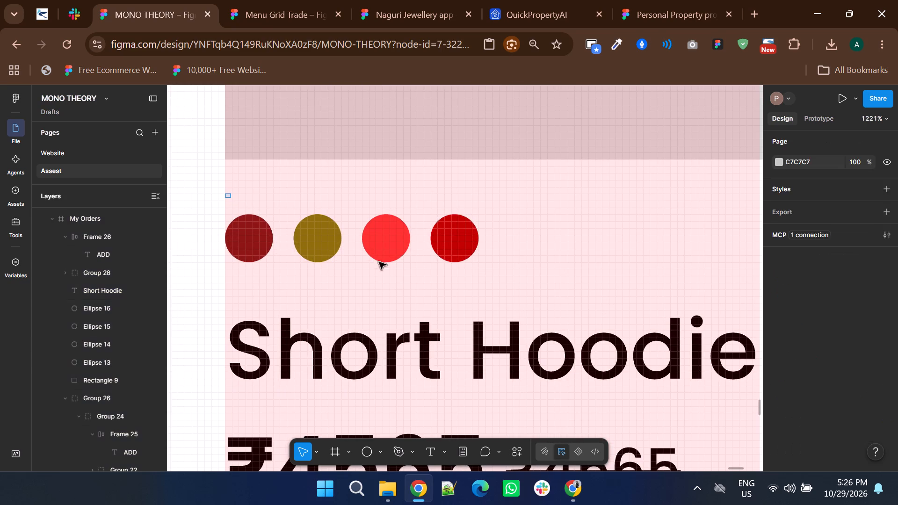
left_click_drag(379, 262, 513, 285, "ctrl")
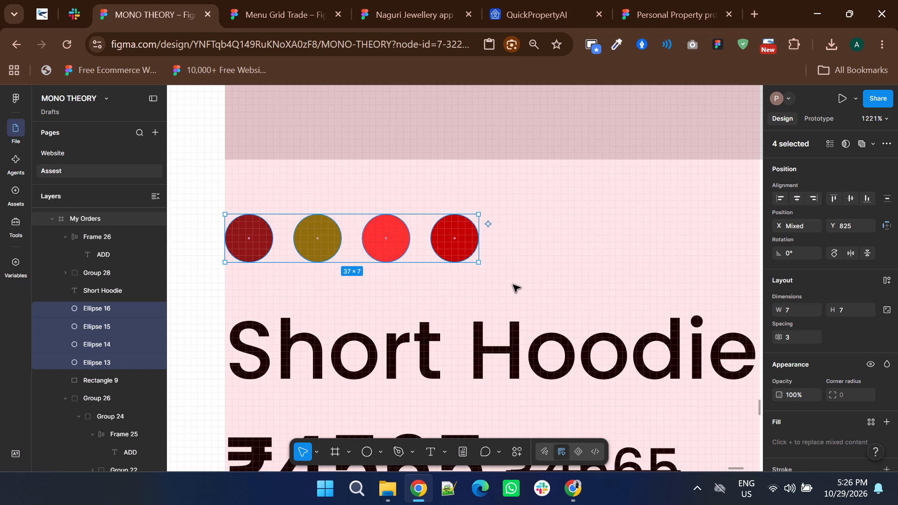
key("ctrl+g")
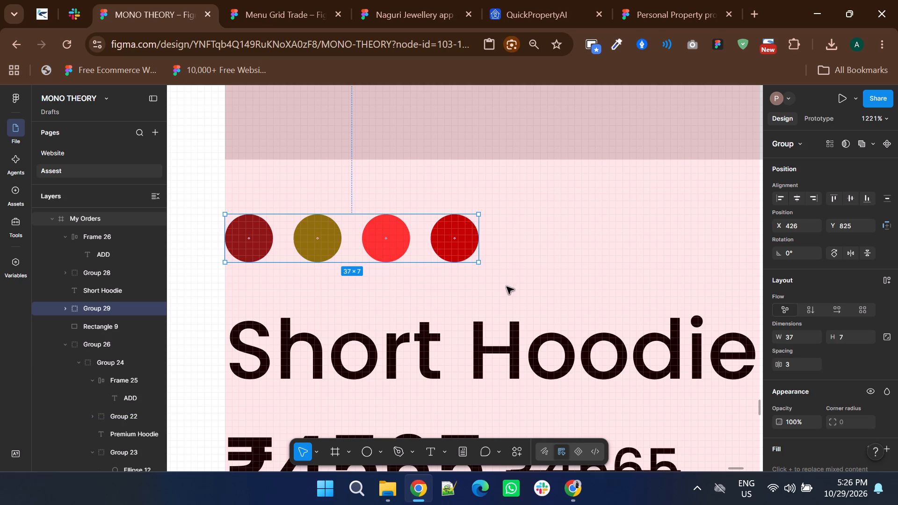
Nudge the Short Hoodie title up 1 px to Y 836.
scroll(289, 286, "down", 3, "ctrl")
left_click(319, 303)
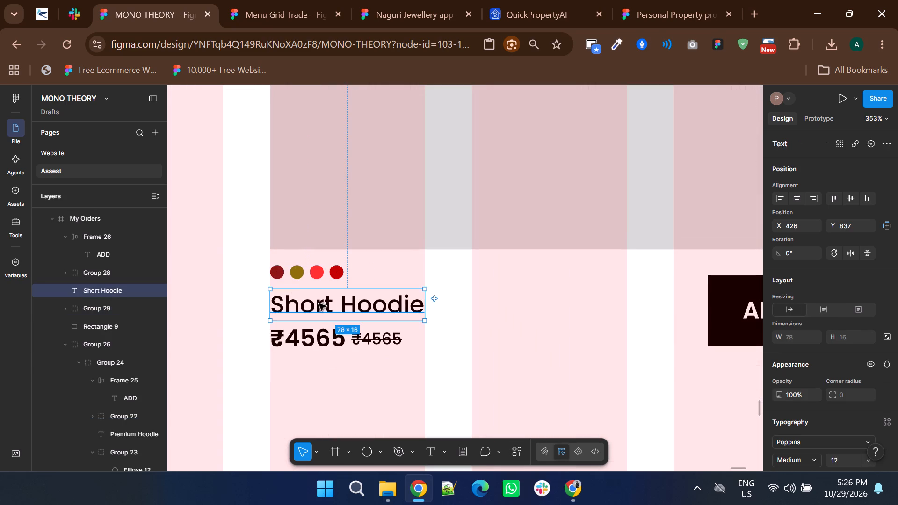
key("Up")
Move the Short Hoodie card's ADD button down to Y 834, bottom-aligned with the price row.
scroll(319, 303, "down", 2, "ctrl")
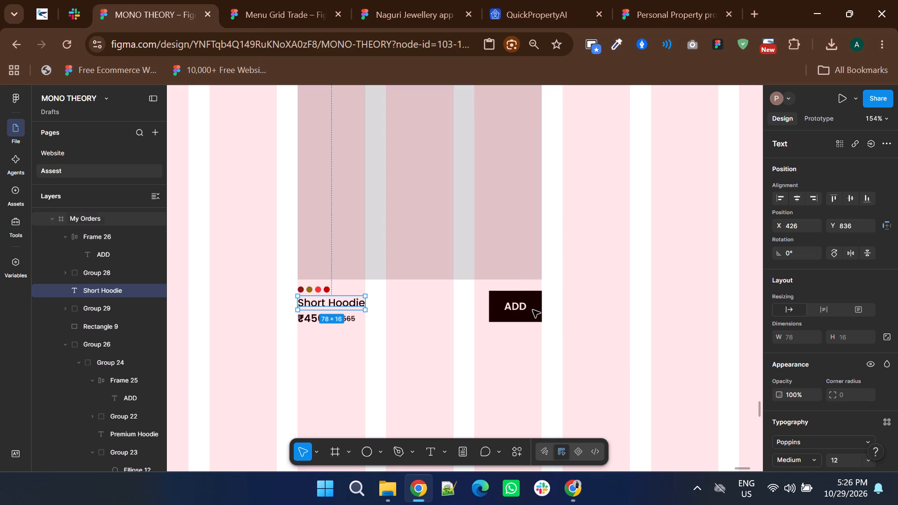
left_click(531, 309)
key("Down")
key("Down")
key("Down")
key("Down")
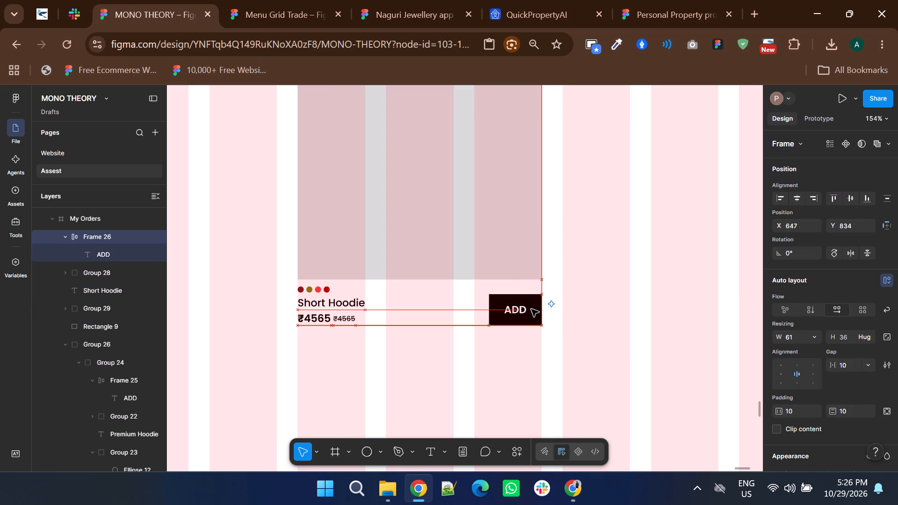
left_click(351, 317)
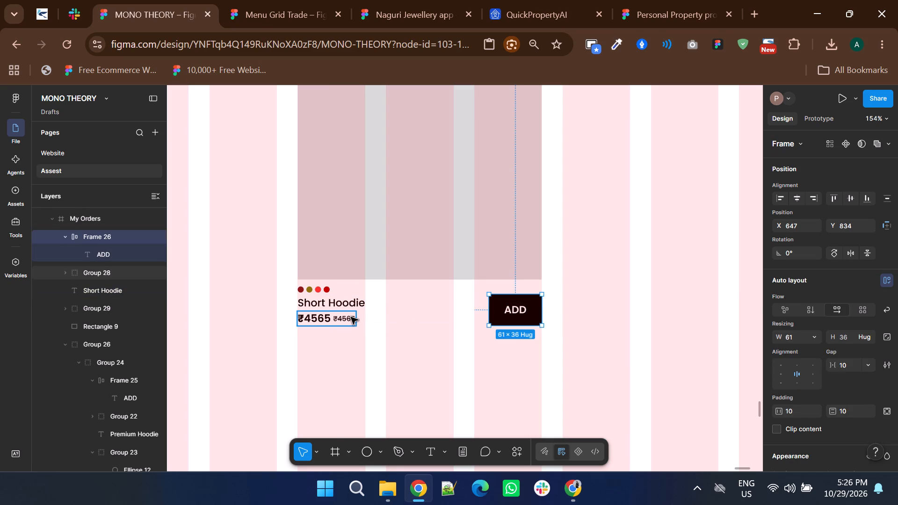
left_click(521, 325, "shift")
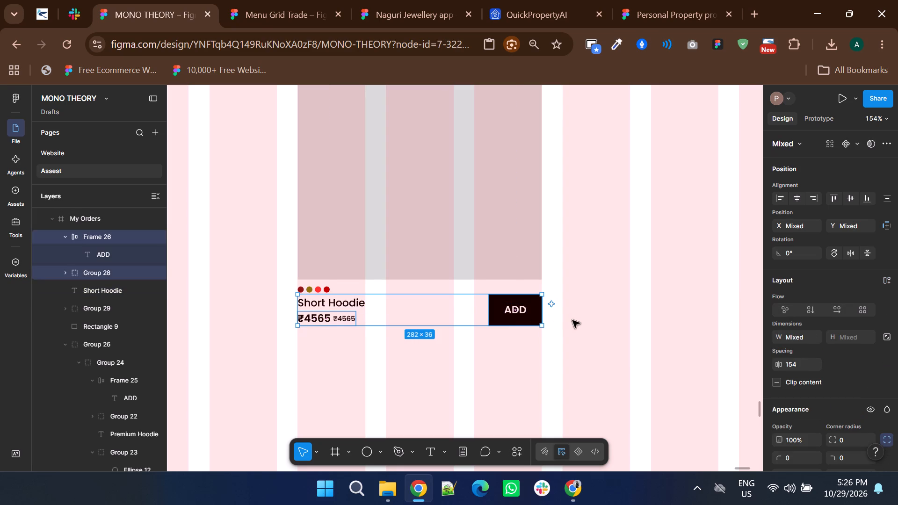
Group the Short Hoodie card's title, colour dots and price group into one details block.
left_click(344, 301)
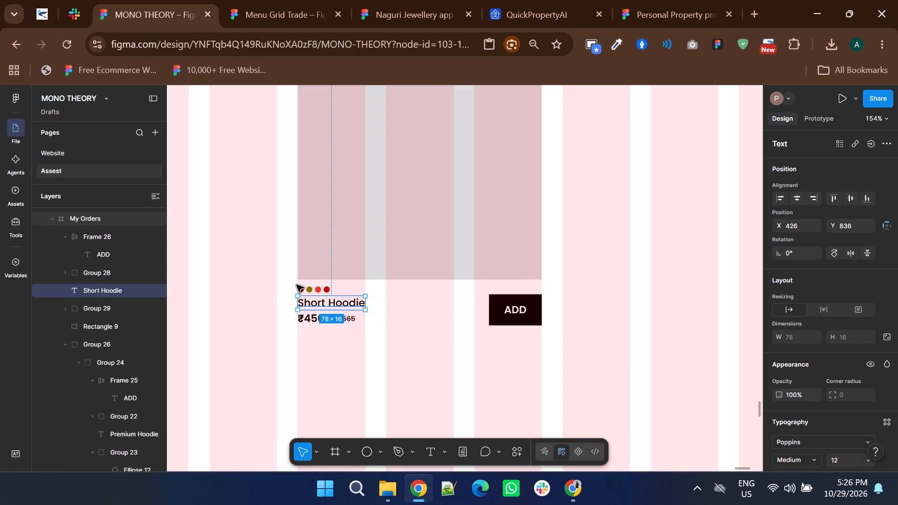
left_click(306, 289, "shift")
left_click(306, 323, "shift")
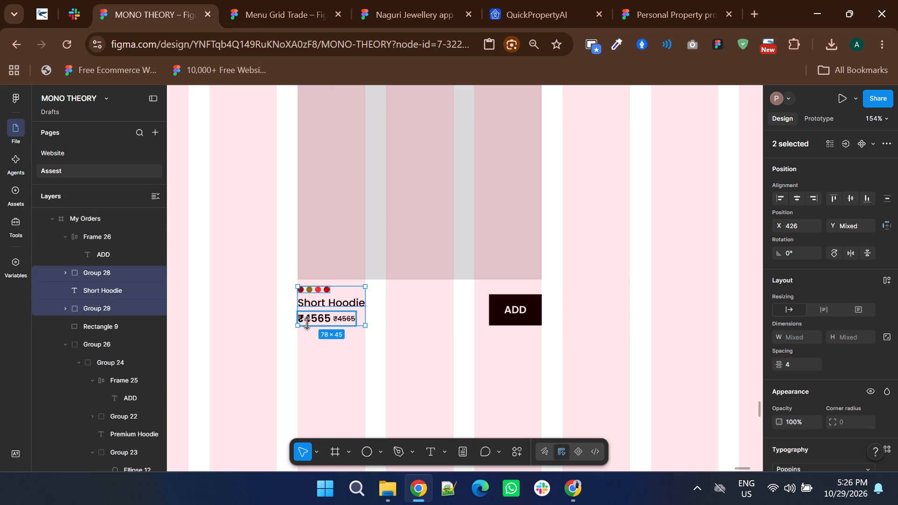
key("ctrl+g")
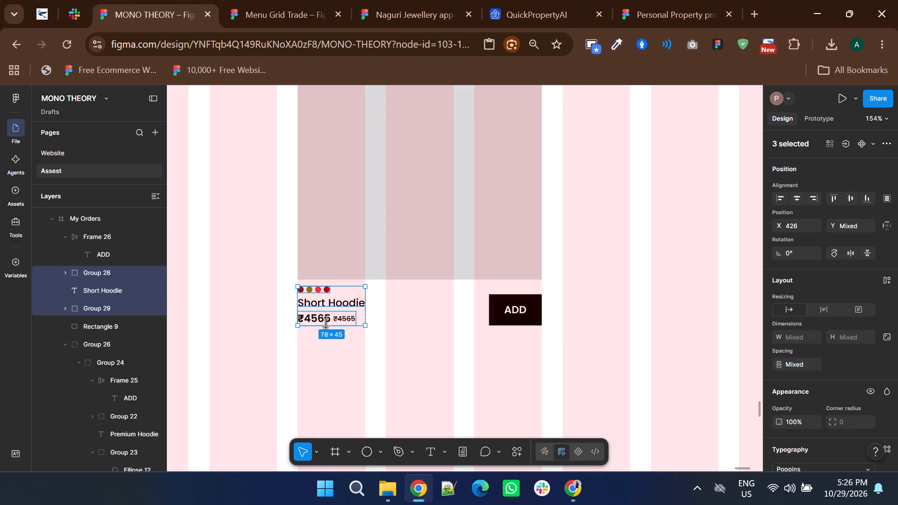
Group the details block with the ADD button, and group that row with the grey image rectangle as one card.
left_click(506, 315, "shift")
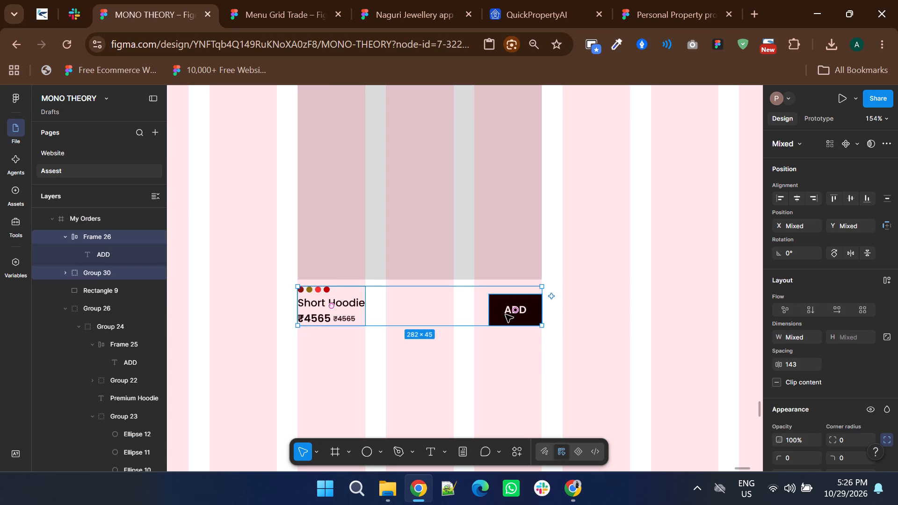
key("ctrl+g")
left_click(462, 266, "shift")
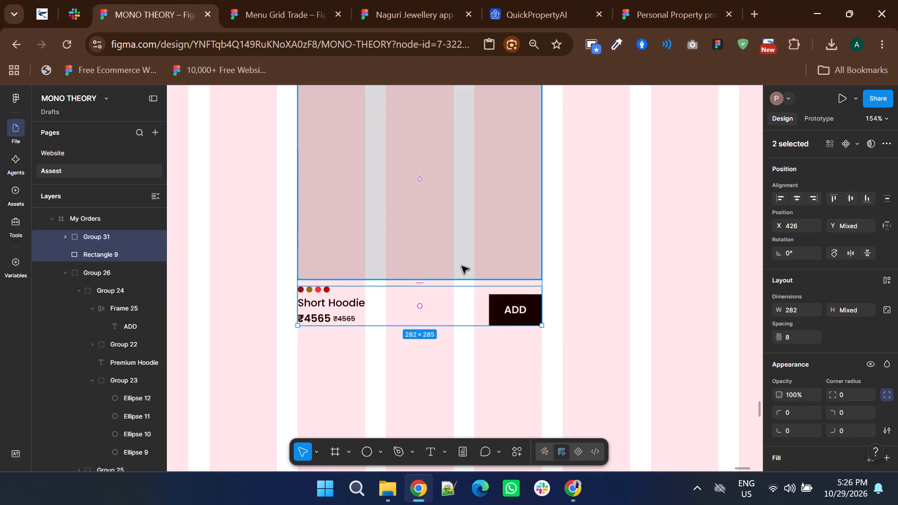
key("ctrl+g")
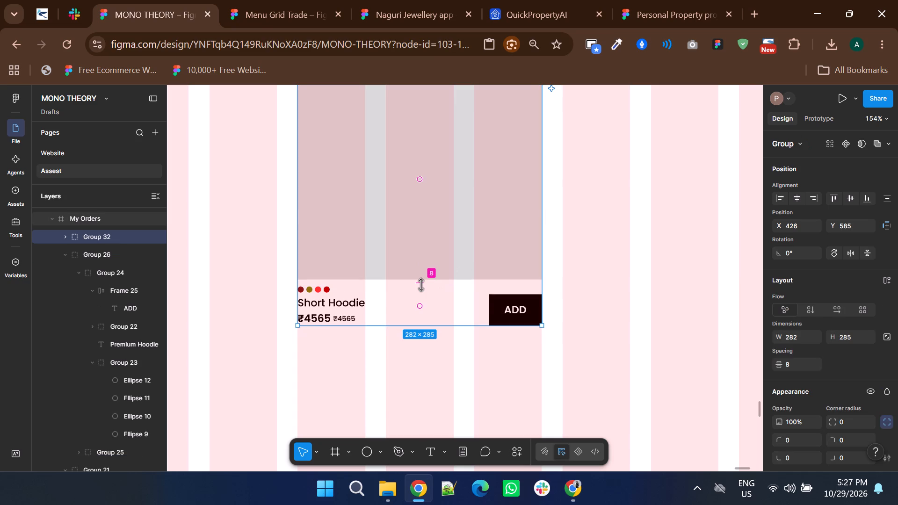
Set the spacing between the Short Hoodie card's image rectangle and its details row to 12.
left_click(420, 284)
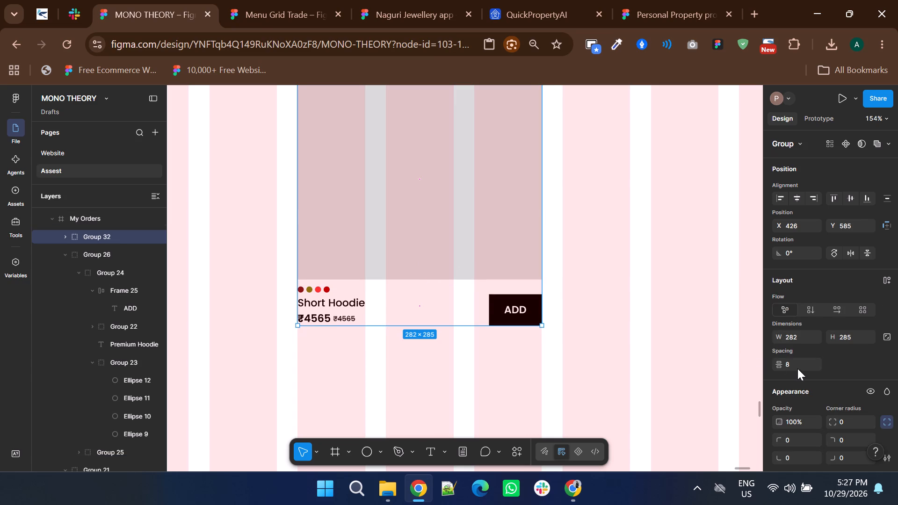
left_click(797, 368)
key("Up")
key("Up")
key("Up")
key("Up")
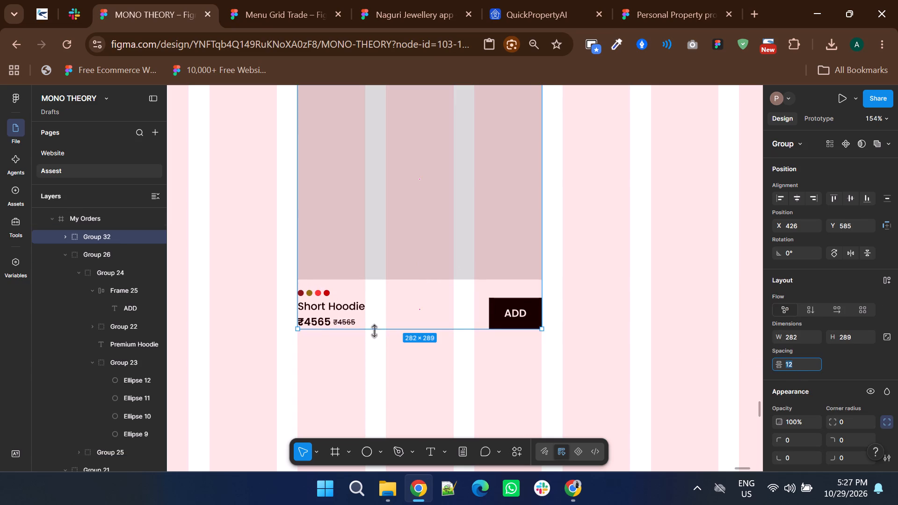
scroll(369, 332, "down", 3, "ctrl")
scroll(362, 317, "up", 2, "ctrl")
left_click(539, 316)
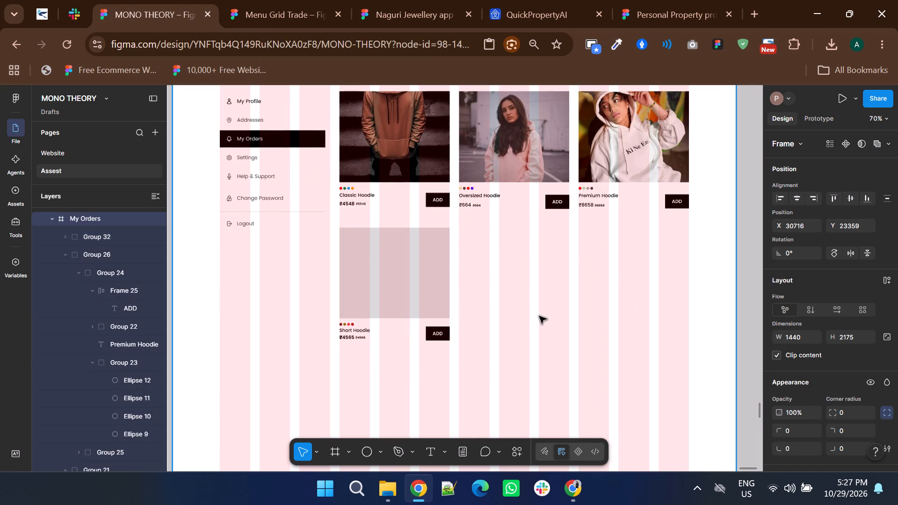
Search the Unsplash plugin for "short hoddie" with the Short Hoodie card's grey image rectangle selected.
left_click(374, 276, "ctrl")
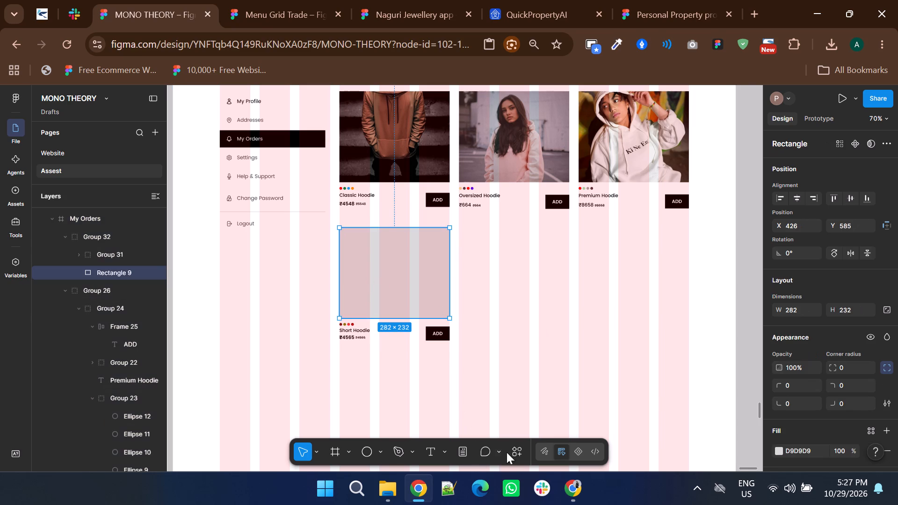
left_click(513, 448)
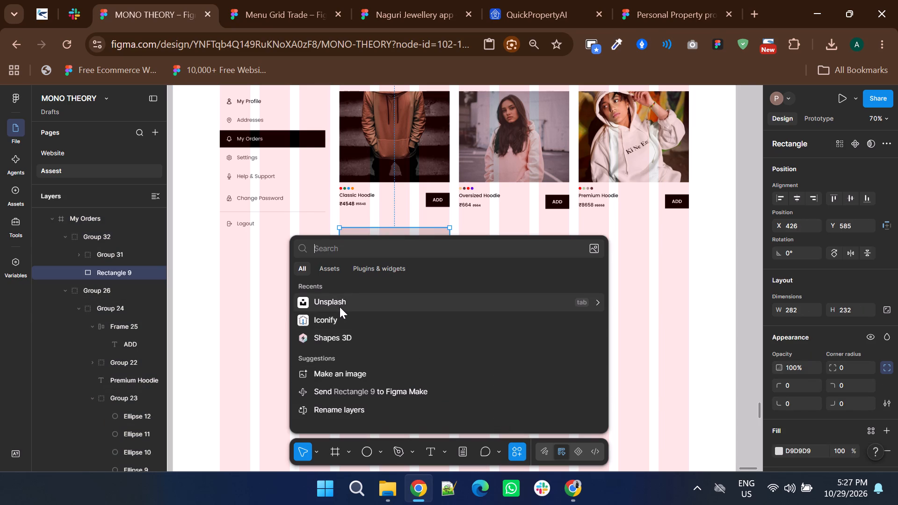
left_click(340, 307)
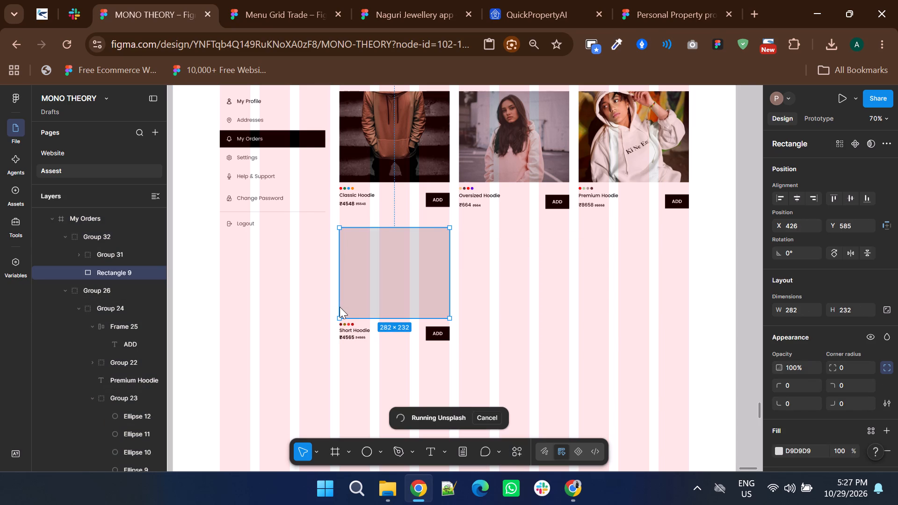
left_click(684, 171)
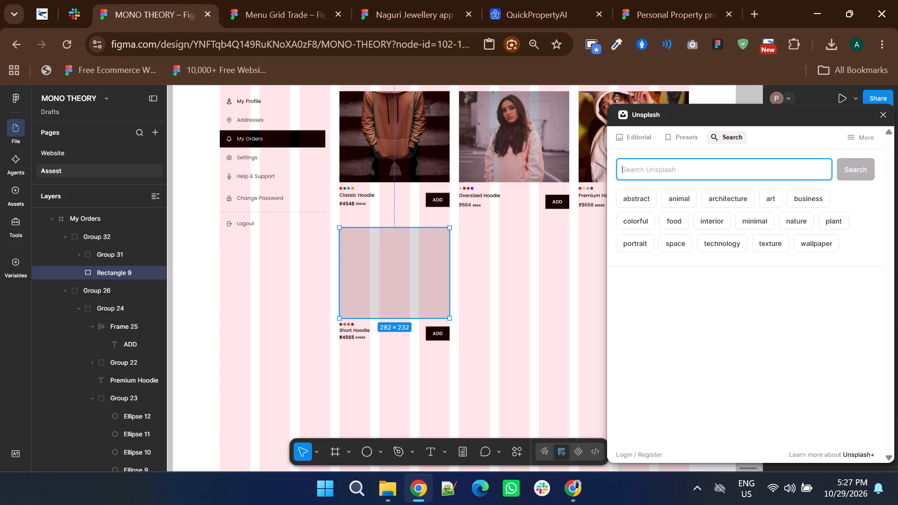
type("short")
key("space")
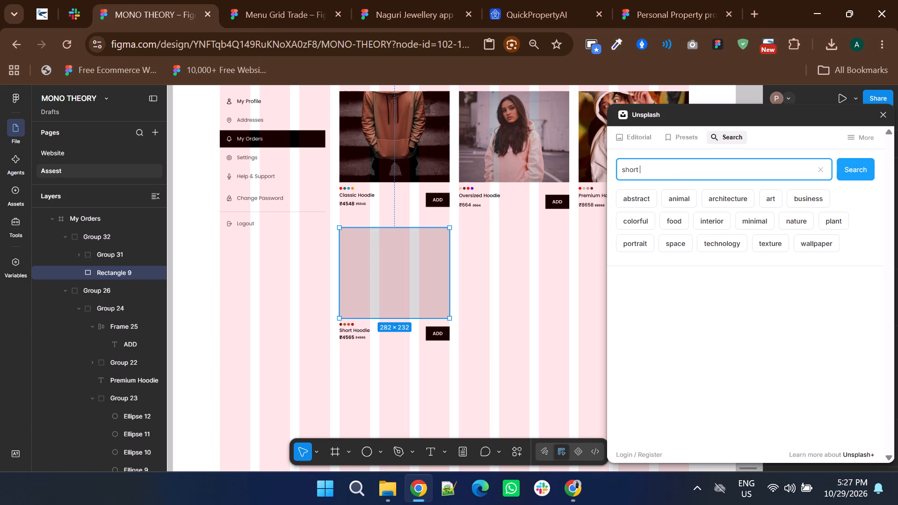
type("hoddie")
key("Return")
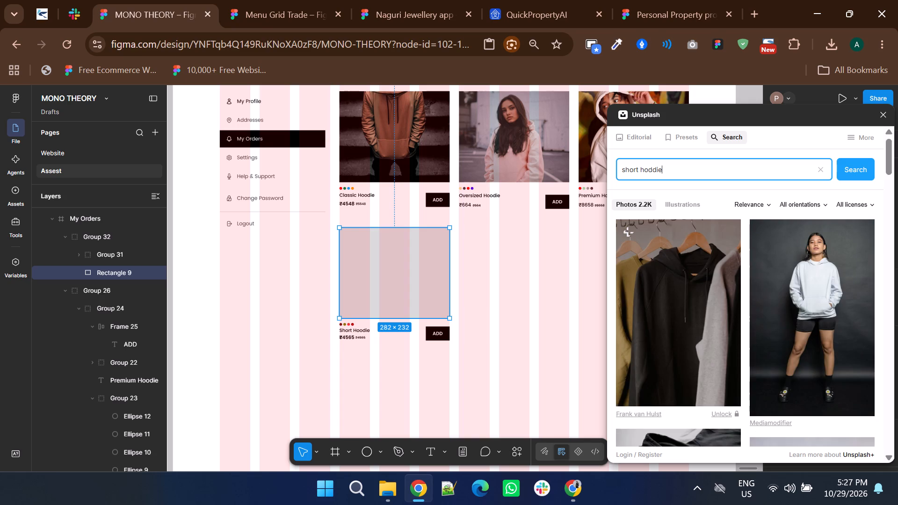
Fill the Short Hoodie card's image rectangle with the photo of the young man in a blue hoodie.
scroll(666, 245, "down", 2)
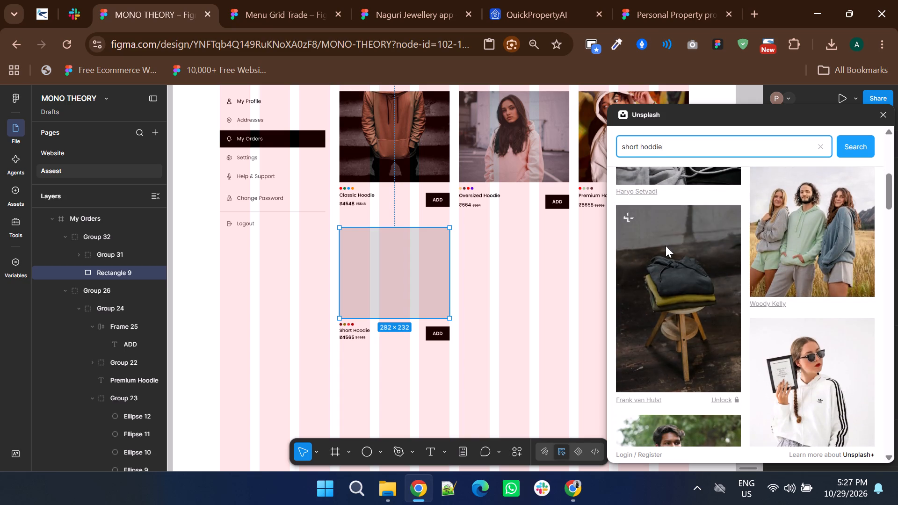
scroll(666, 245, "down", 3)
scroll(666, 245, "up", 2)
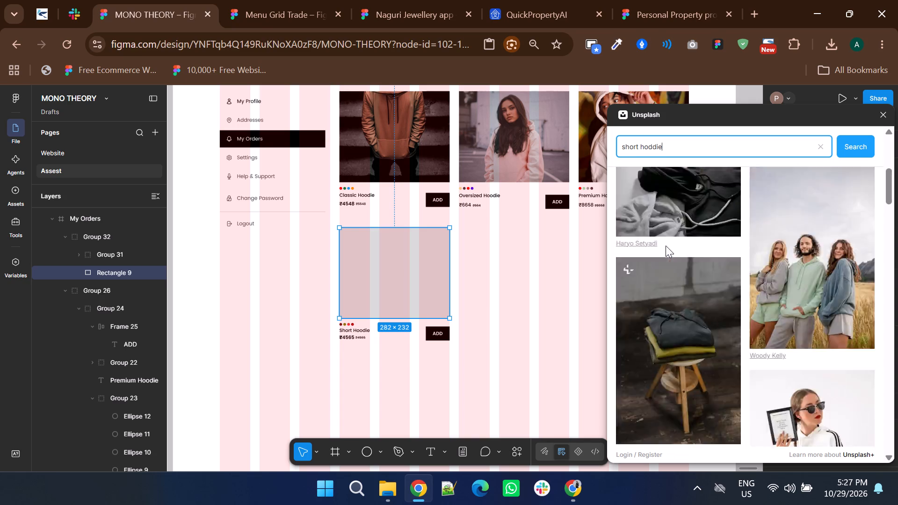
scroll(666, 245, "down", 3)
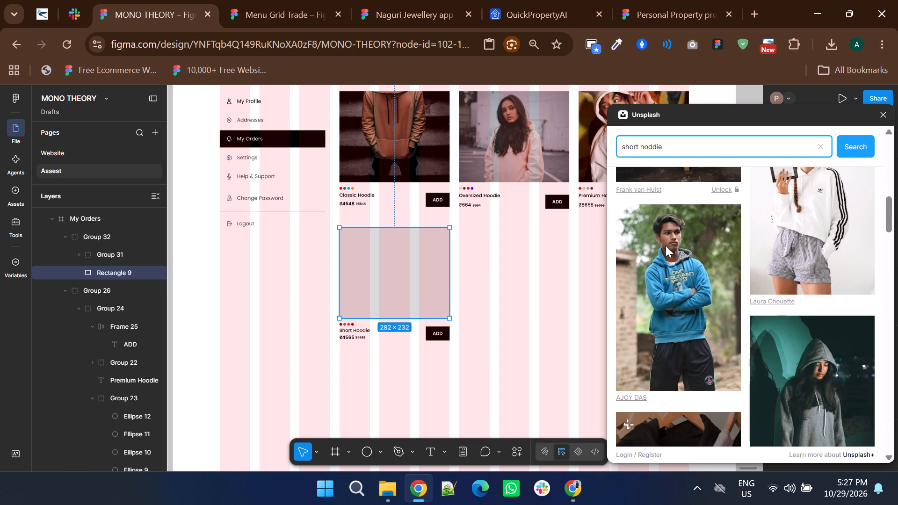
left_click(663, 256)
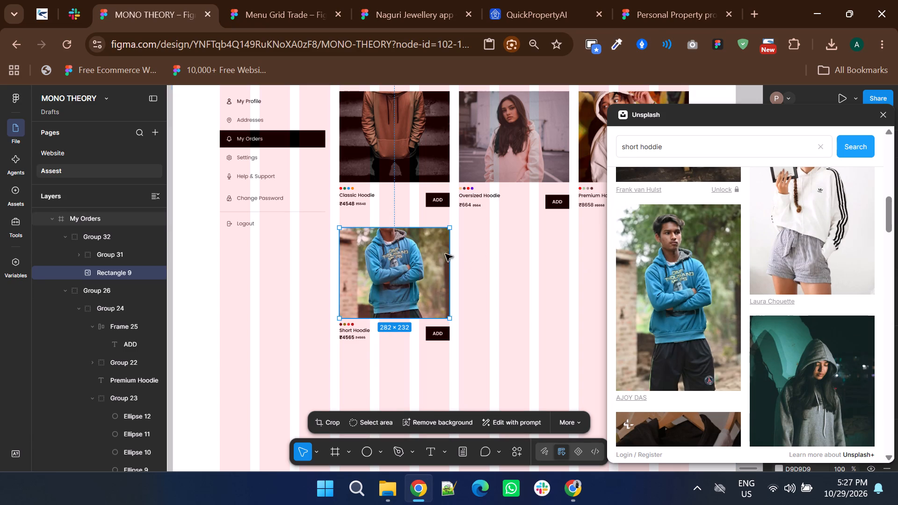
Reposition the crop of the Short Hoodie photo downward so the man's head and hoodie fit, keeping the photo's sides aligned with the rectangle.
double_click(409, 265)
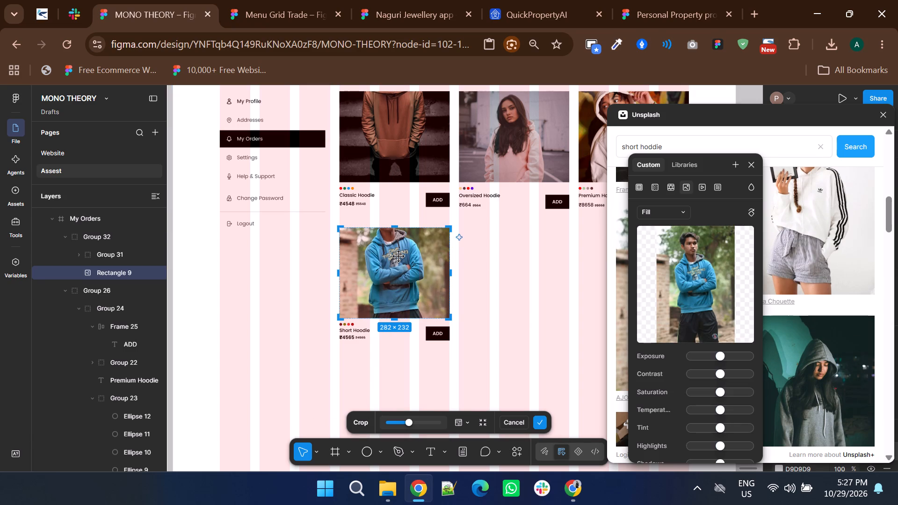
left_click(398, 256)
double_click(398, 256)
left_click_drag(398, 256, 398, 257)
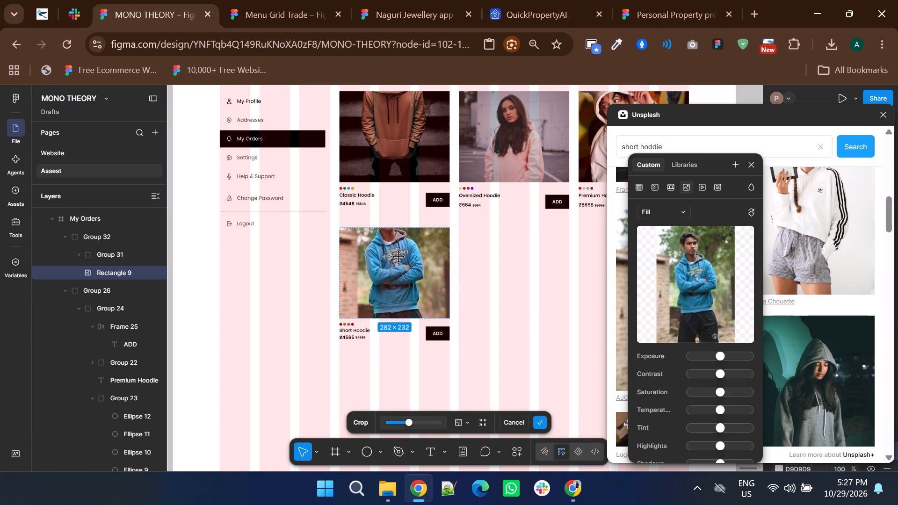
left_click_drag(398, 257, 395, 285)
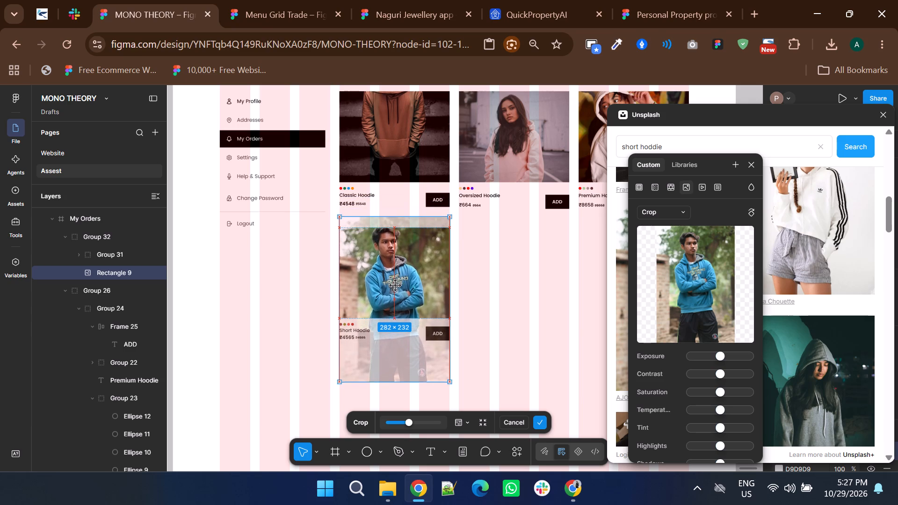
left_click_drag(395, 285, 395, 287)
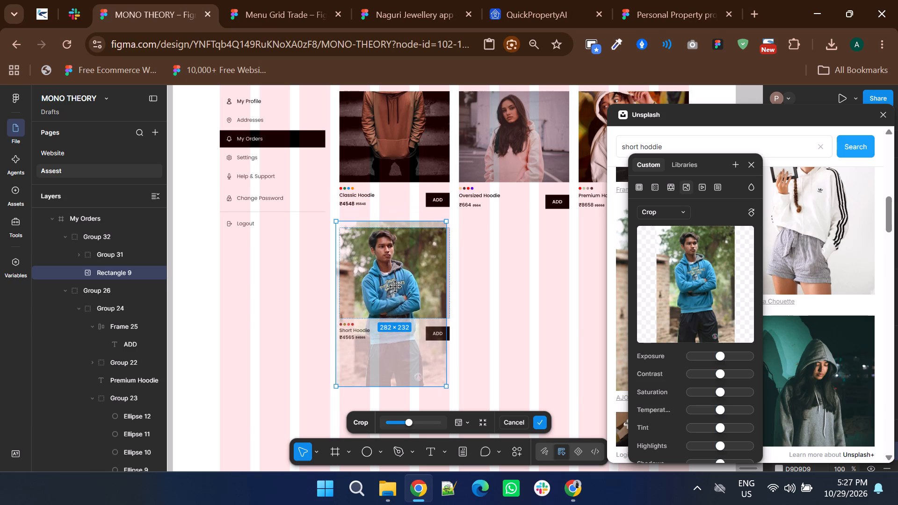
left_click_drag(395, 287, 398, 286)
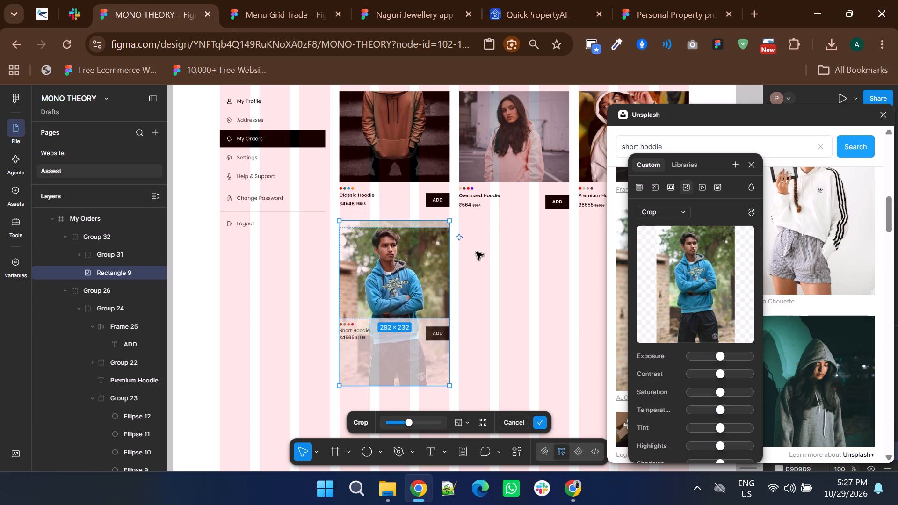
double_click(479, 250)
Clear the selection and close the Unsplash plugin.
scroll(479, 250, "down", 2, "ctrl")
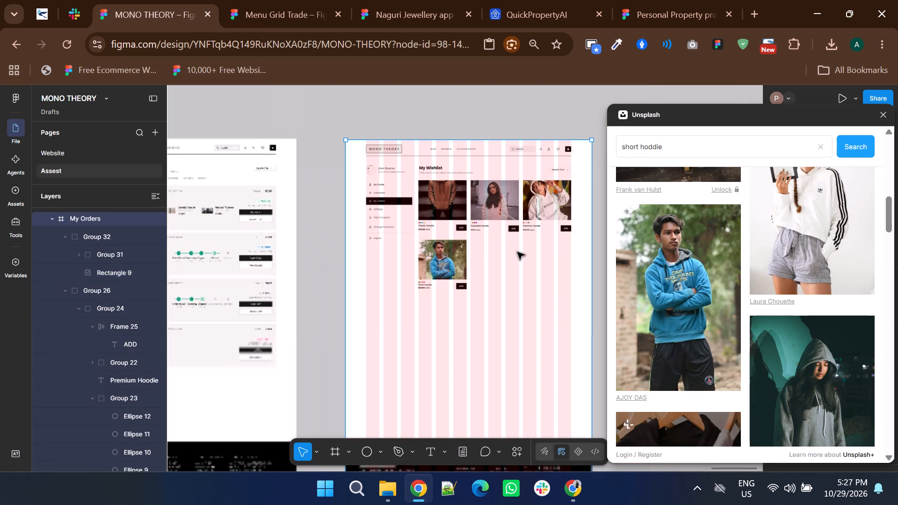
double_click(534, 121)
left_click(888, 116)
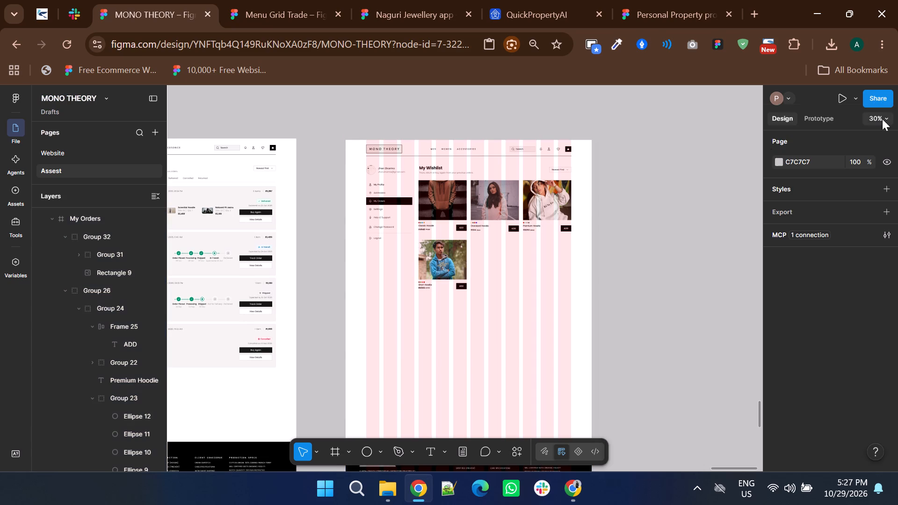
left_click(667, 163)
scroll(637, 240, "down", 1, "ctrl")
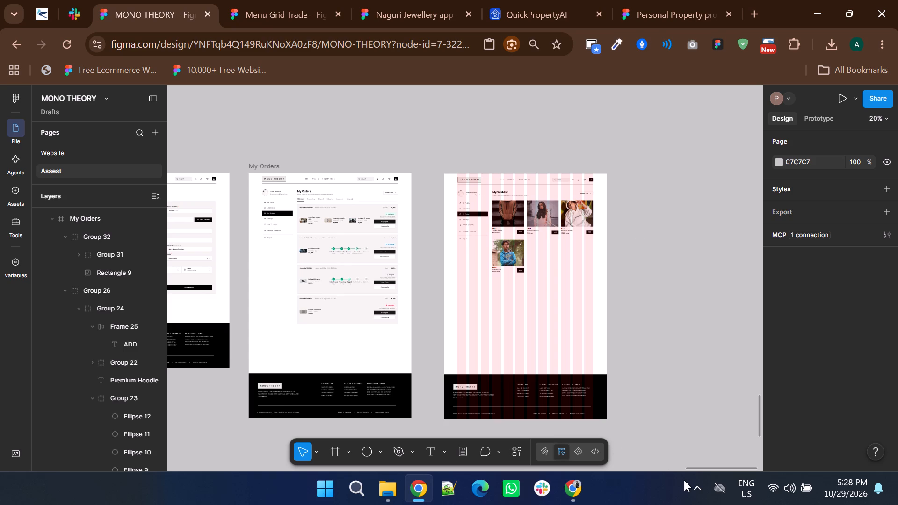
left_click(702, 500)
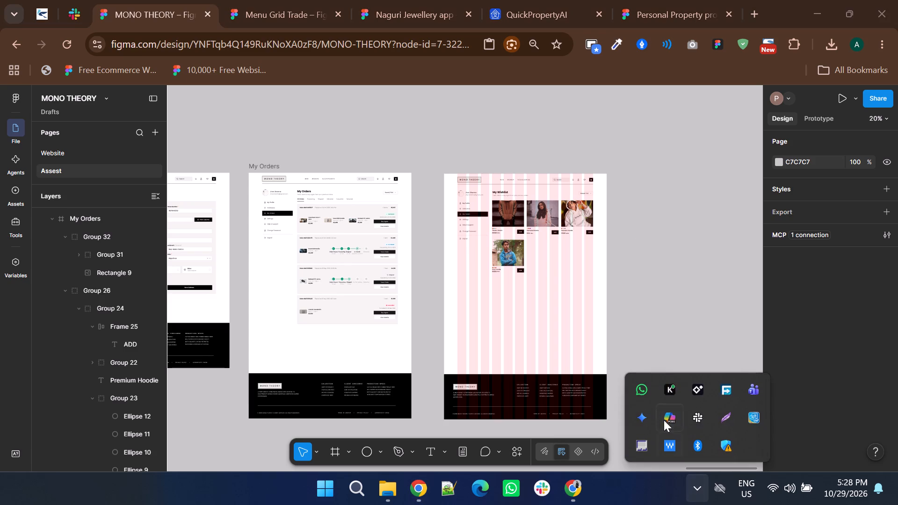
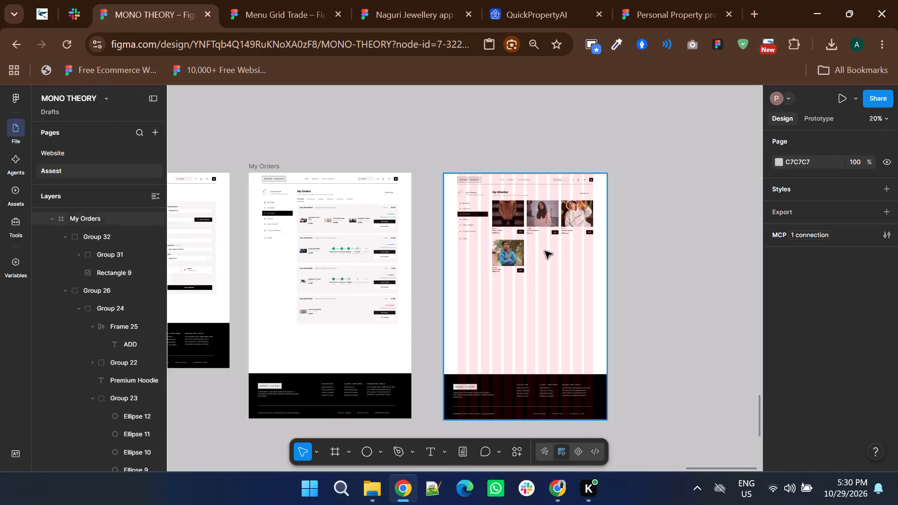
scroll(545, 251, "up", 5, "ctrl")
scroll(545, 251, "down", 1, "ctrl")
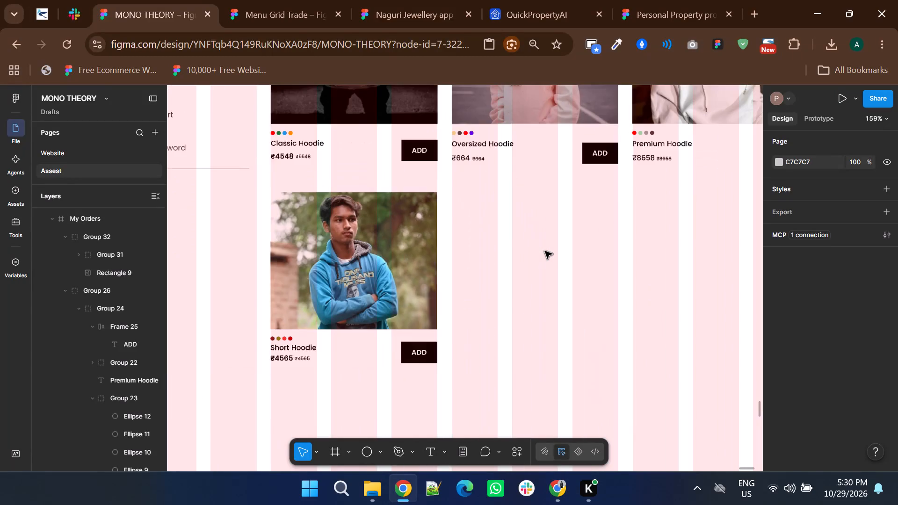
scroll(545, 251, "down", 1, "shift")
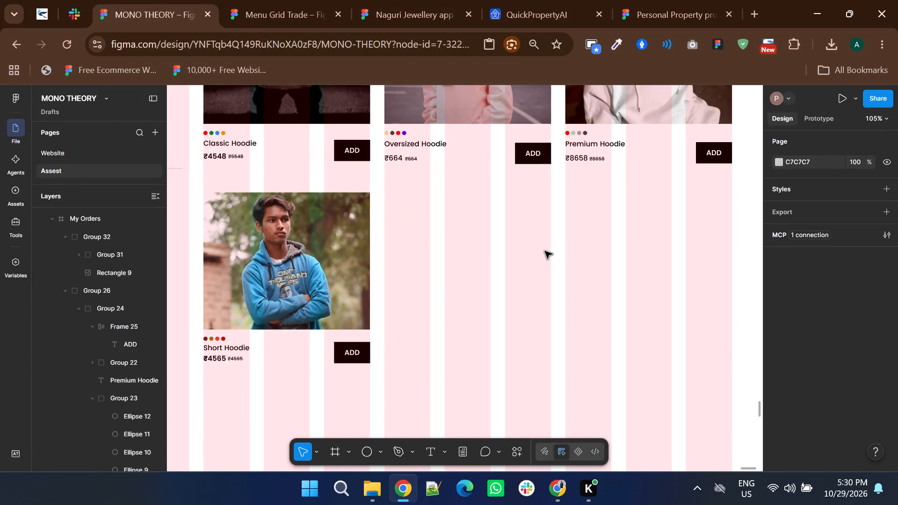